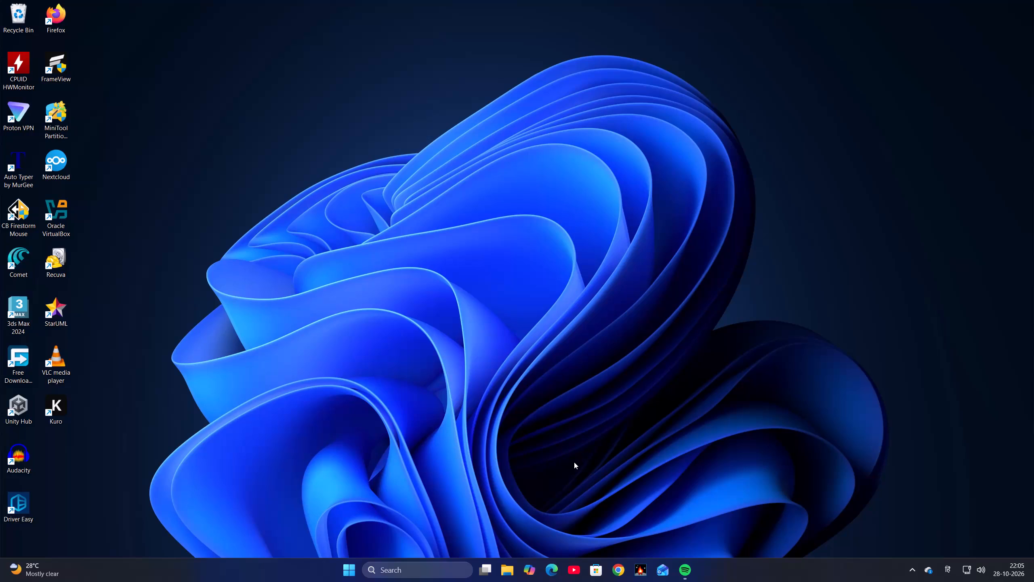
Open Windows search from the desktop.
click(418, 565)
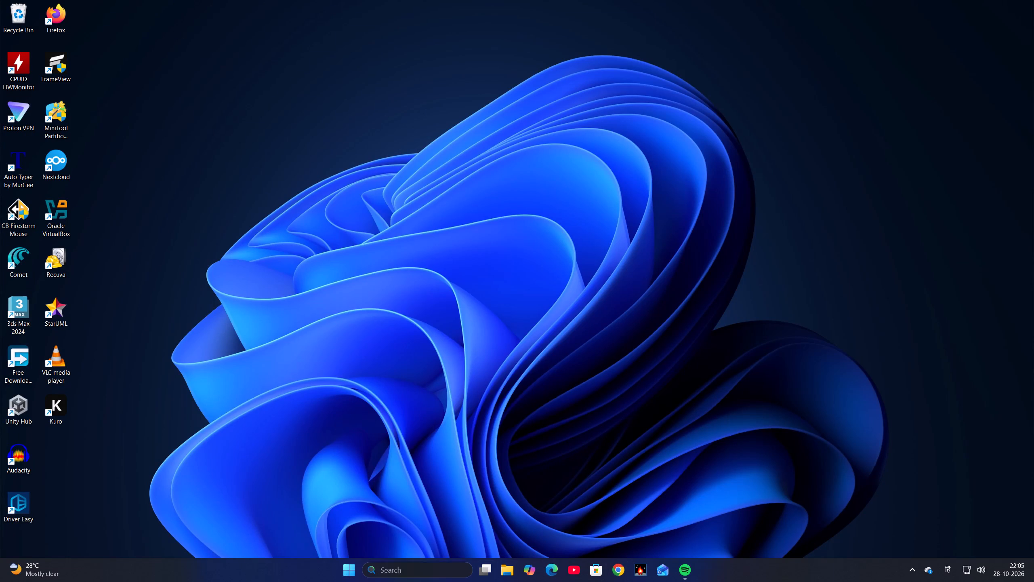
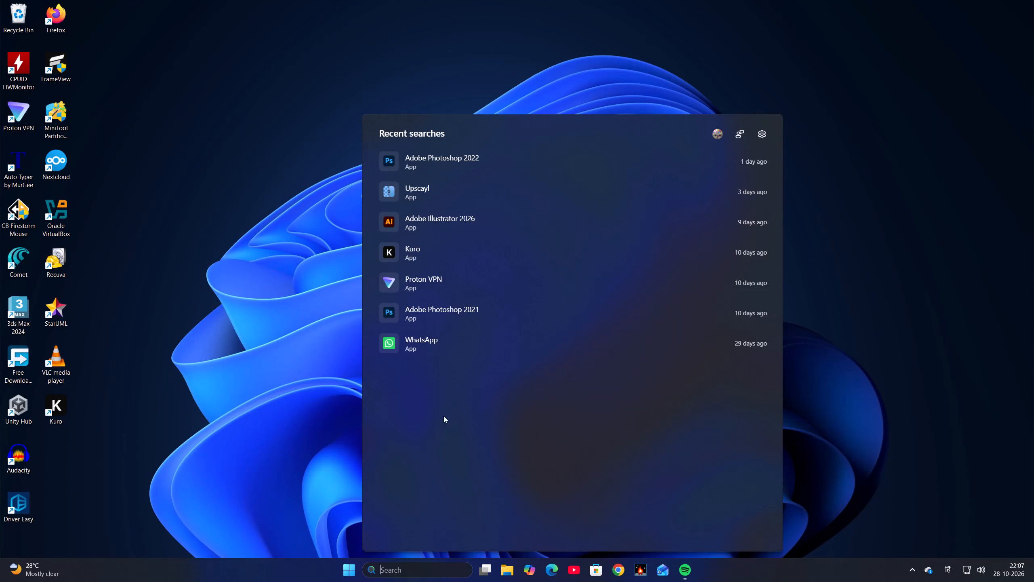
Launch Adobe Photoshop 2022 from the recent searches.
click(439, 154)
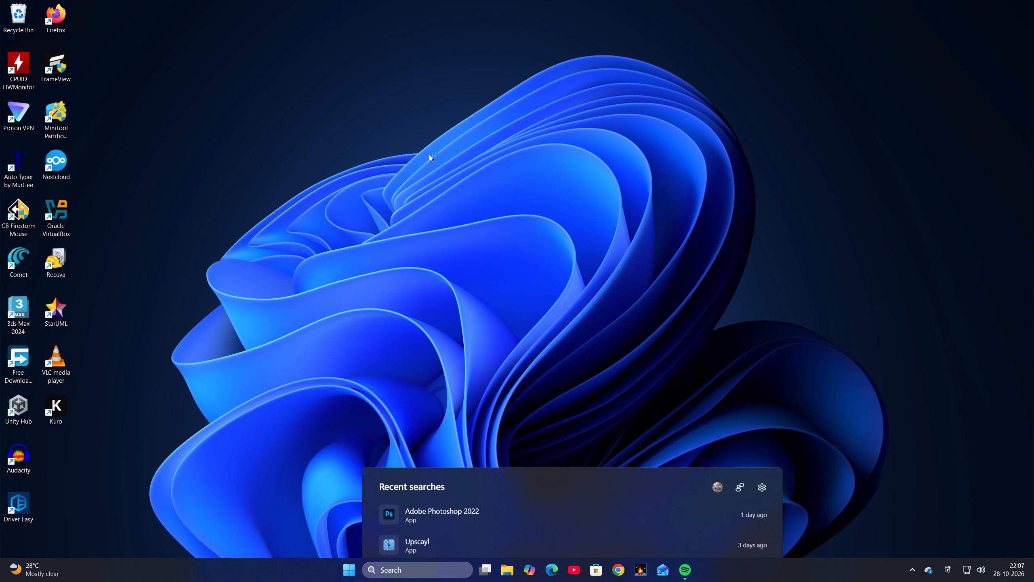
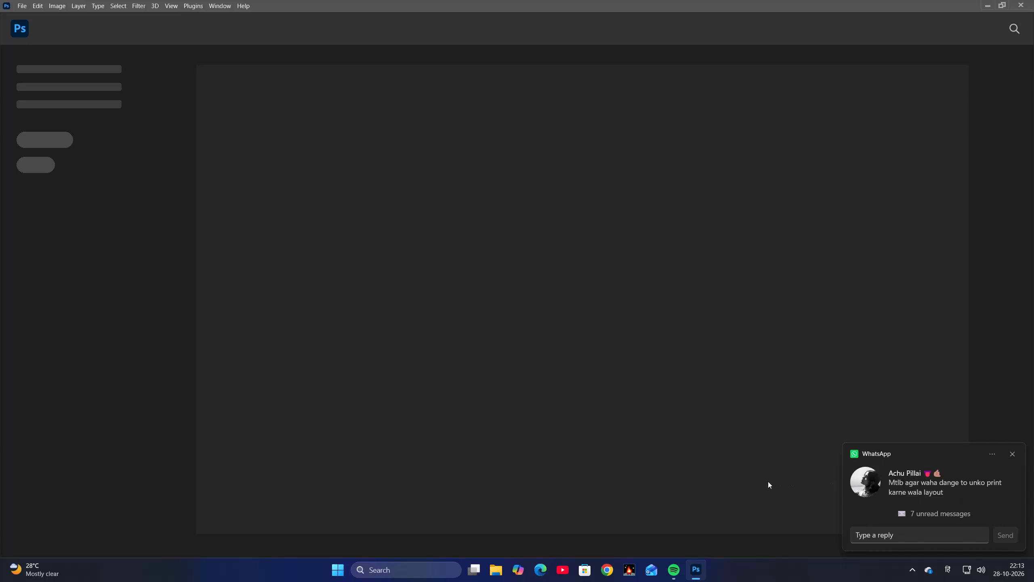
Dismiss the WhatsApp message notification.
click(1012, 451)
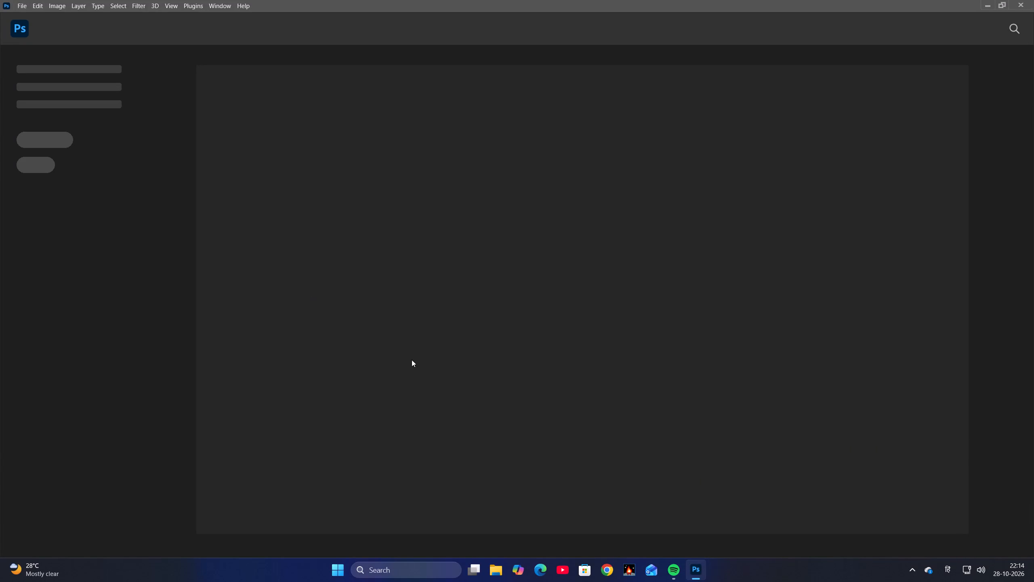
Open the recent file deep.psd.
drag(22, 5, 32, 0)
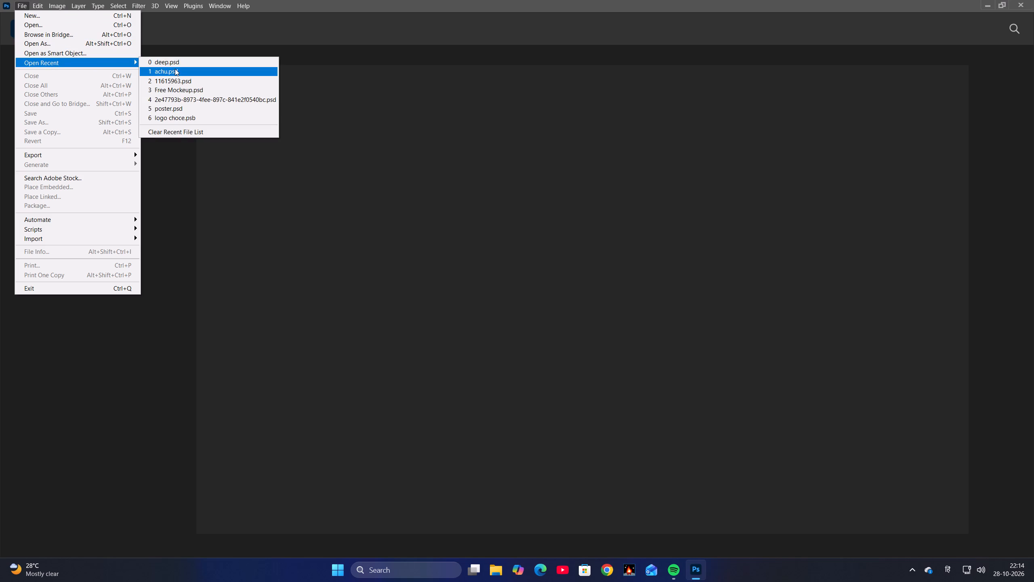
click(178, 61)
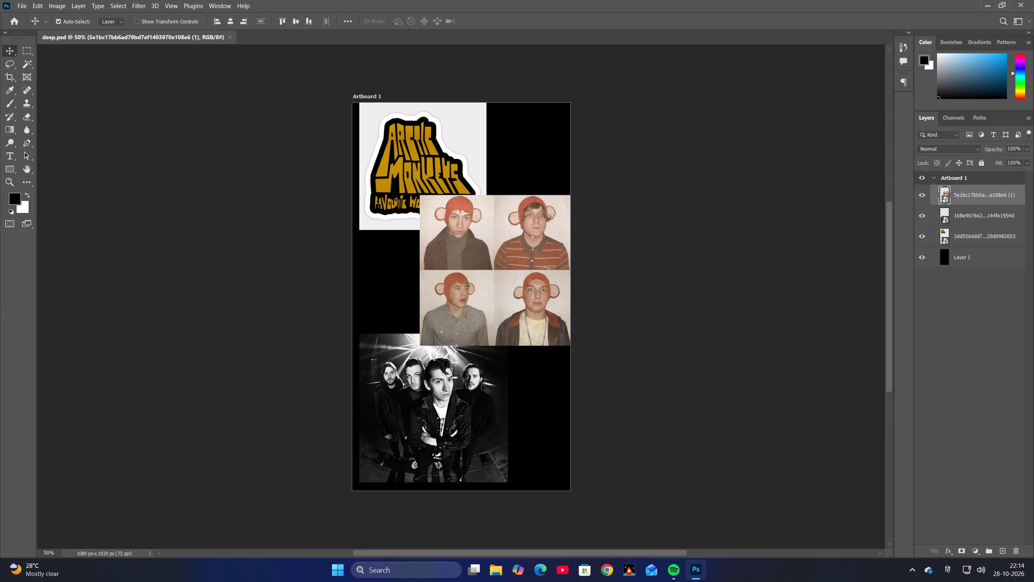
Launch Google Chrome alongside the open Photoshop document.
click(613, 574)
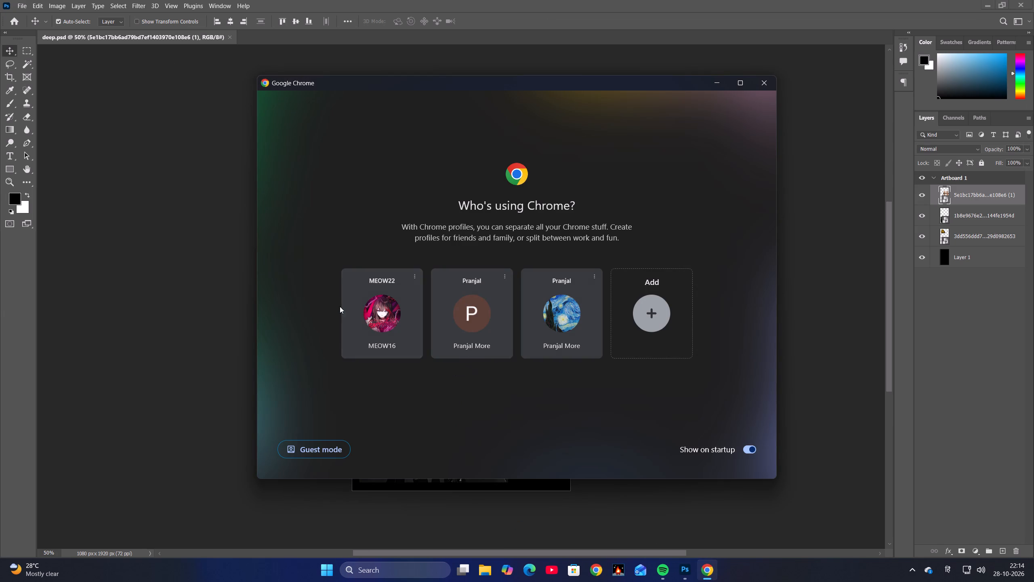
Switch to Google Chrome with the MEOW22 profile and open Pinterest from the (31) Pinterest shortcut.
click(370, 302)
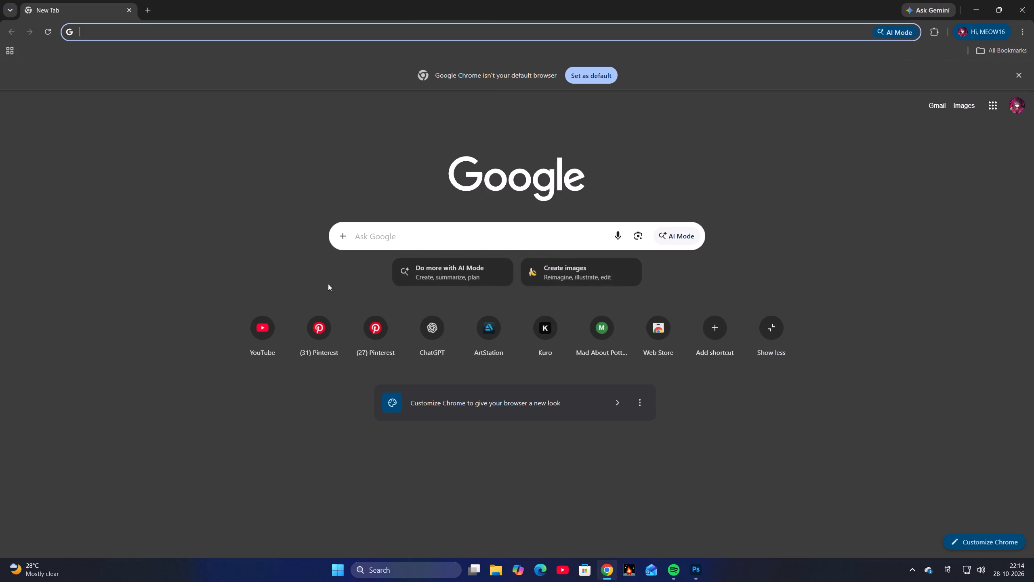
click(334, 339)
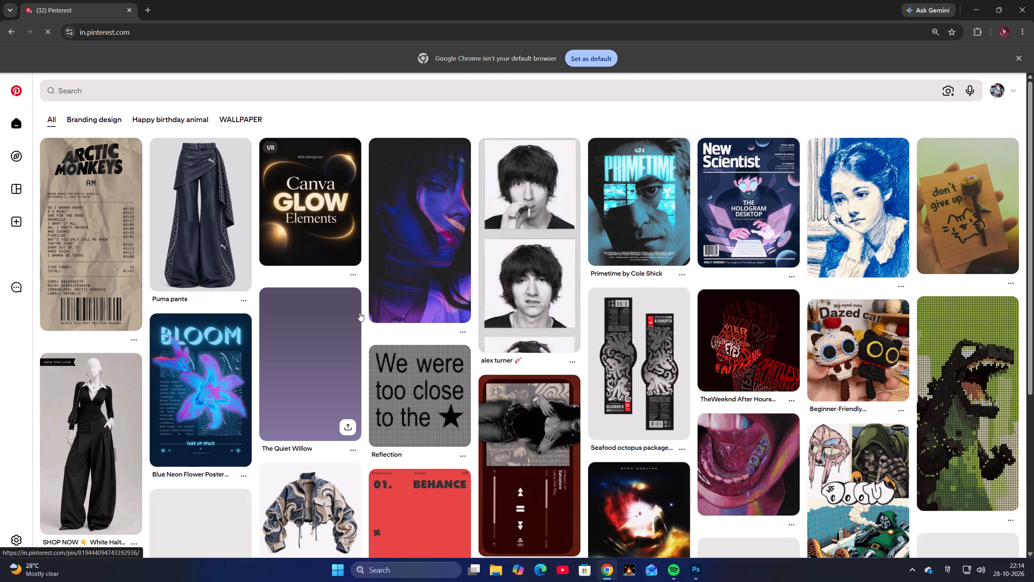
Search Pinterest for the suggested query "arctic monkeys aesthetic".
click(117, 93)
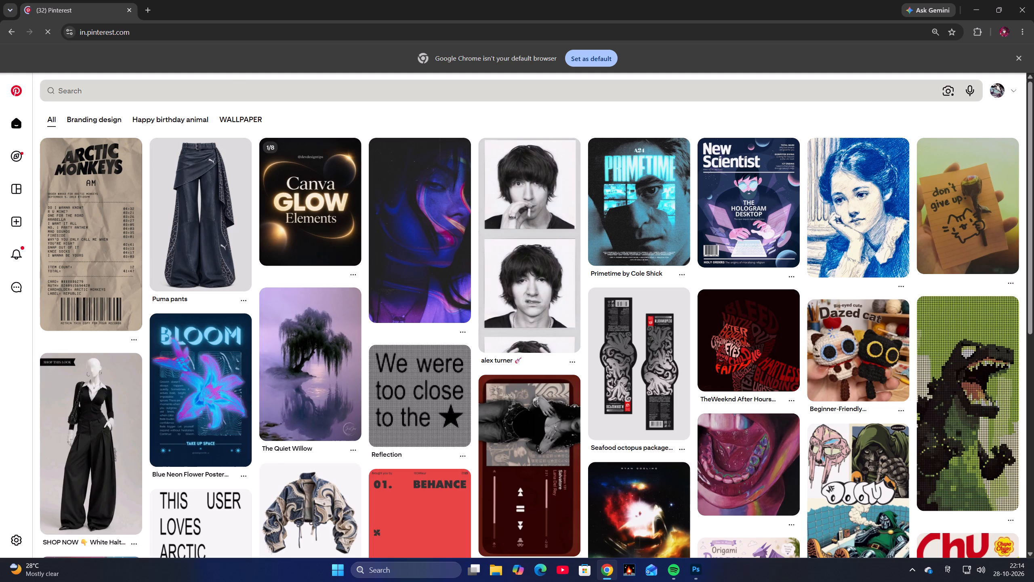
click(154, 163)
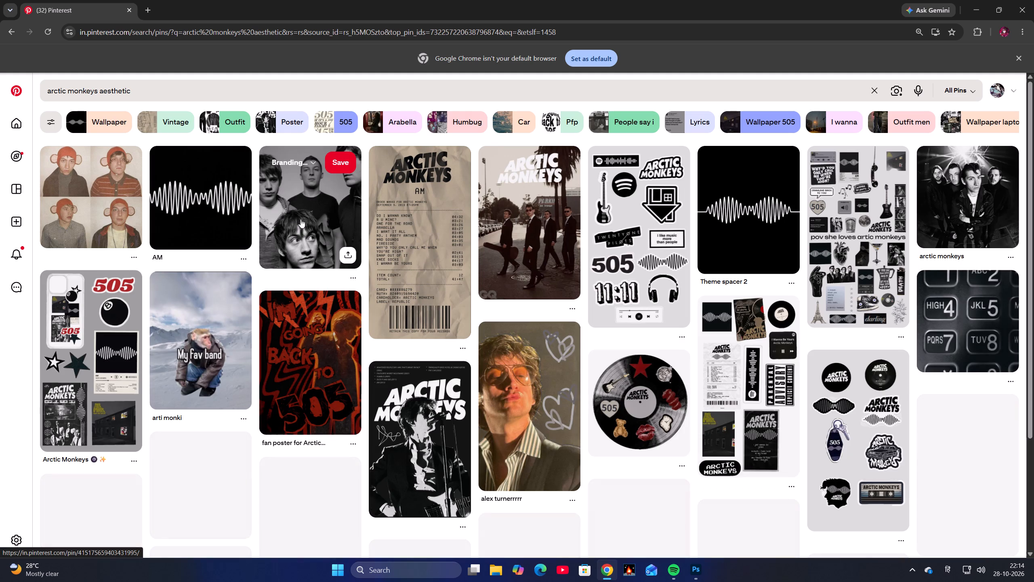
Open the pin showing four portraits of band members wearing red headgear.
click(85, 203)
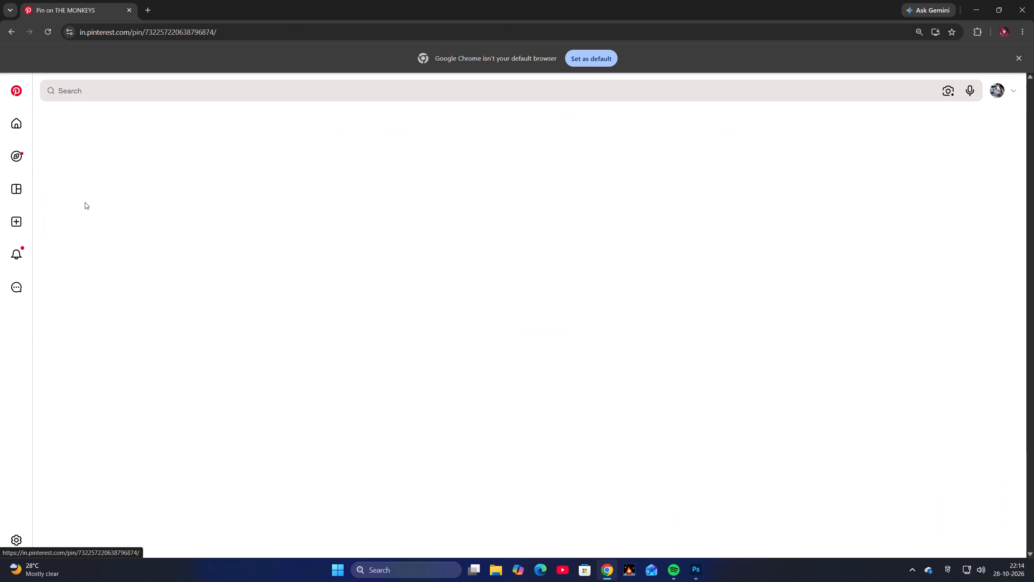
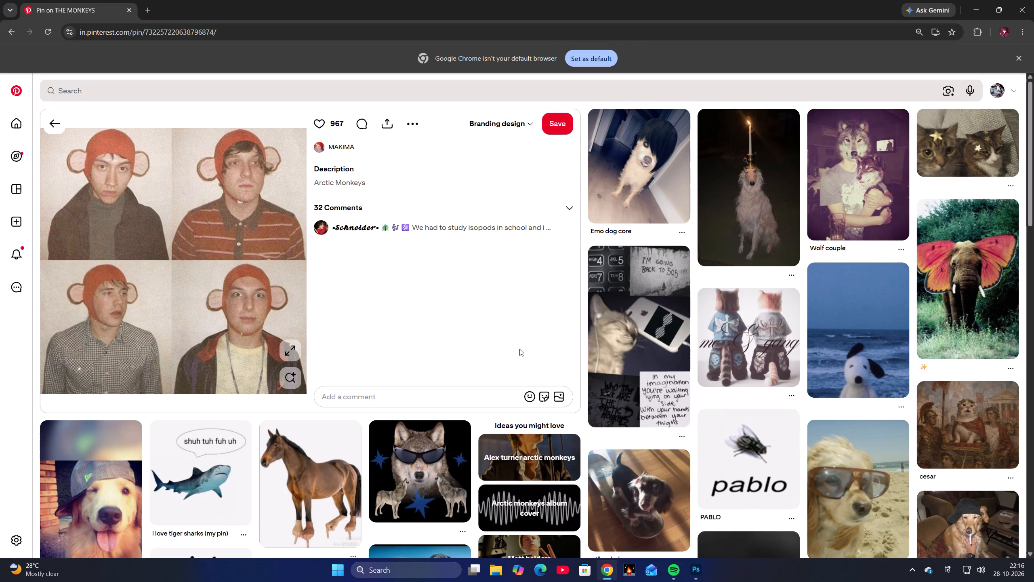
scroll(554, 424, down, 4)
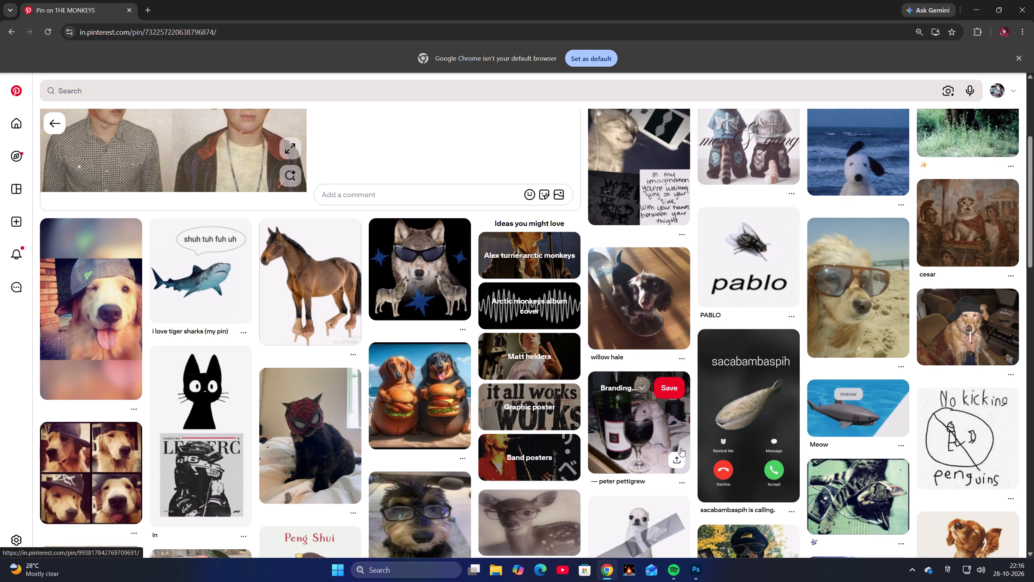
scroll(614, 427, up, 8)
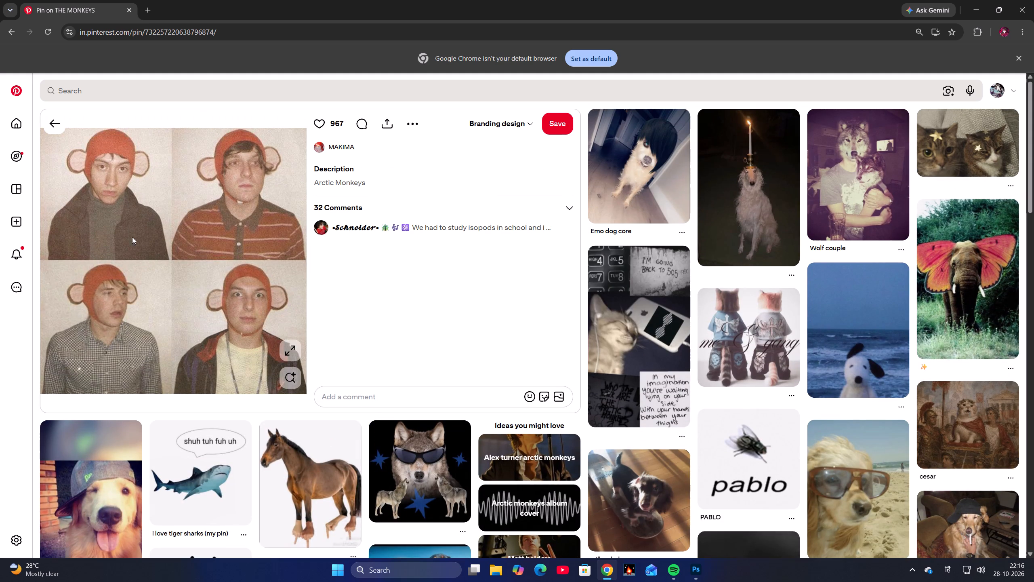
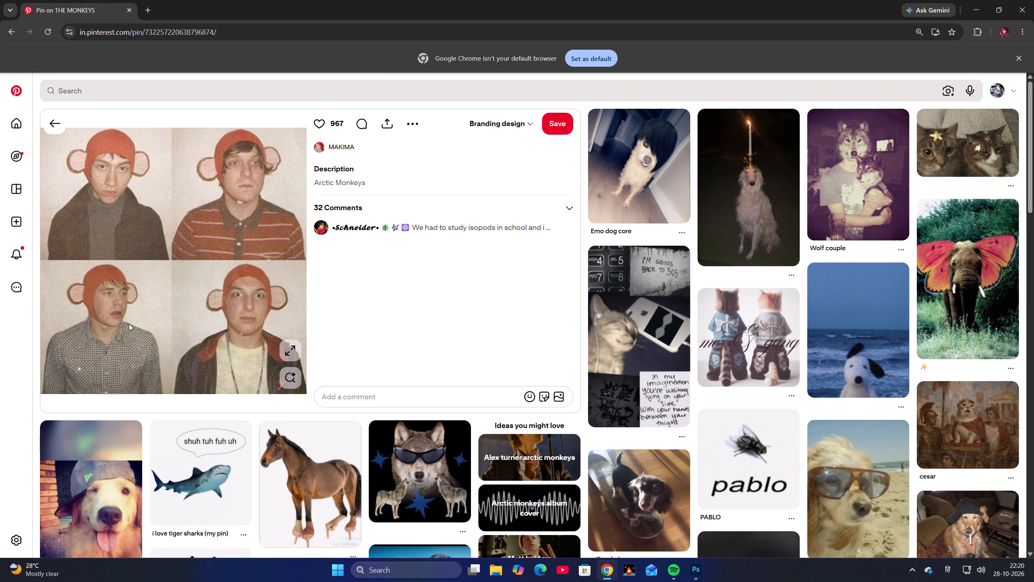
Look through the pins related to the four-portrait monkey-hat pin and return to the "arctic monkeys aesthetic" results.
scroll(129, 324, down, 2)
scroll(0, 291, down, 5)
scroll(76, 303, down, 4)
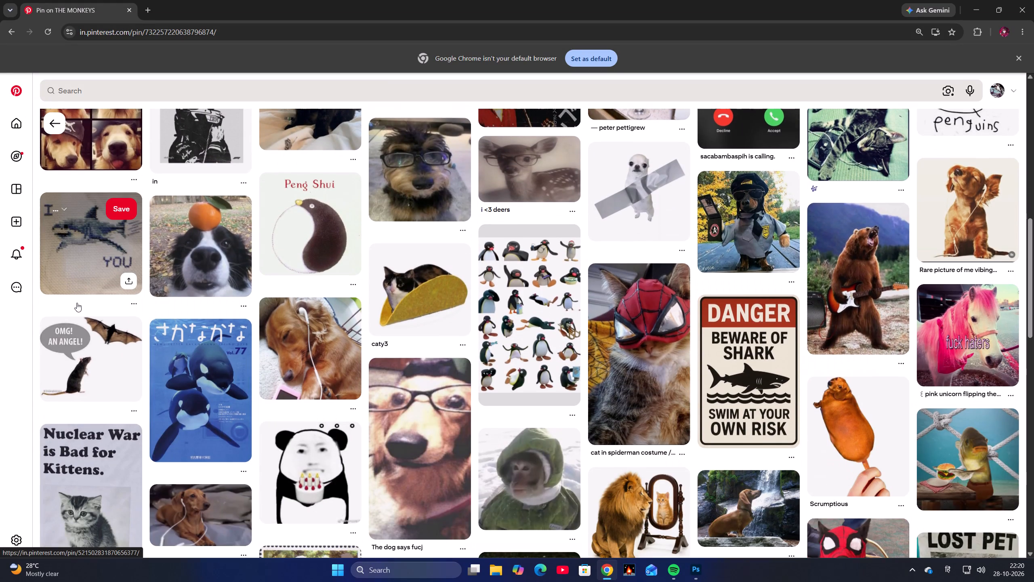
scroll(77, 299, up, 9)
scroll(108, 285, up, 4)
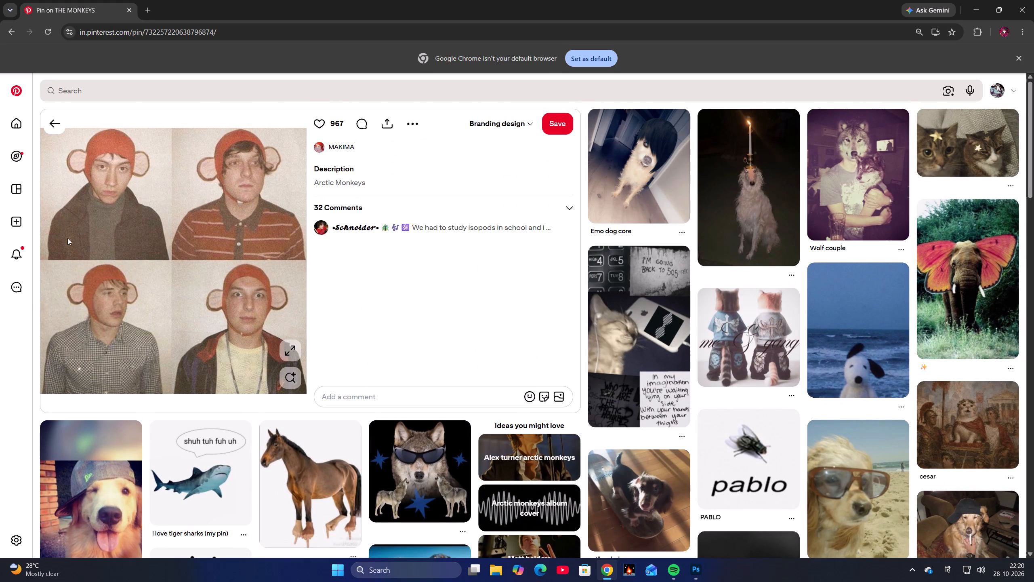
click(50, 118)
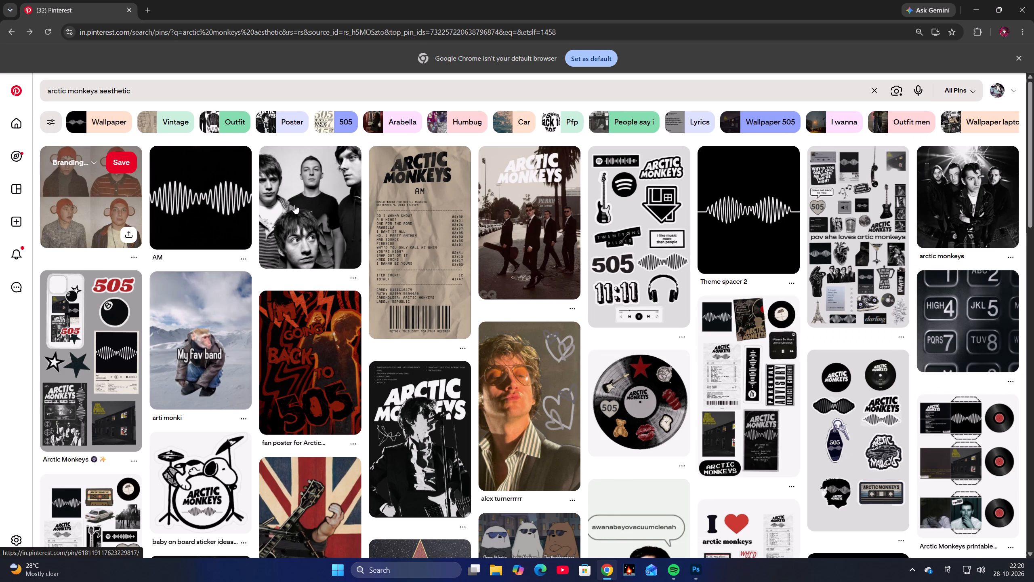
Open the black-and-white close-up band photo pin and examine its related pins for usable Arctic Monkeys images.
click(329, 209)
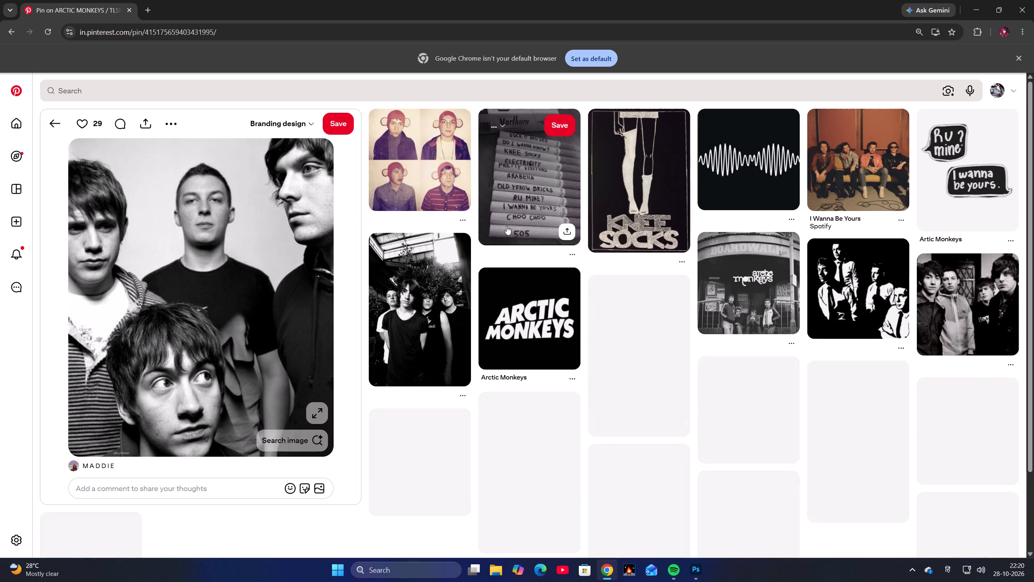
scroll(596, 296, down, 2)
scroll(474, 273, down, 1)
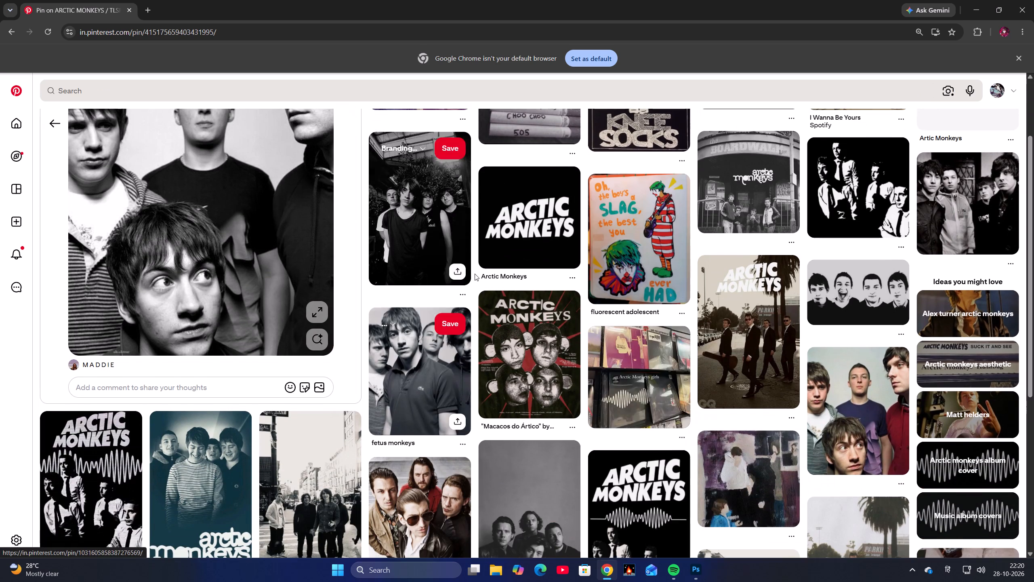
scroll(475, 274, down, 4)
scroll(387, 246, down, 2)
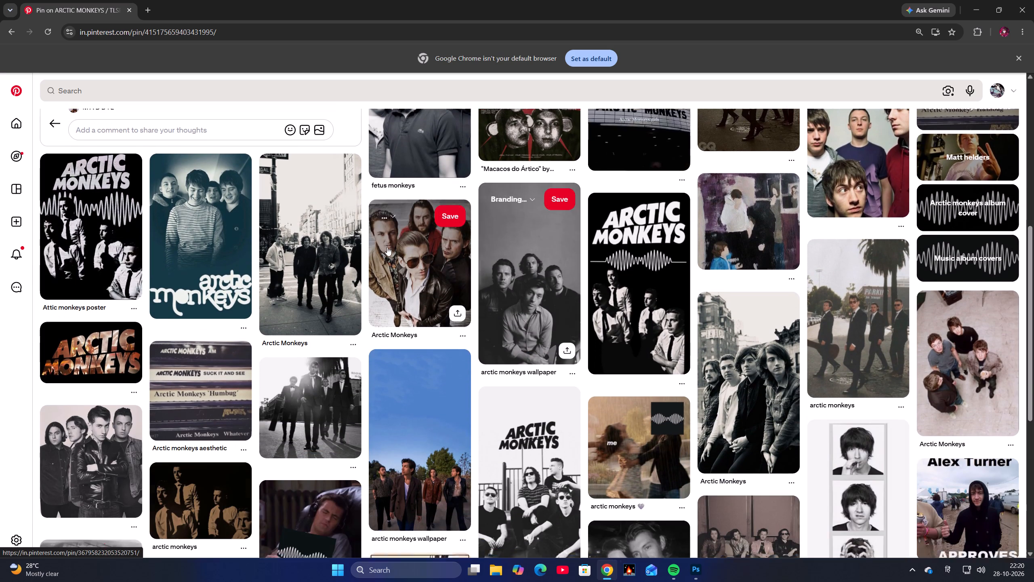
scroll(387, 247, down, 5)
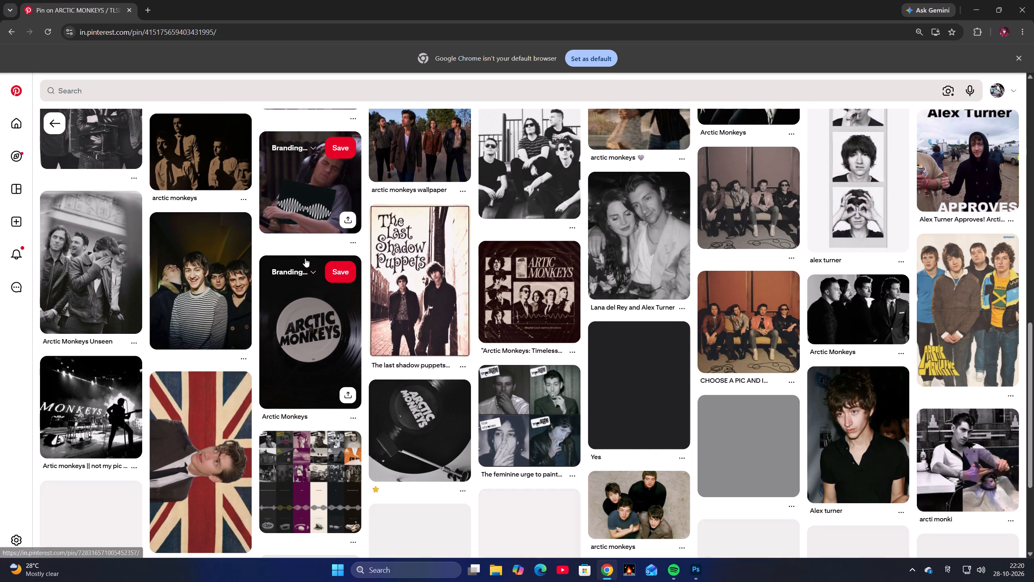
scroll(303, 259, down, 4)
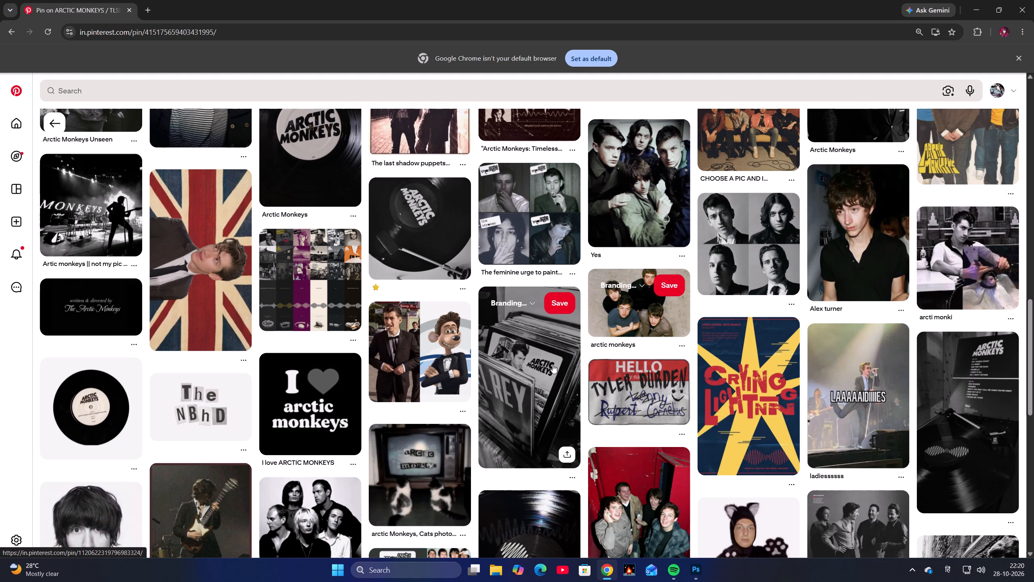
scroll(461, 348, down, 3)
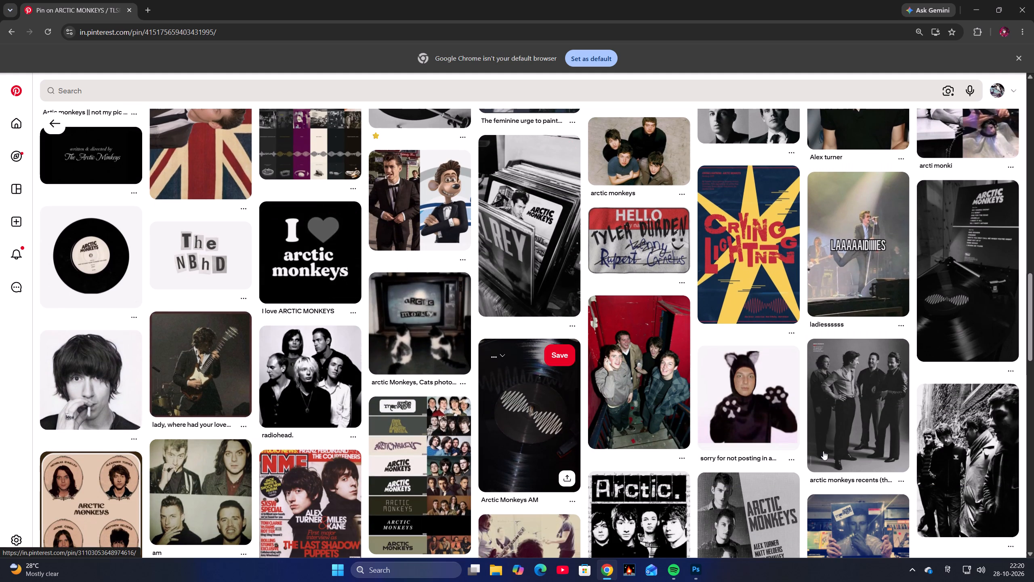
scroll(818, 429, up, 3)
scroll(797, 388, up, 1)
scroll(730, 388, up, 5)
scroll(639, 326, up, 1)
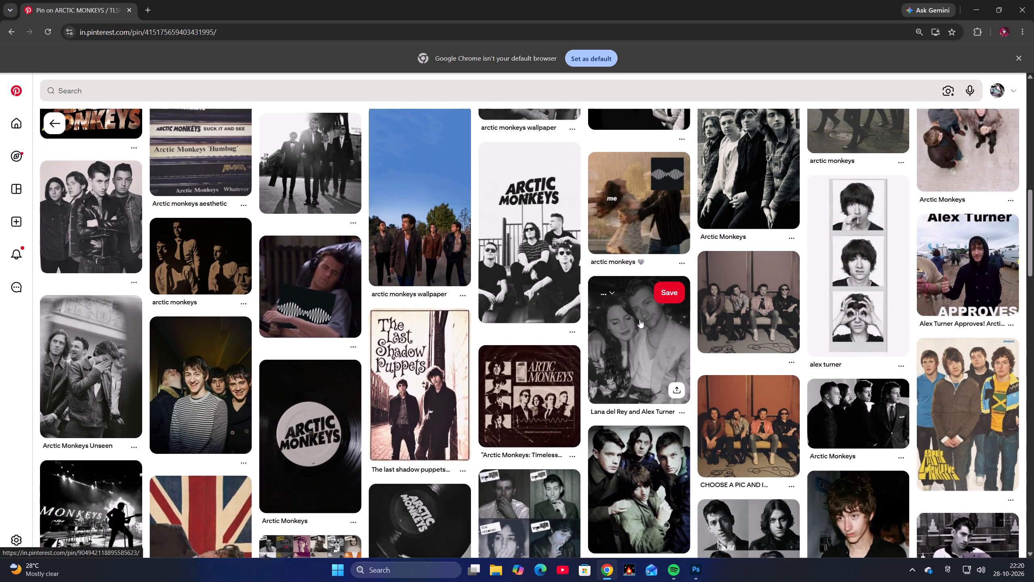
scroll(639, 319, up, 2)
scroll(530, 342, up, 3)
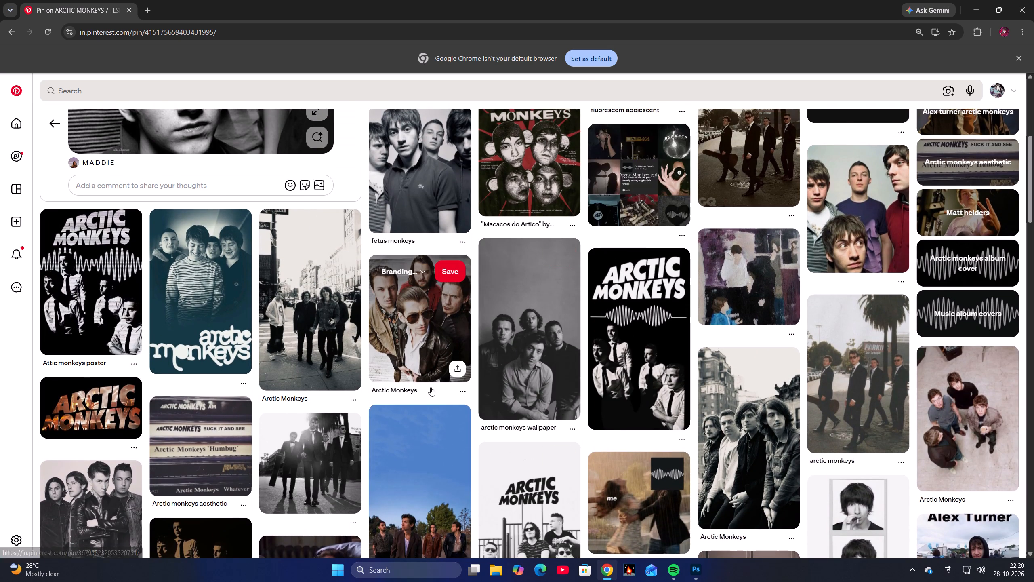
scroll(289, 405, up, 2)
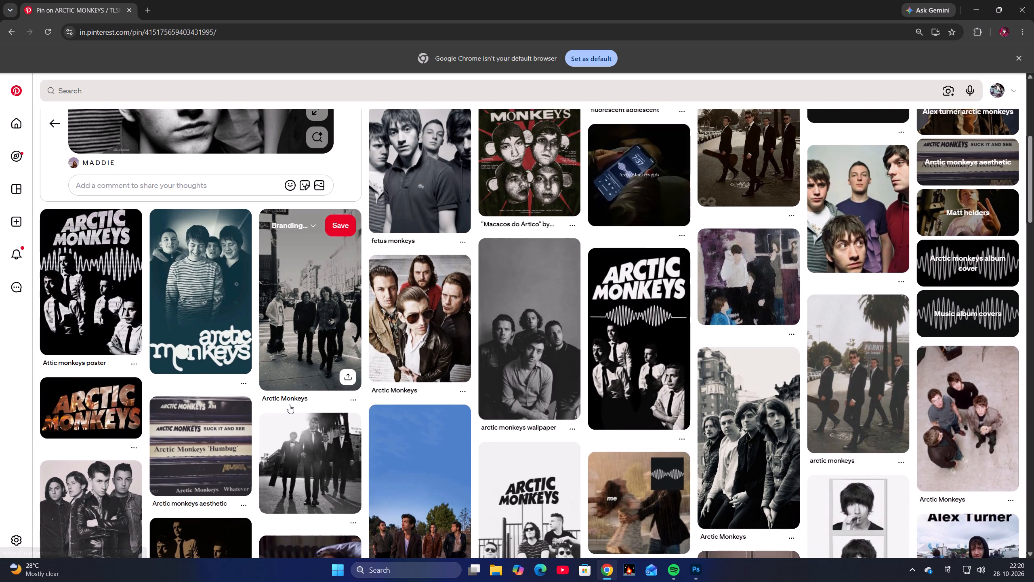
scroll(289, 405, up, 2)
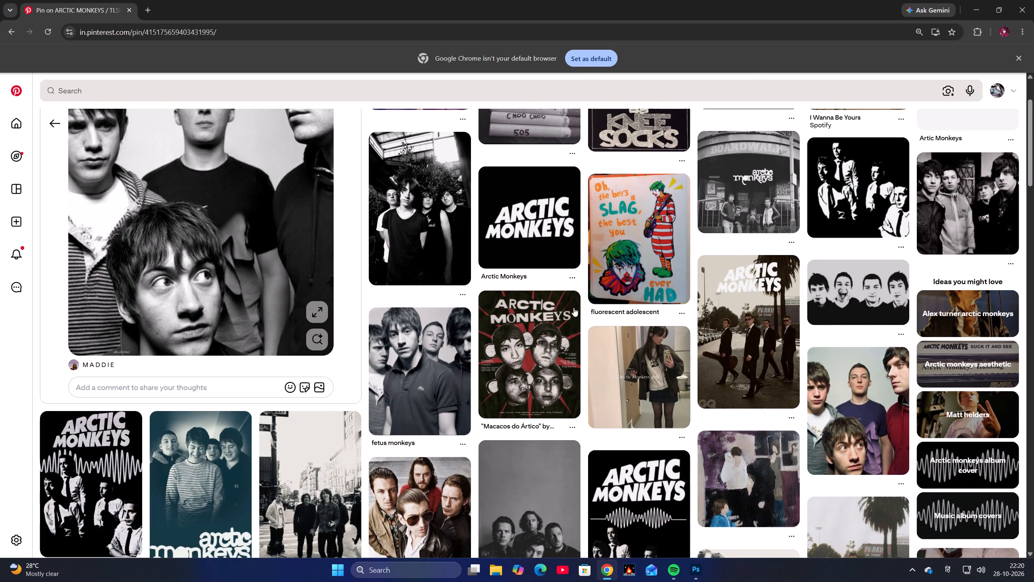
scroll(504, 372, up, 7)
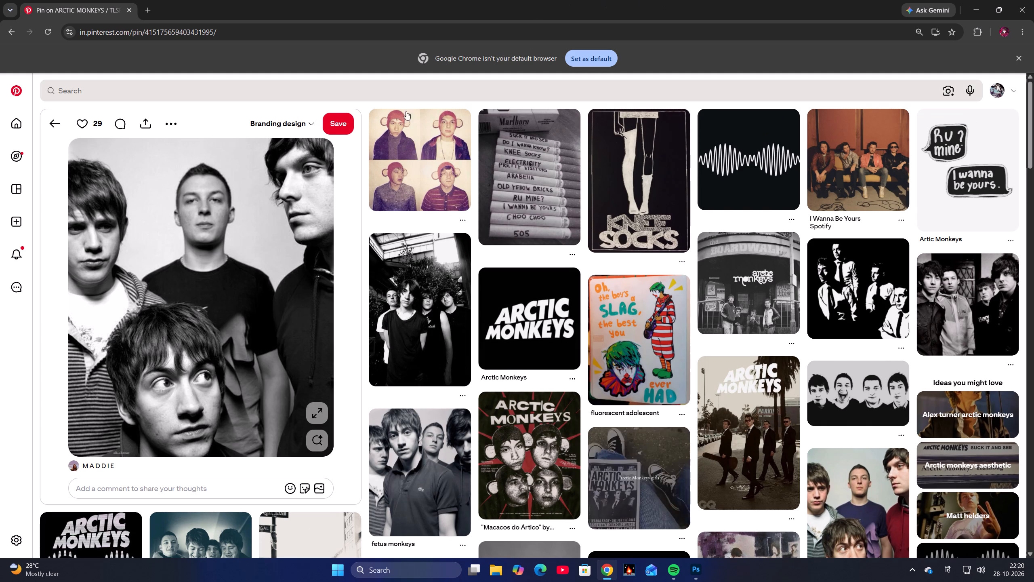
Search Pinterest for "crawling back to you".
click(377, 91)
text(crawli)
key(n)
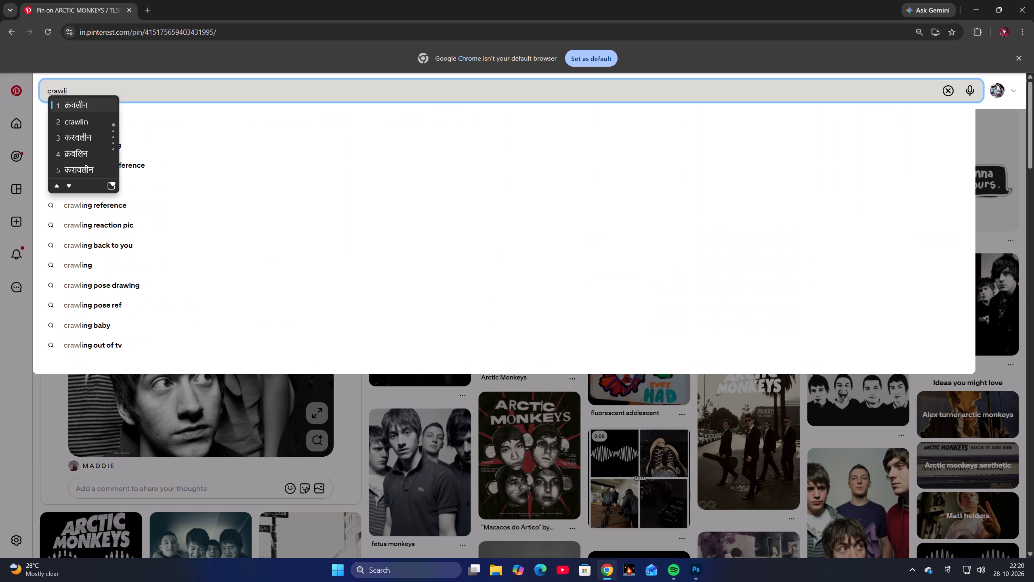
key(super+space)
key(g)
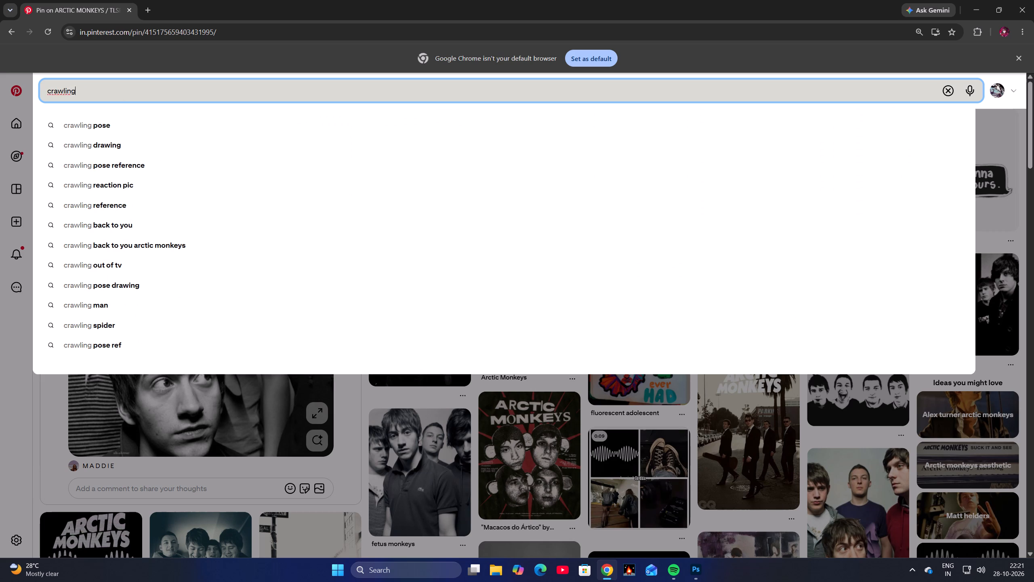
key(space)
text(ba)
key(Down)
key(Return)
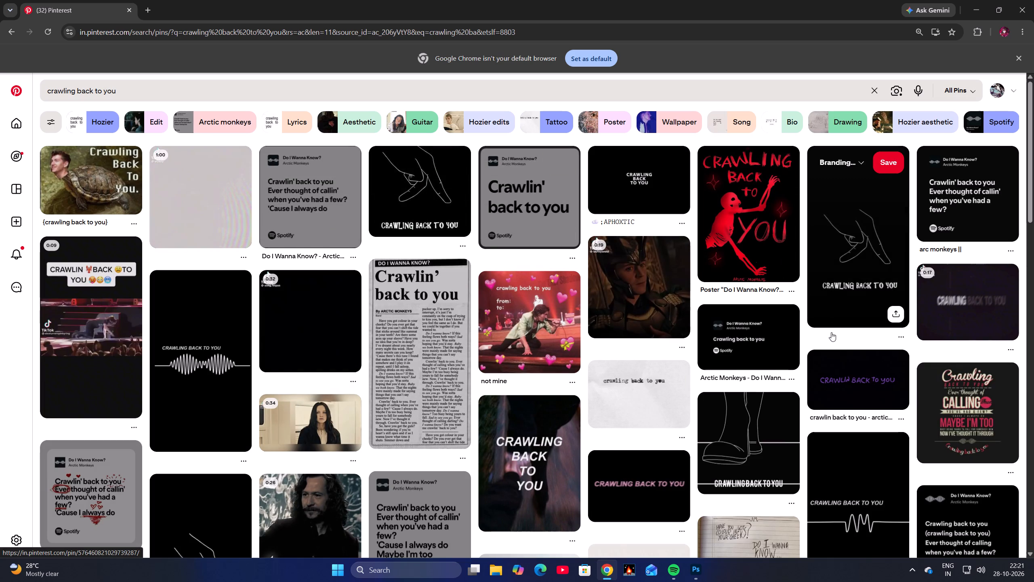
Explore the line-art lyric pins, open the black "DO I WANNA KNOW" lettering pin and copy its image.
scroll(816, 333, down, 3)
scroll(679, 294, down, 3)
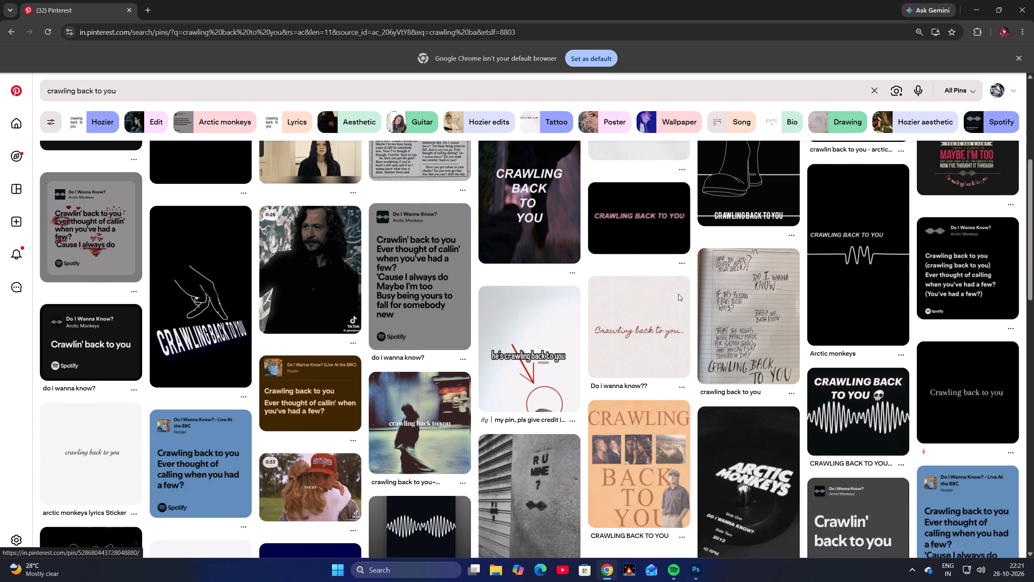
scroll(717, 289, up, 3)
click(740, 285)
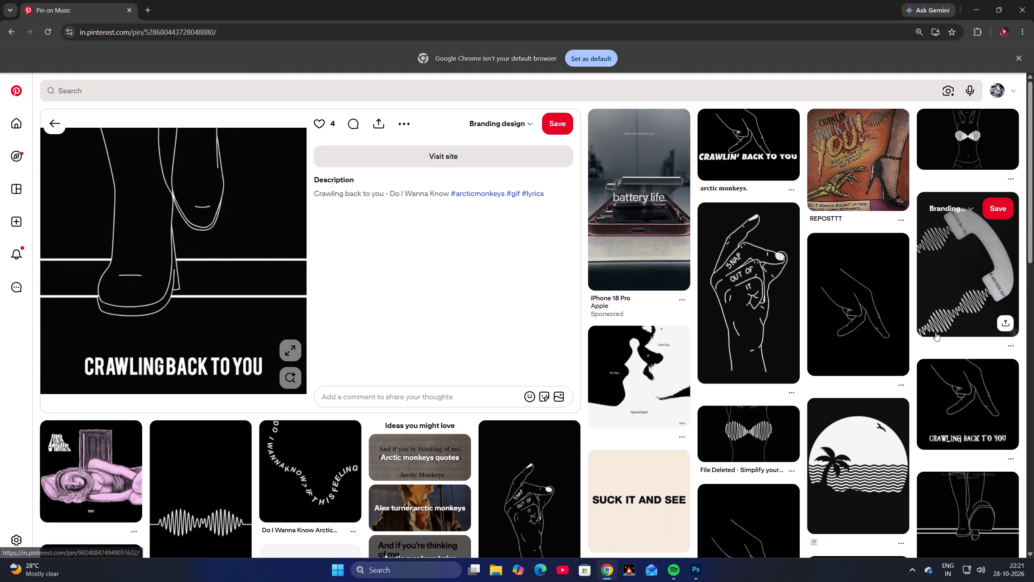
click(962, 399)
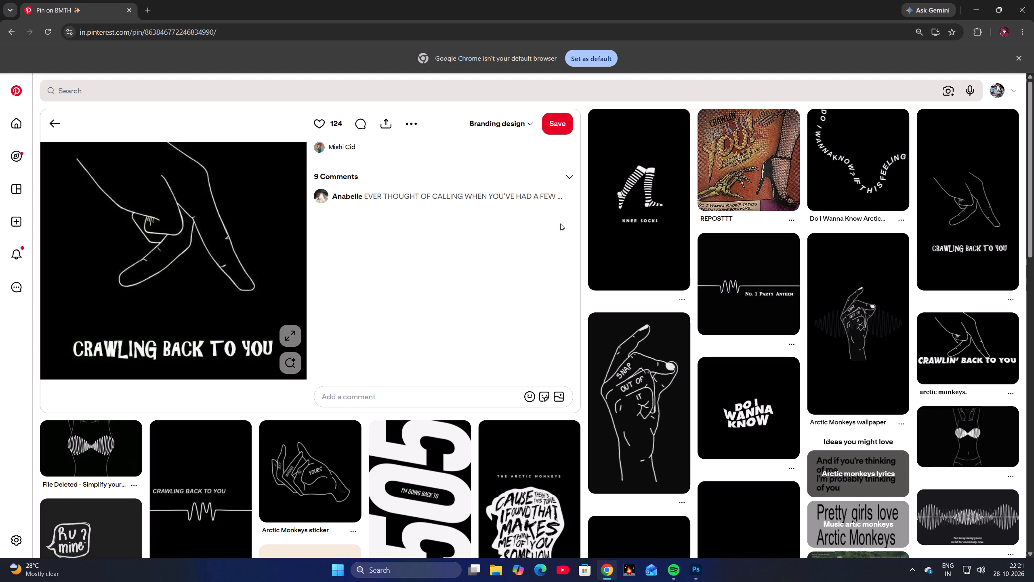
click(726, 394)
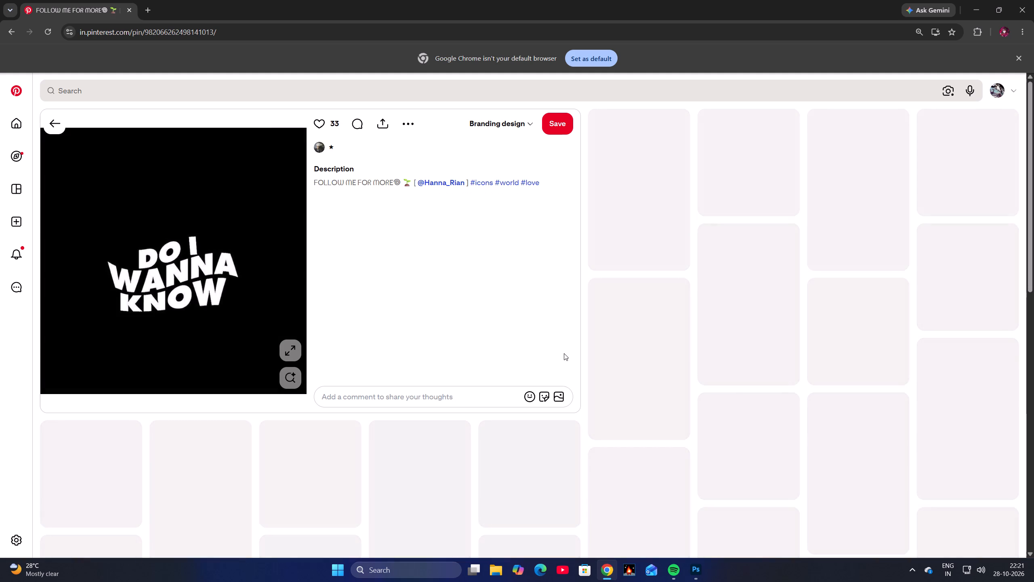
right_click(215, 272)
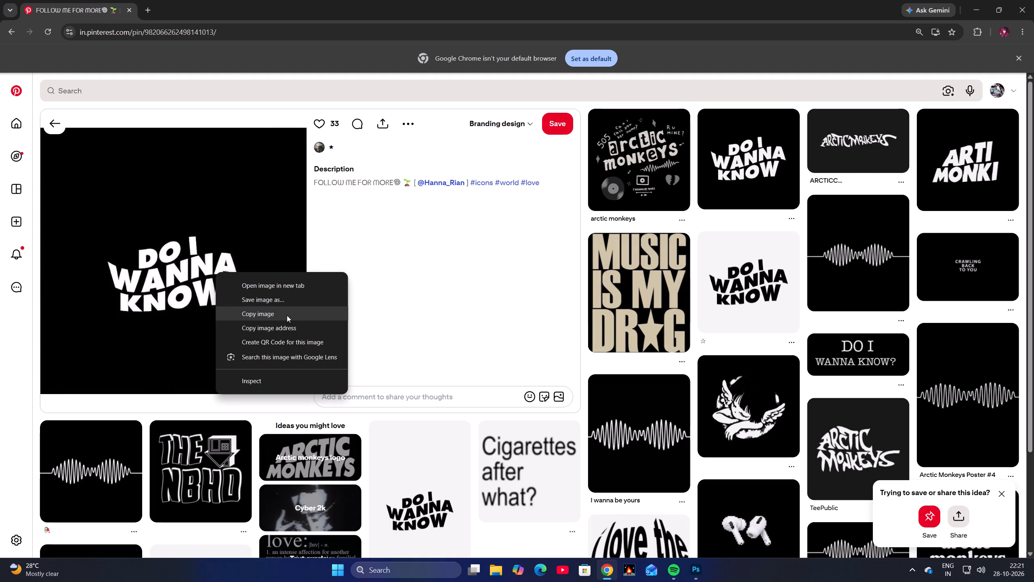
click(289, 317)
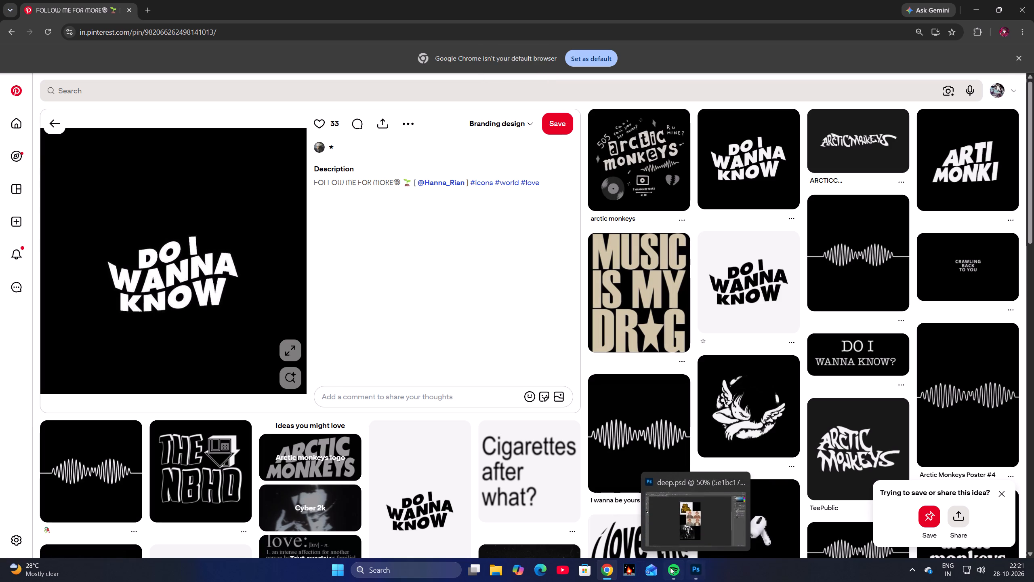
Switch to Photoshop and paste the copied lettering image into deep.psd, placing it in the artboard's lower-right corner.
click(696, 576)
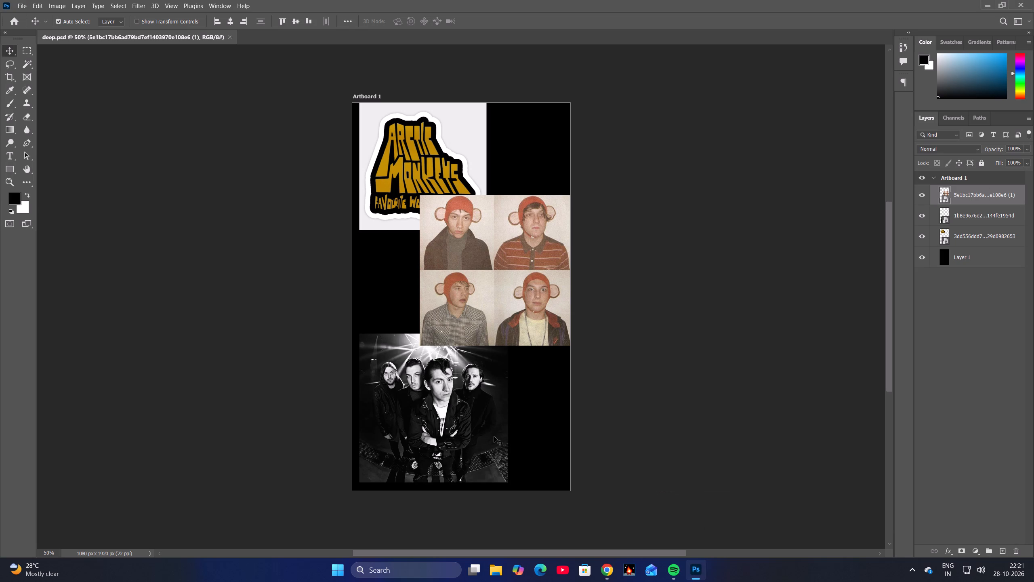
key(ctrl+v)
drag(484, 333, 544, 425)
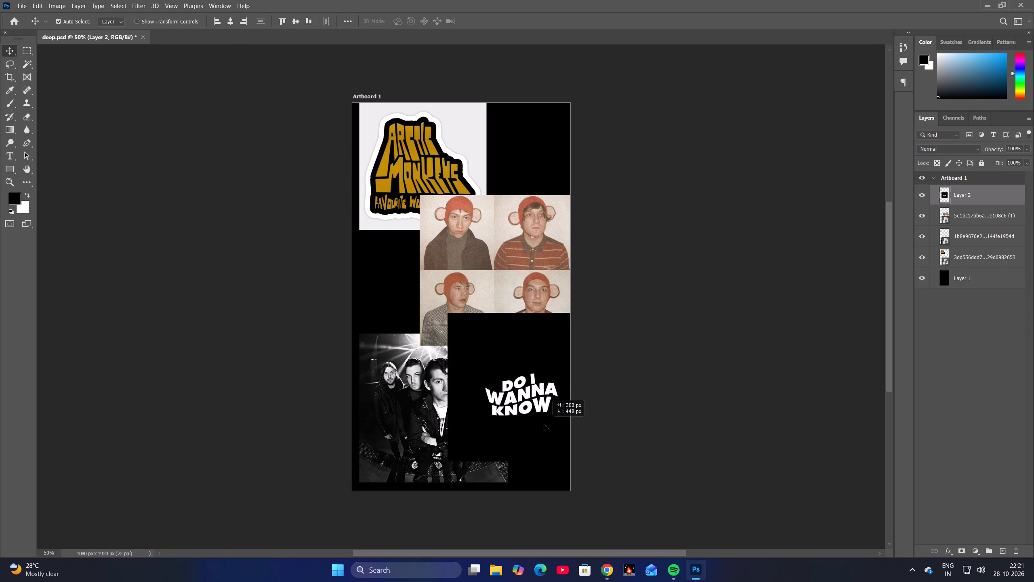
drag(544, 425, 537, 465)
drag(536, 452, 525, 447)
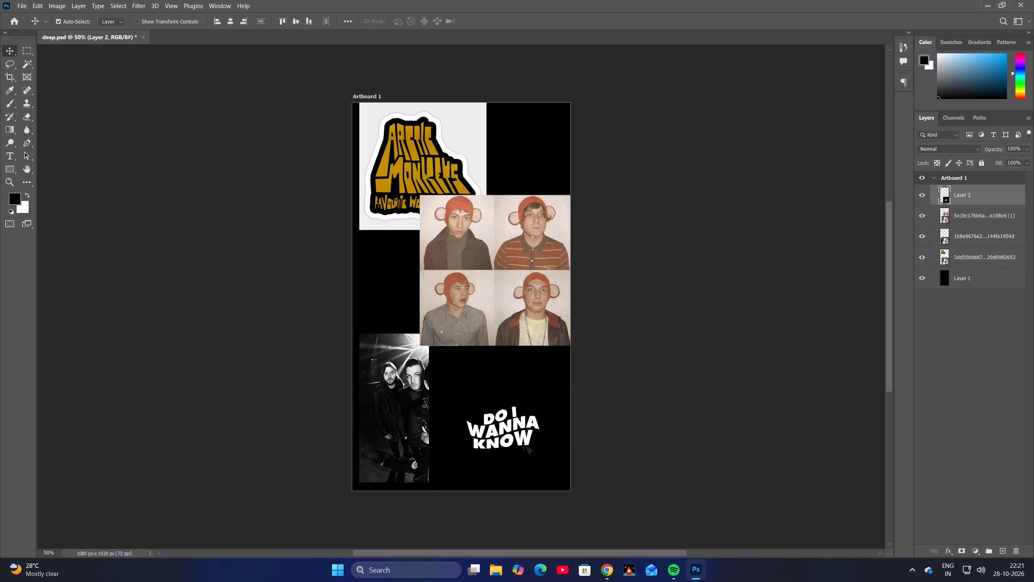
Move the four-portrait monkey-hat photo across to the artboard's left edge, above the black-and-white band photo.
click(479, 256)
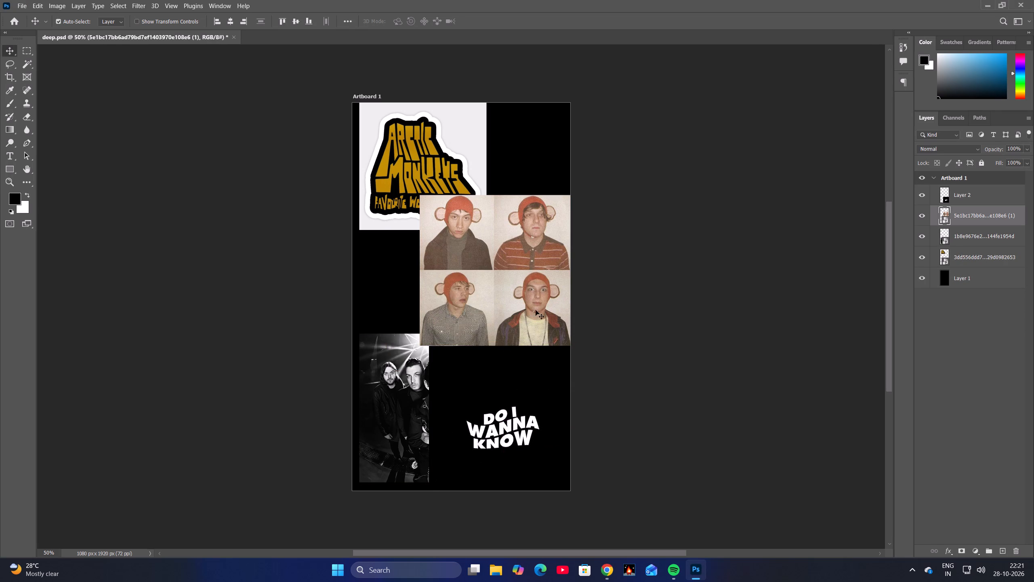
alt+scroll(523, 289, up, 11)
key(space)
key(space)
key(space)
key(space)
drag(500, 263, 529, 302)
key(space)
key(space)
key(space)
key(space)
key(space)
key(space)
key(space)
key(space)
drag(503, 249, 514, 269)
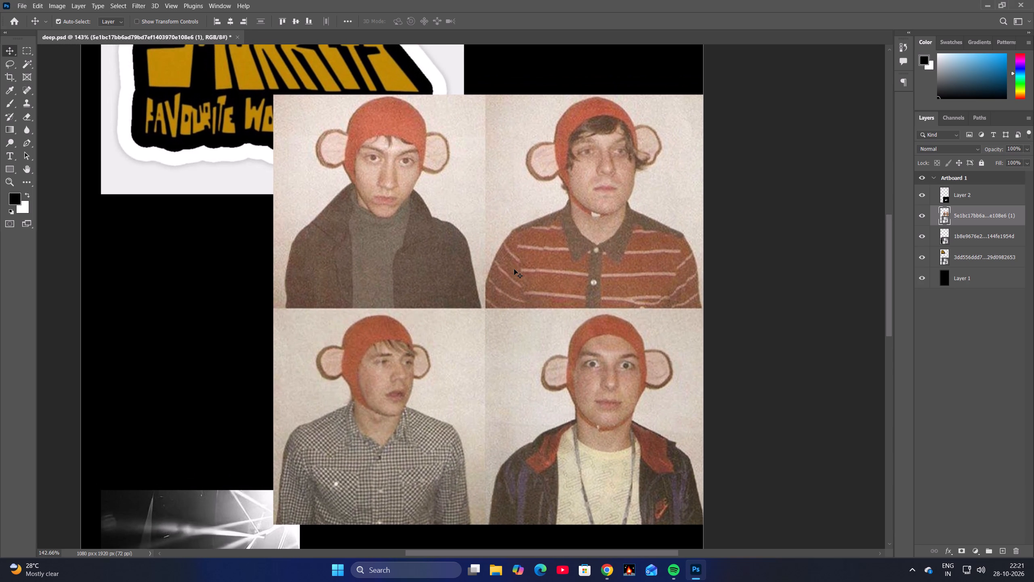
alt+scroll(514, 269, down, 3)
drag(514, 269, 512, 242)
key(space)
key(space)
key(space)
key(space)
key(space)
key(space)
key(space)
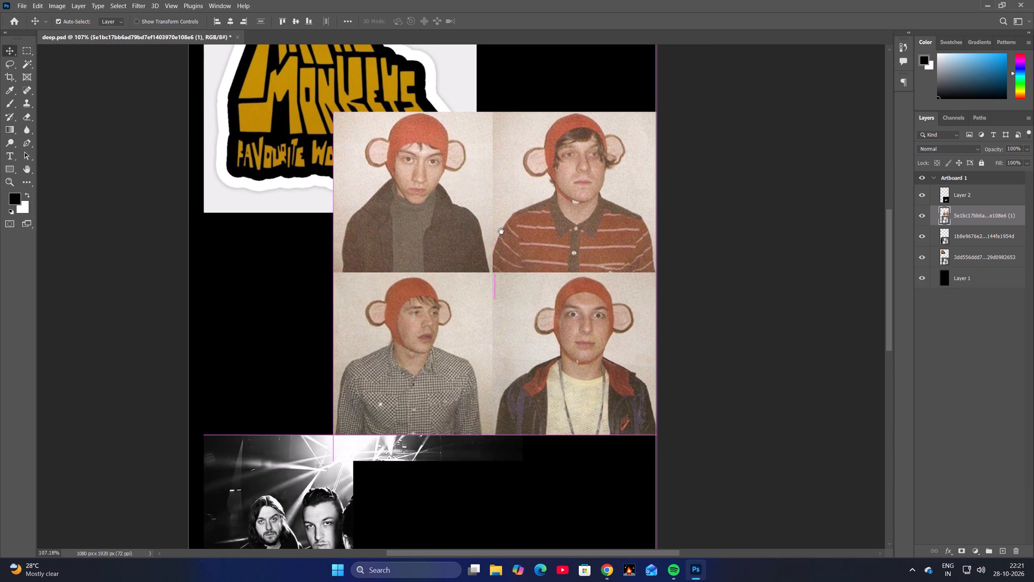
drag(501, 231, 507, 276)
alt+scroll(501, 256, down, 6)
key(space)
key(space)
key(space)
key(space)
key(space)
key(space)
key(space)
key(space)
key(space)
key(space)
drag(512, 274, 503, 221)
drag(487, 243, 439, 183)
drag(487, 210, 465, 218)
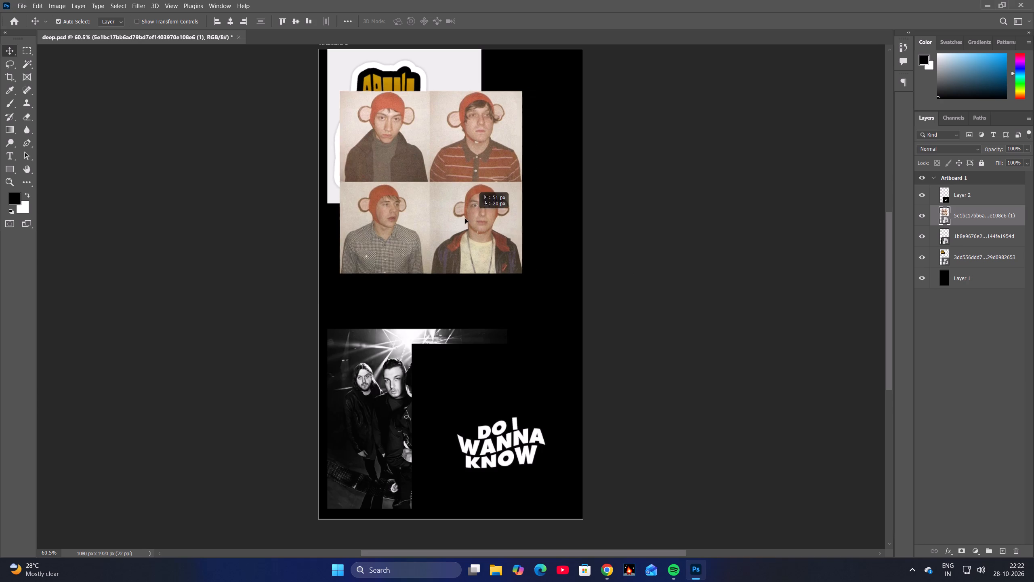
drag(465, 218, 429, 247)
Place the Arctic Monkeys logo image at the artboard's right edge around mid-height and the four-portrait photo in the artboard's upper-left corner.
drag(429, 92, 557, 228)
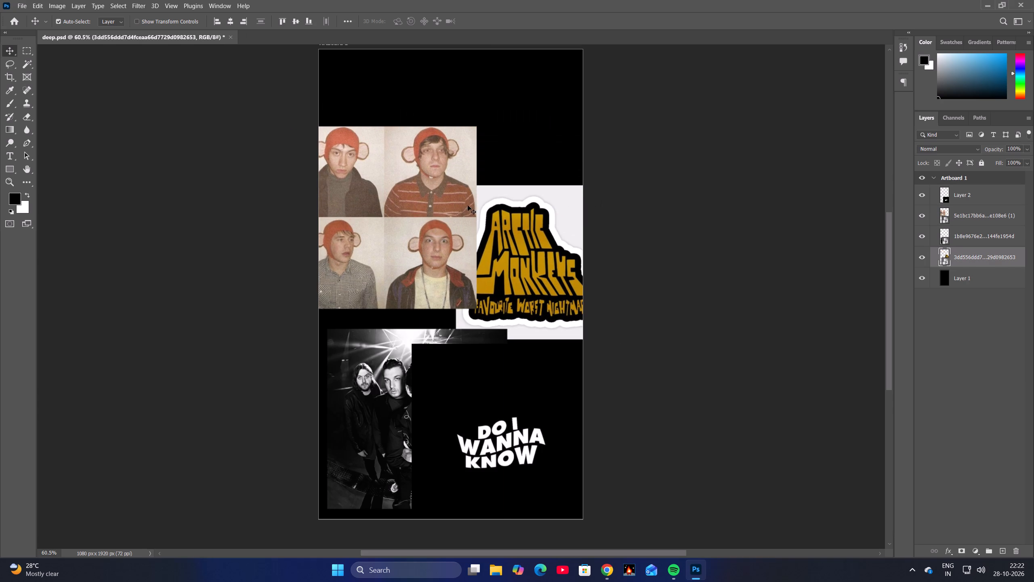
drag(456, 207, 479, 130)
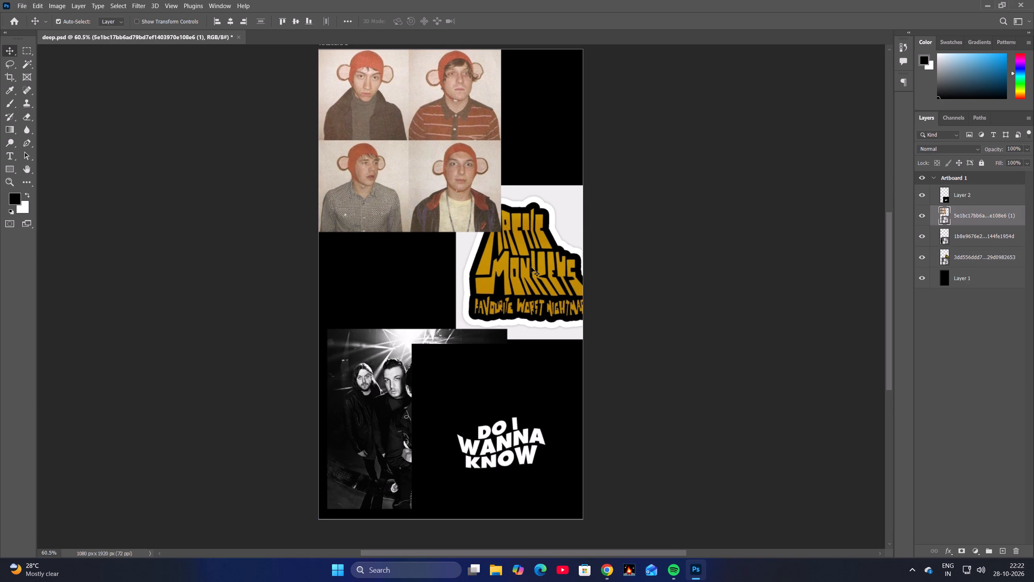
drag(531, 267, 519, 261)
drag(524, 283, 524, 295)
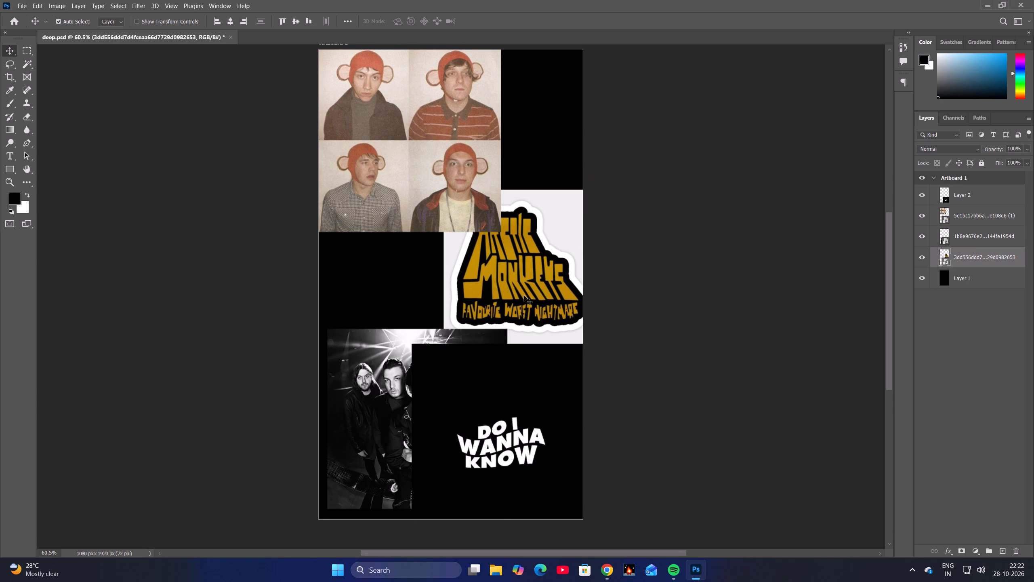
Select the layer of the yellow Arctic Monkeys "Favourite Worst Nightmare" logo image.
key(space)
key(space)
key(space)
key(space)
drag(478, 190, 489, 208)
alt+scroll(478, 187, up, 4)
key(space)
key(space)
key(space)
key(space)
key(space)
key(space)
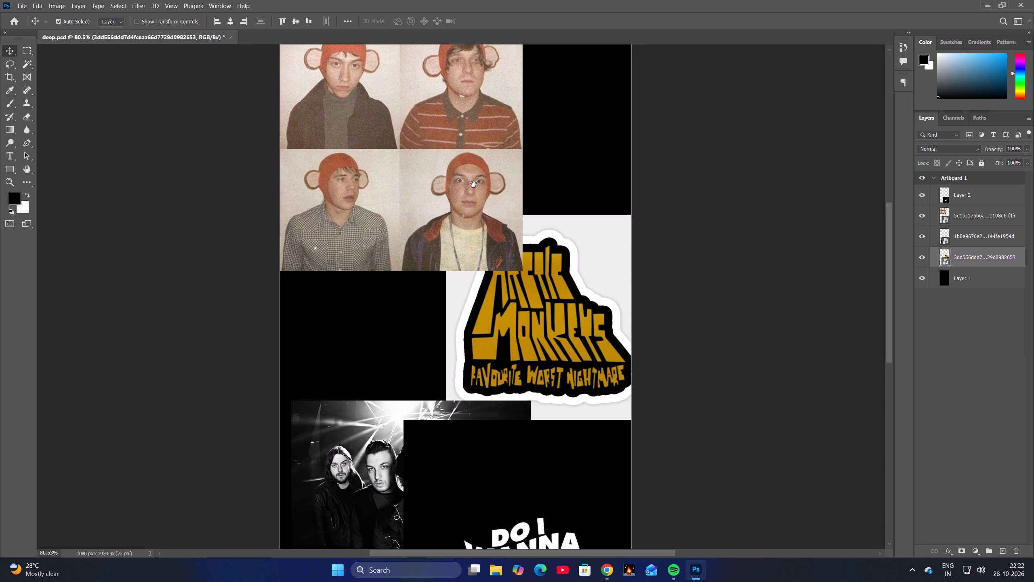
drag(473, 184, 499, 247)
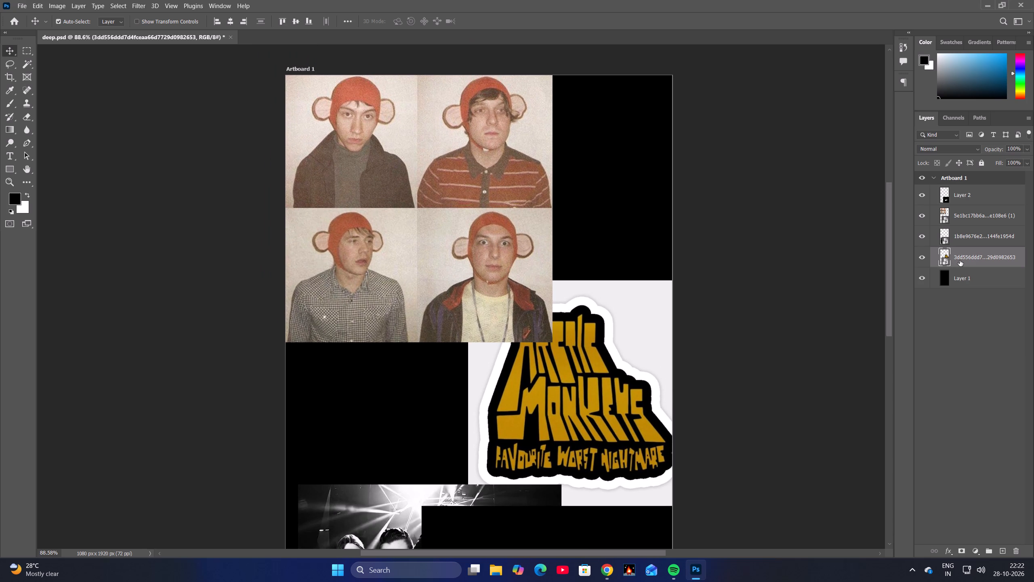
click(960, 260)
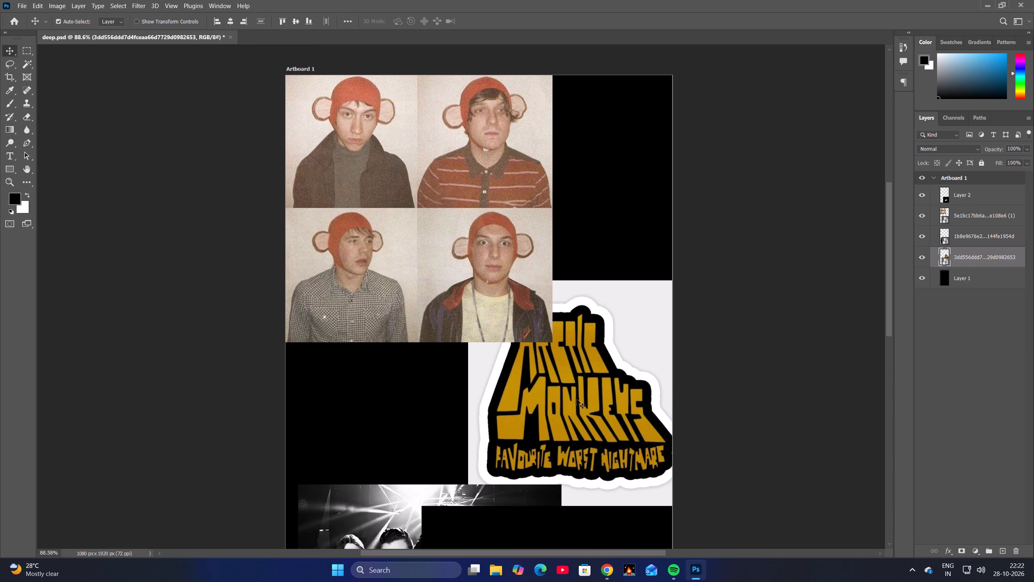
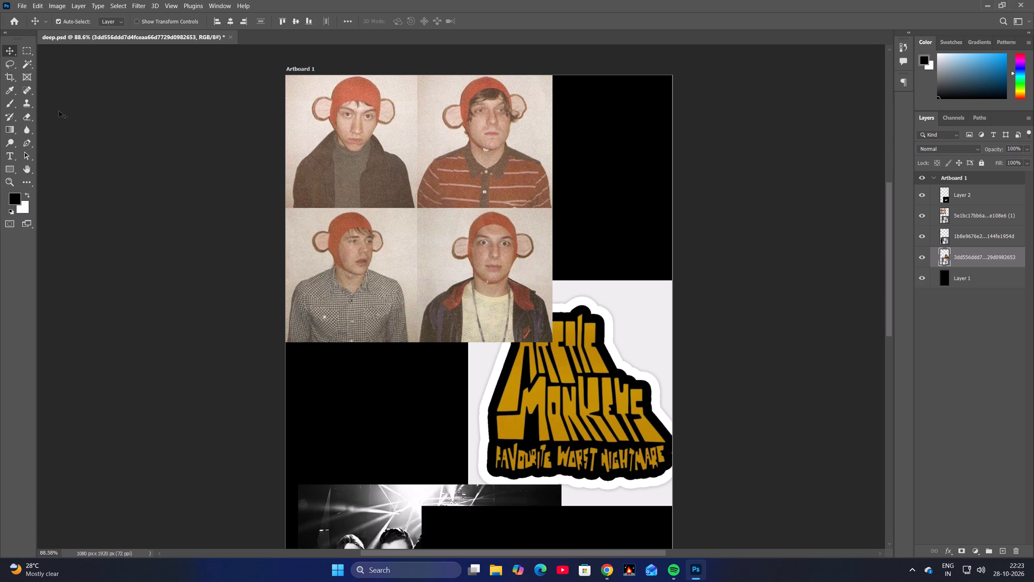
Make a rectangular marquee selection exactly around the upper-left portrait of the four-portrait monkey-hat photo.
click(27, 46)
key(space)
key(space)
key(space)
key(space)
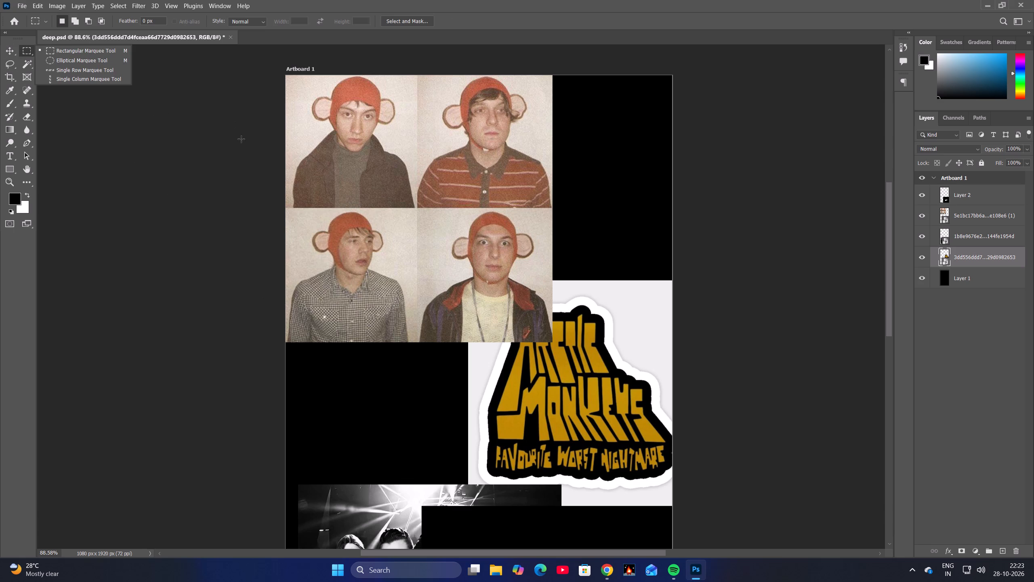
key(space)
key(space)
key(space)
key(space)
key(space)
key(space)
key(space)
key(space)
key(space)
key(space)
key(space)
drag(307, 170, 287, 207)
alt+scroll(288, 160, up, 7)
key(space)
key(space)
key(space)
key(space)
key(space)
key(space)
key(space)
key(space)
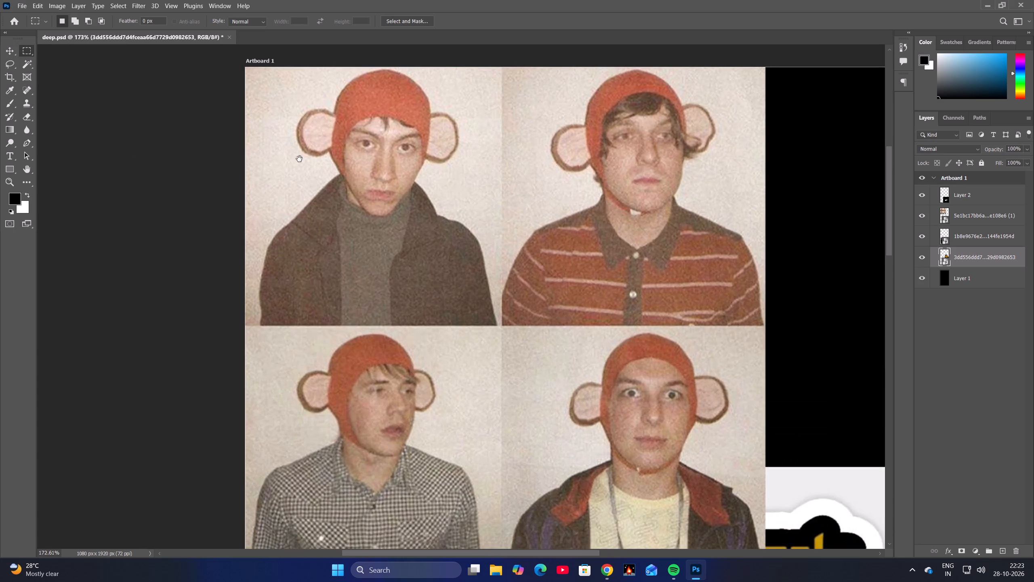
drag(299, 159, 249, 187)
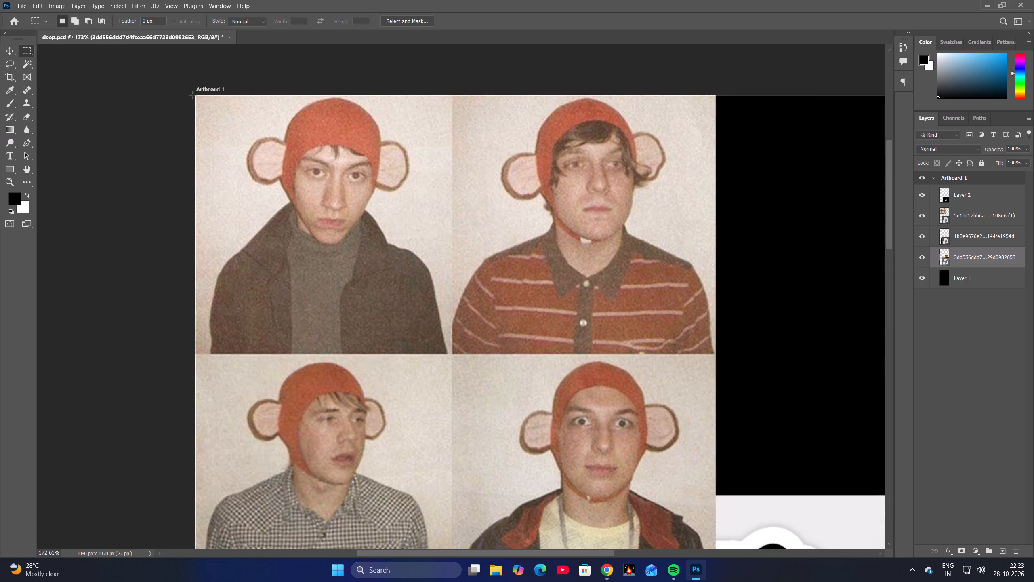
drag(193, 95, 365, 354)
drag(374, 346, 437, 324)
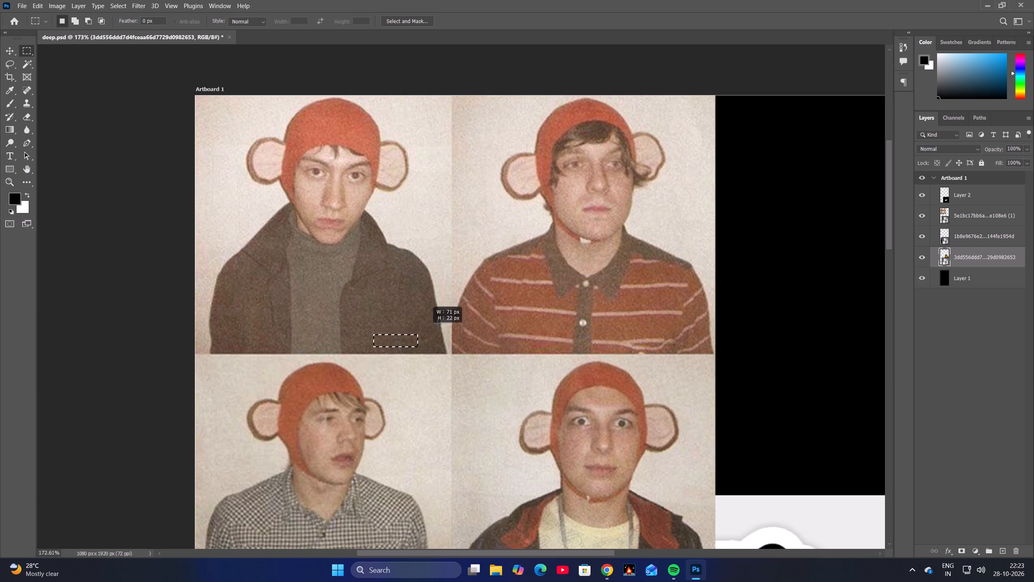
drag(437, 324, 461, 334)
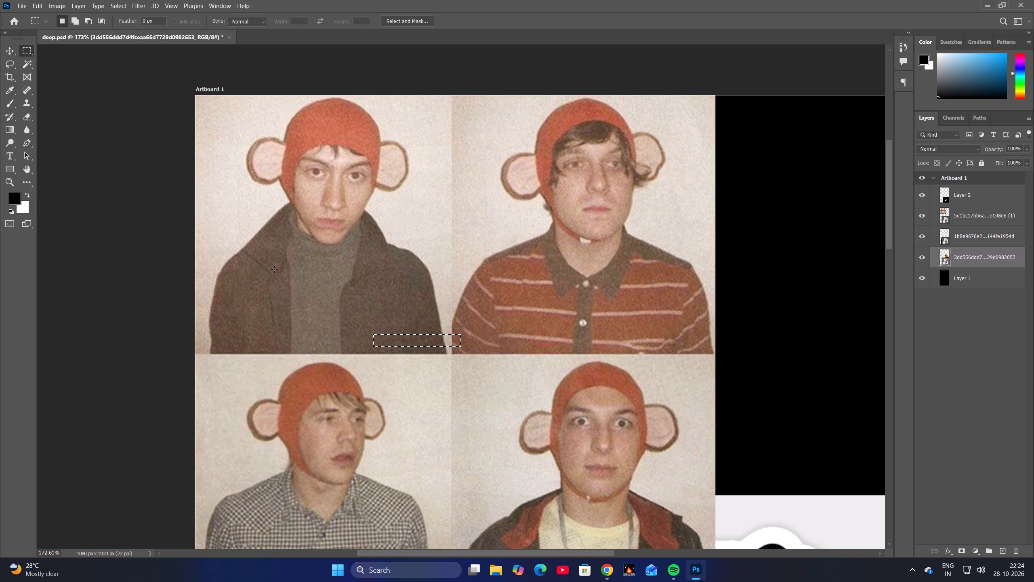
click(427, 236)
drag(196, 95, 357, 276)
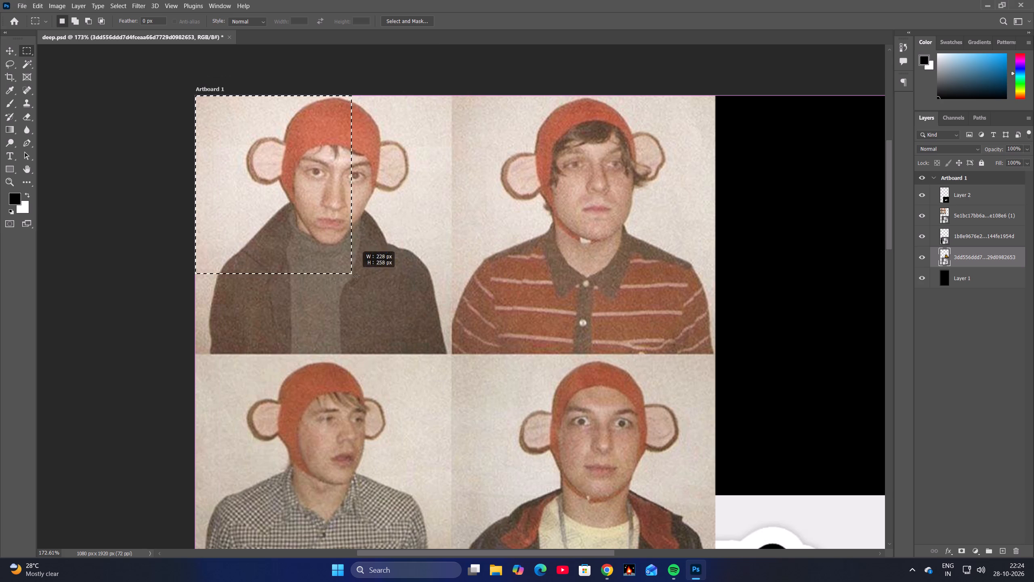
drag(357, 276, 452, 354)
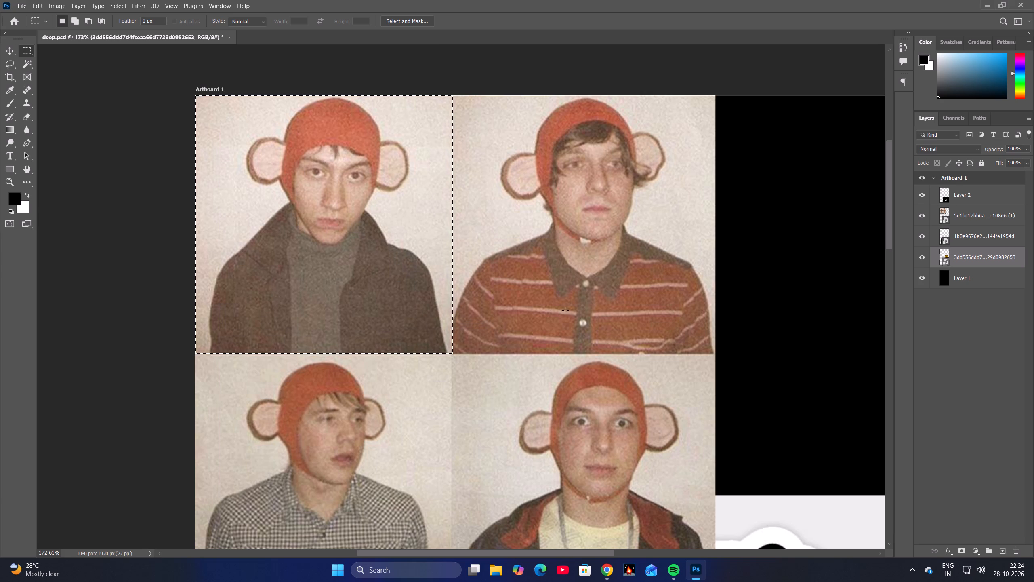
Fill the selected portrait area with a medium blue foreground colour on a new layer and clear the selection.
click(13, 201)
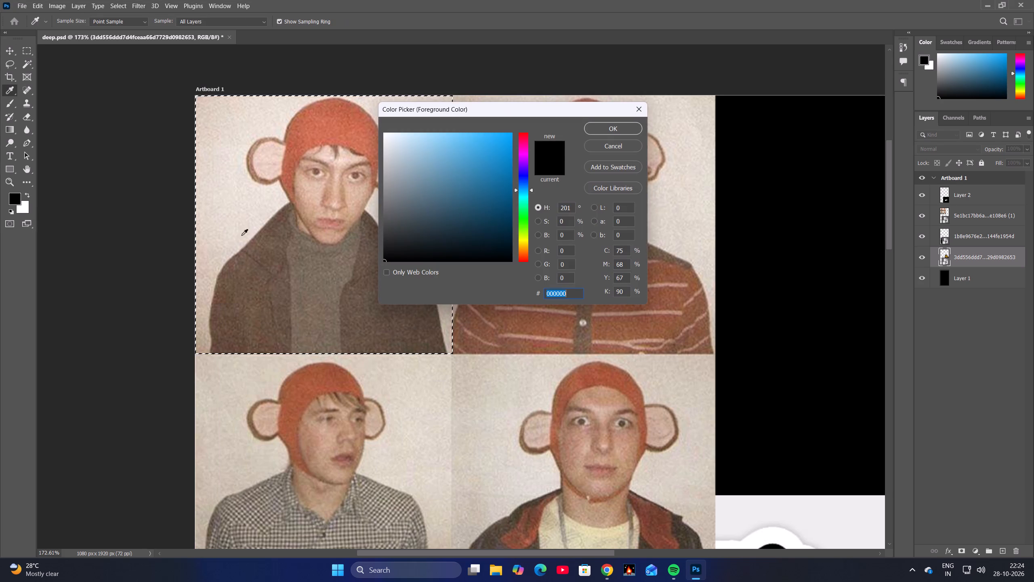
drag(453, 213, 488, 169)
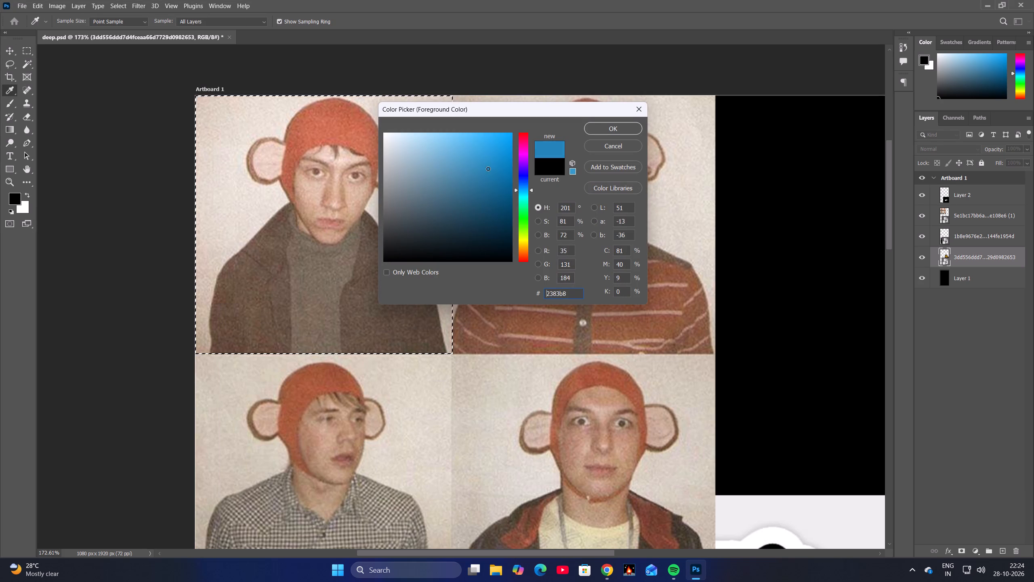
drag(488, 169, 471, 175)
click(613, 134)
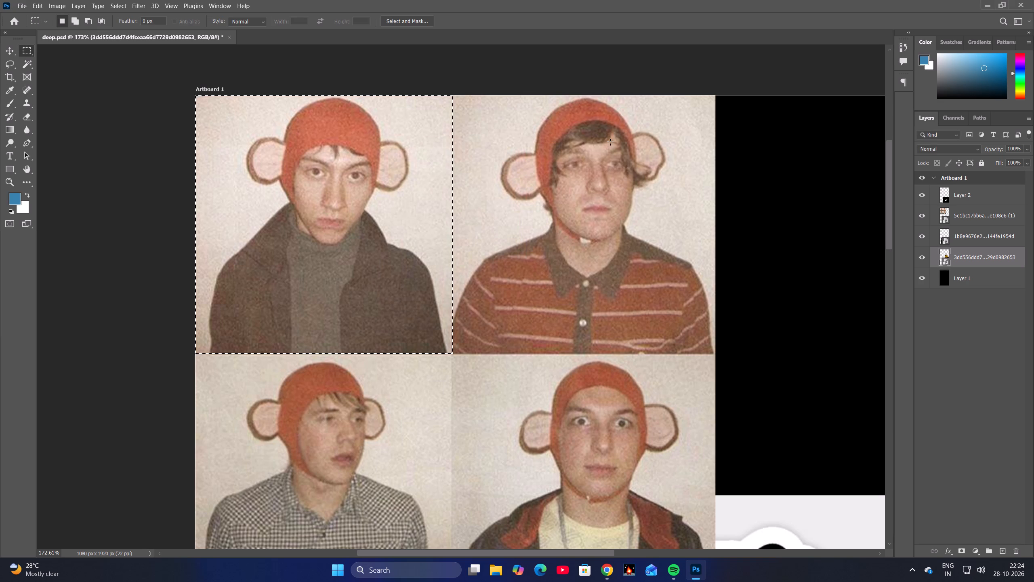
click(1001, 551)
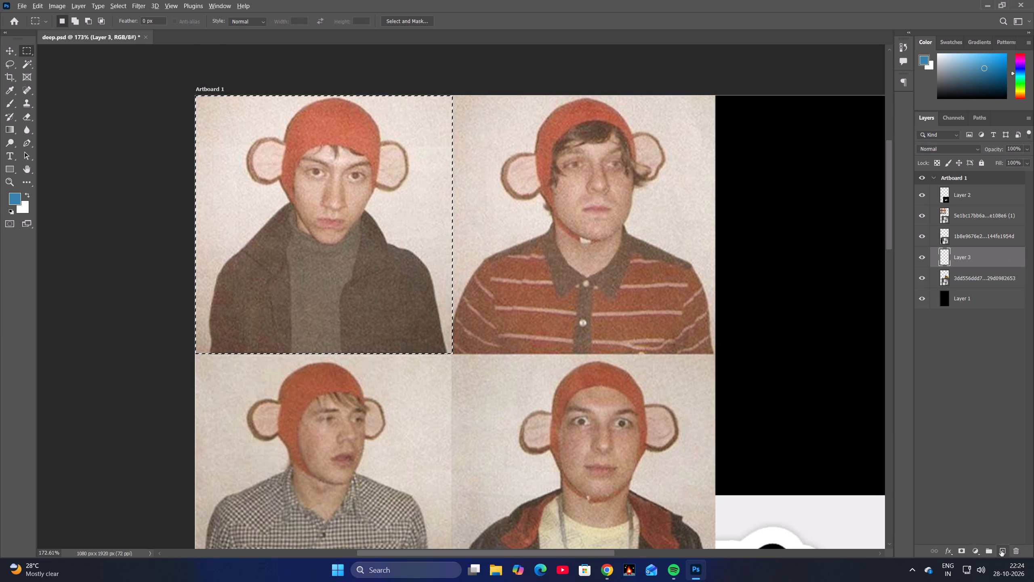
key(alt+BackSpace)
key(ctrl+d)
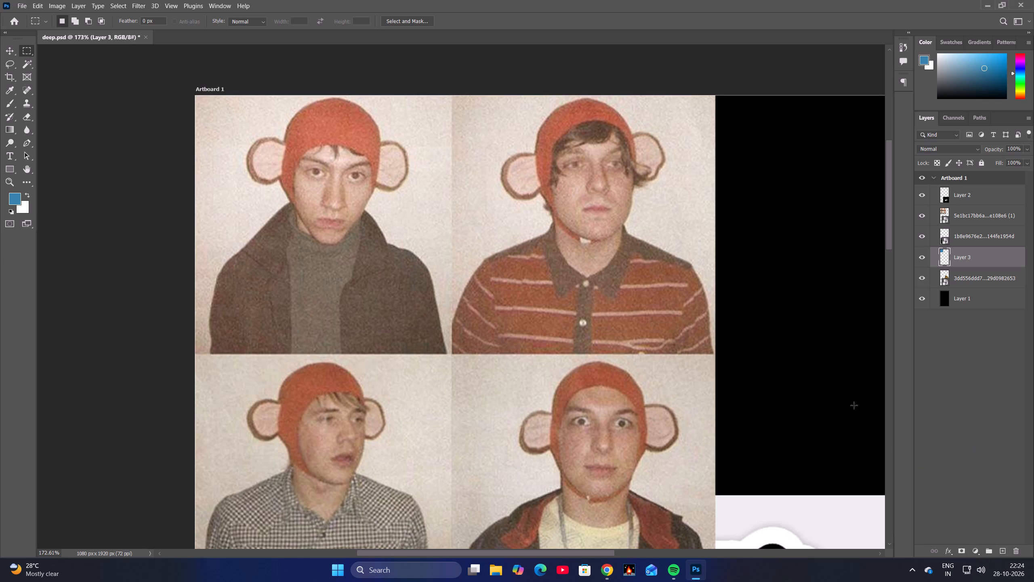
Move the blue fill layer, Layer 3, directly above the four-portrait photo layer in the stacking order.
click(922, 241)
click(922, 241)
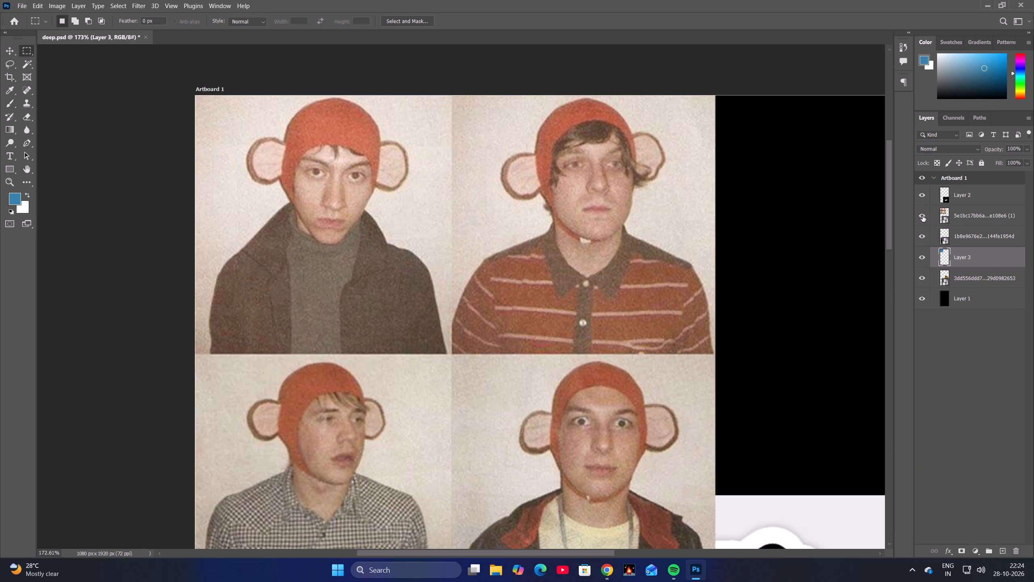
click(923, 216)
click(923, 216)
drag(978, 256, 971, 217)
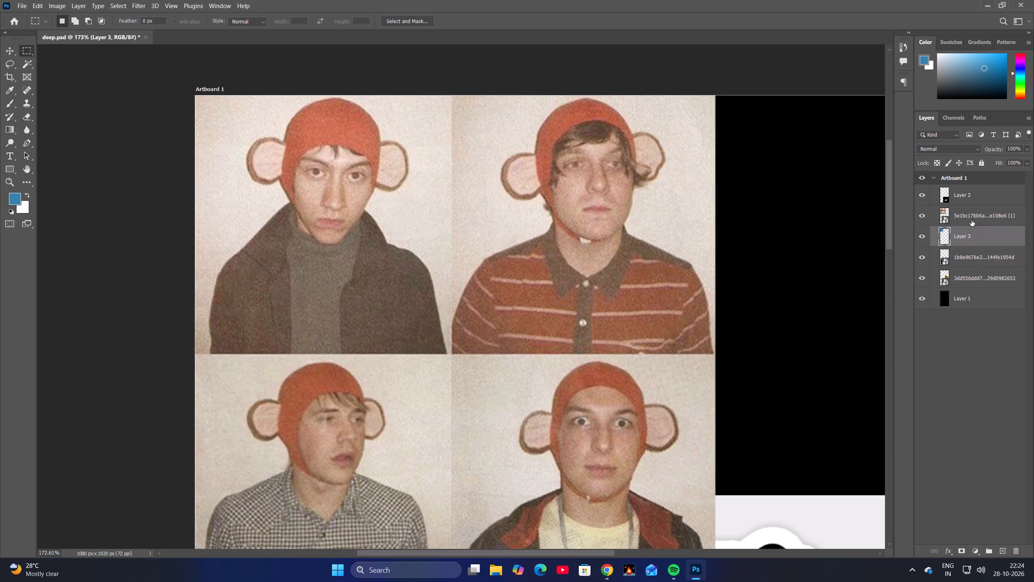
drag(961, 235, 961, 213)
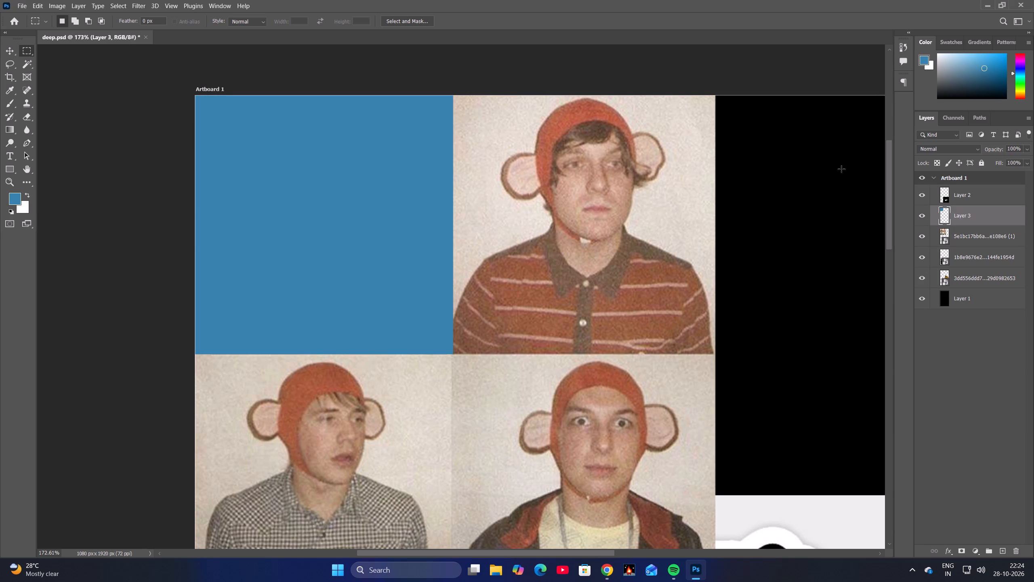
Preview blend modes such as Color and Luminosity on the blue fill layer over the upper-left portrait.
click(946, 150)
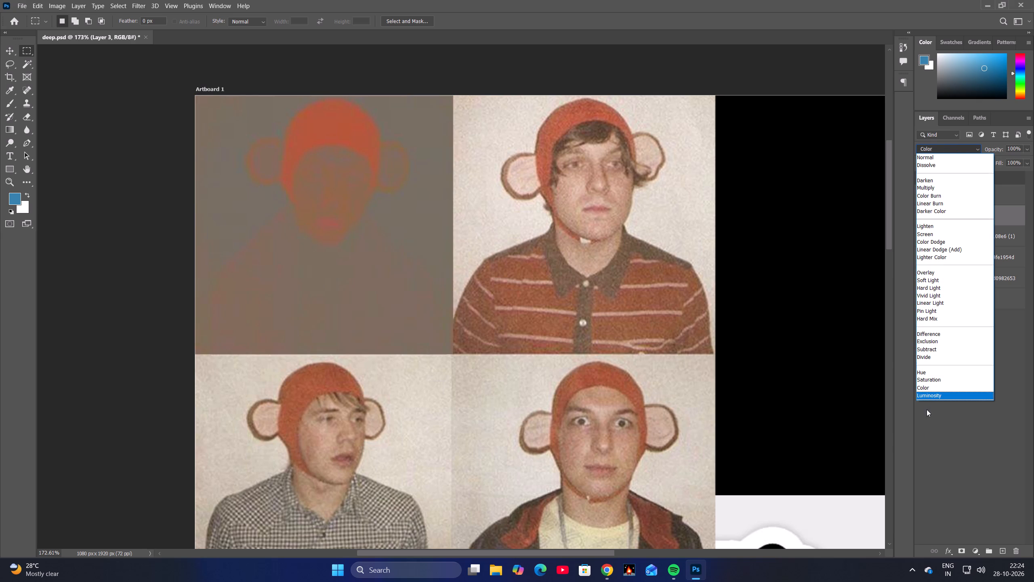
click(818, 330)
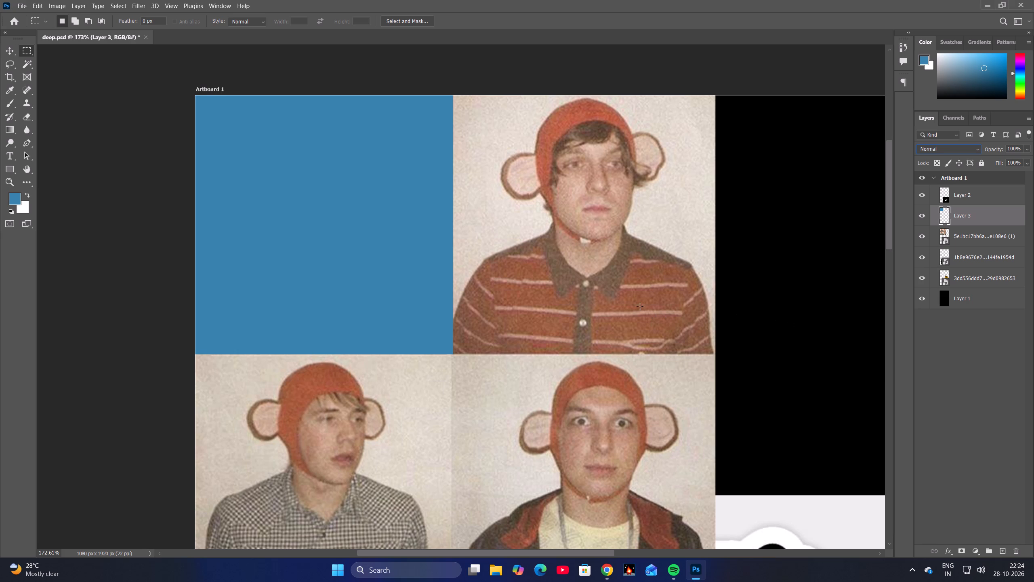
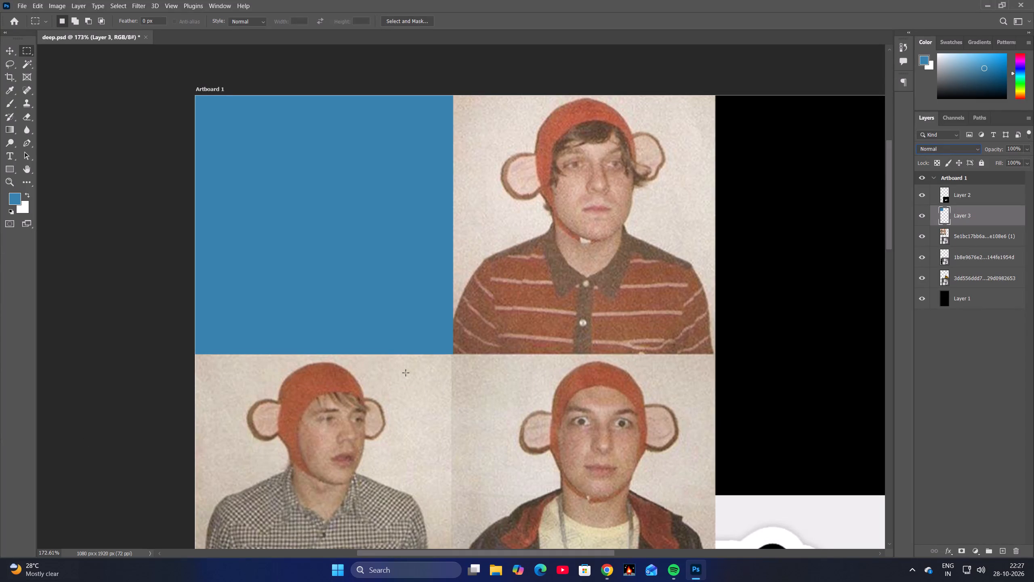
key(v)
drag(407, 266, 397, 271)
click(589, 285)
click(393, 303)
Free-transform the blue fill layer to about 368 px wide so its inner edge meets the seam between the two upper portraits.
key(super+t)
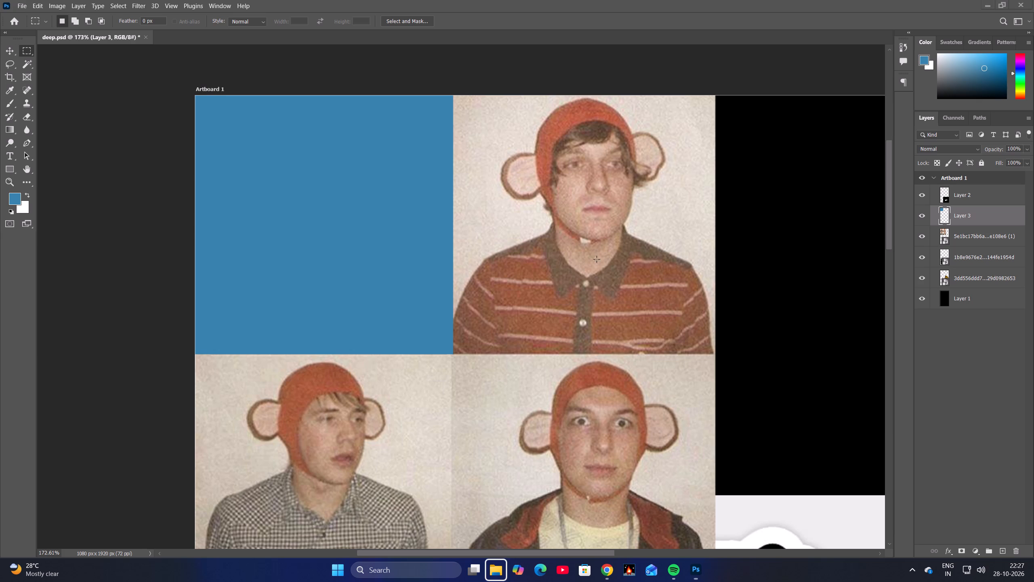
click(976, 211)
click(765, 275)
key(ctrl+t)
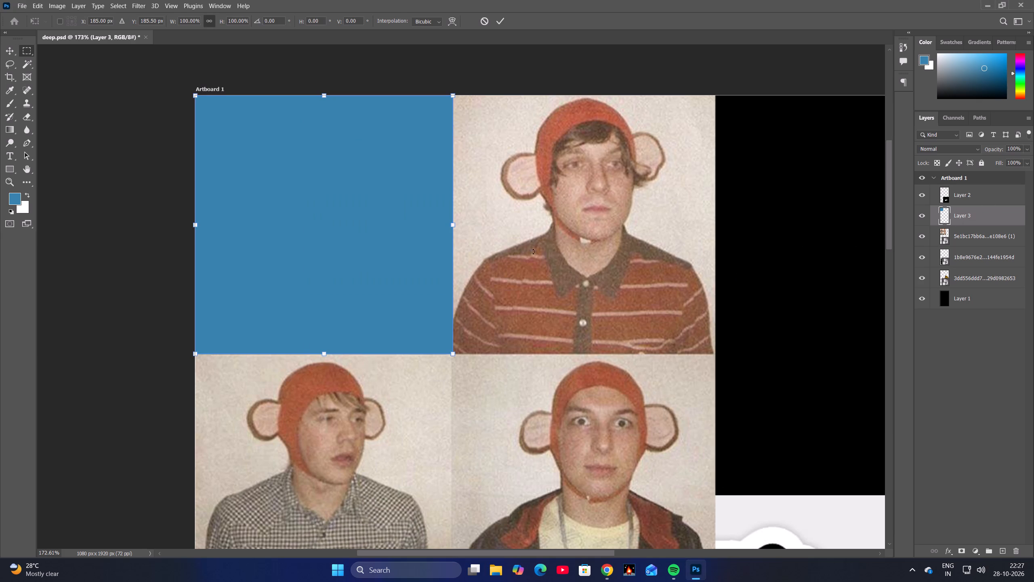
alt+scroll(448, 239, up, 6)
key(space)
key(space)
key(space)
key(space)
key(space)
drag(499, 286, 530, 297)
drag(487, 226, 488, 226)
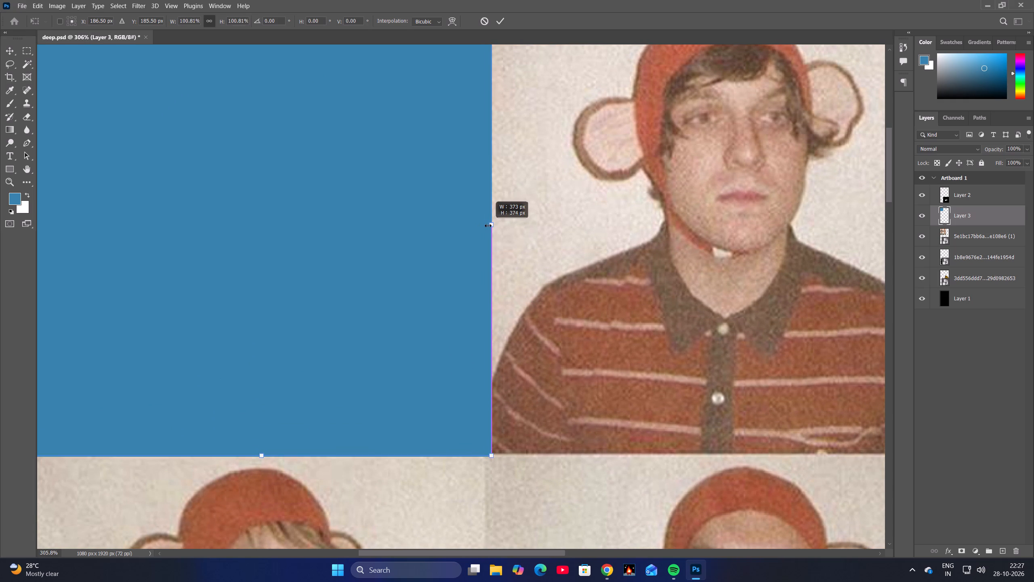
drag(488, 226, 485, 231)
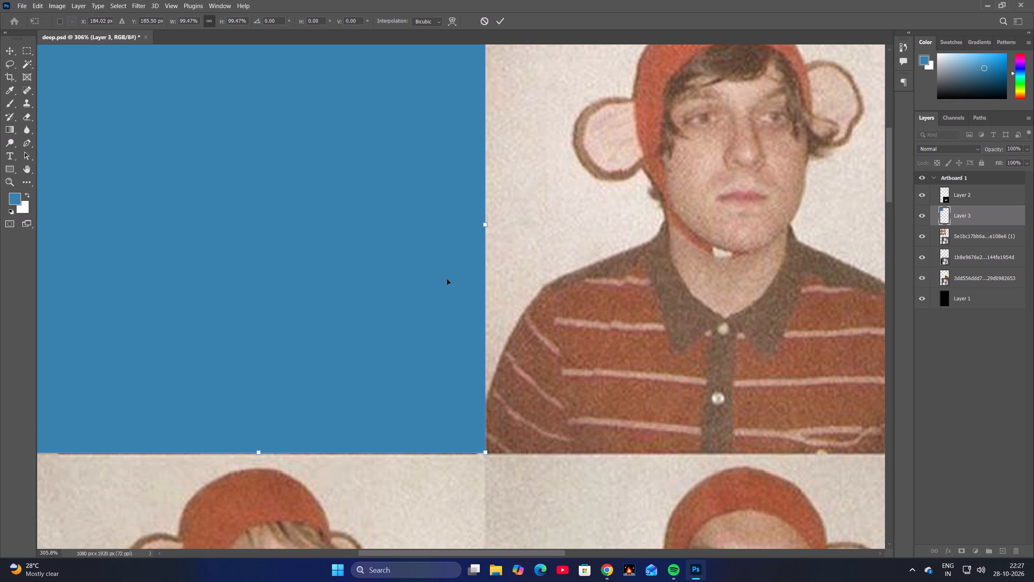
Nudge the blue fill down to cover the portrait's bottom edge and stretch its top to the artboard edge, about 373 px high.
alt+scroll(447, 279, down, 8)
alt+scroll(443, 277, up, 2)
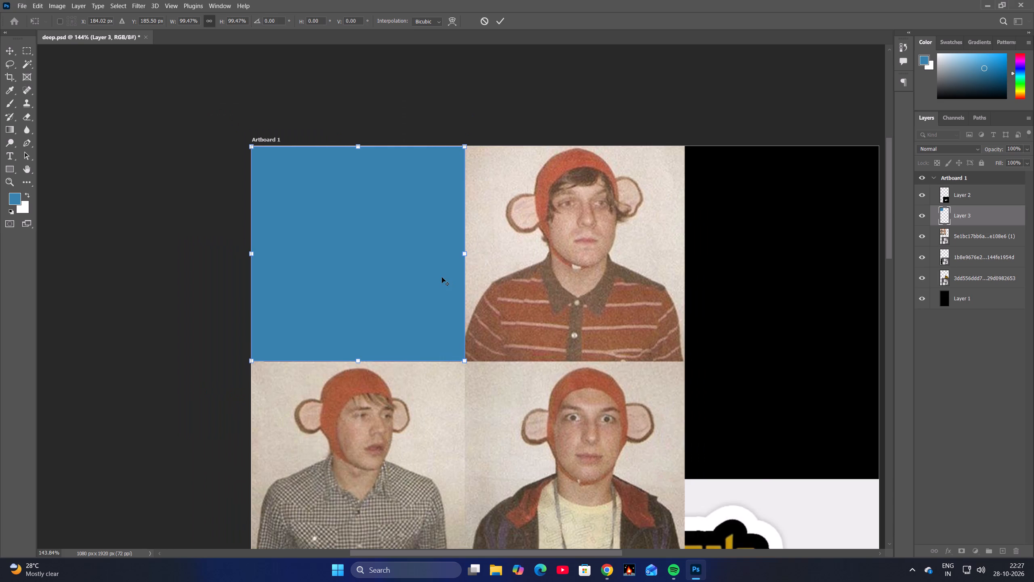
alt+scroll(409, 244, up, 5)
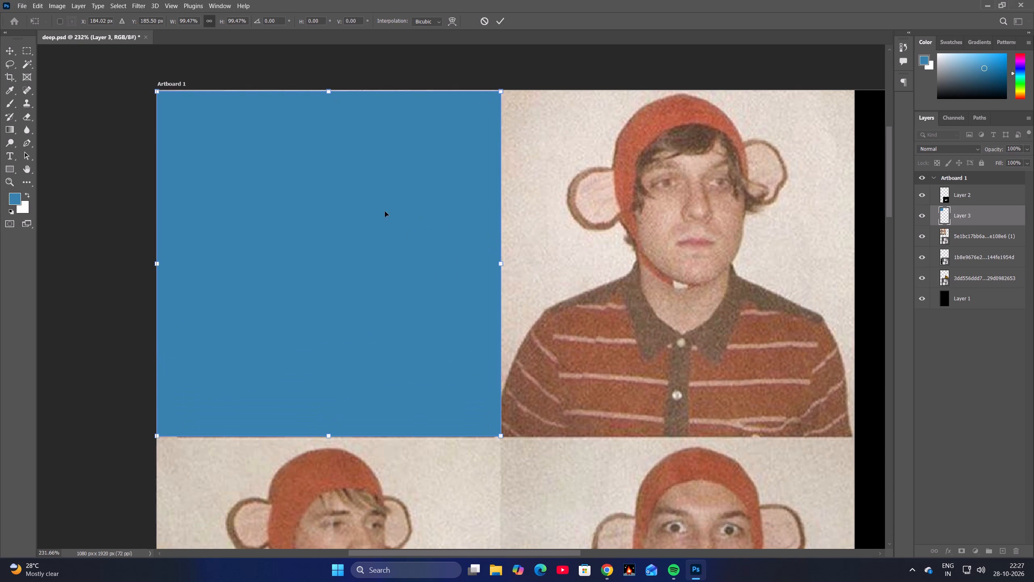
click(366, 221)
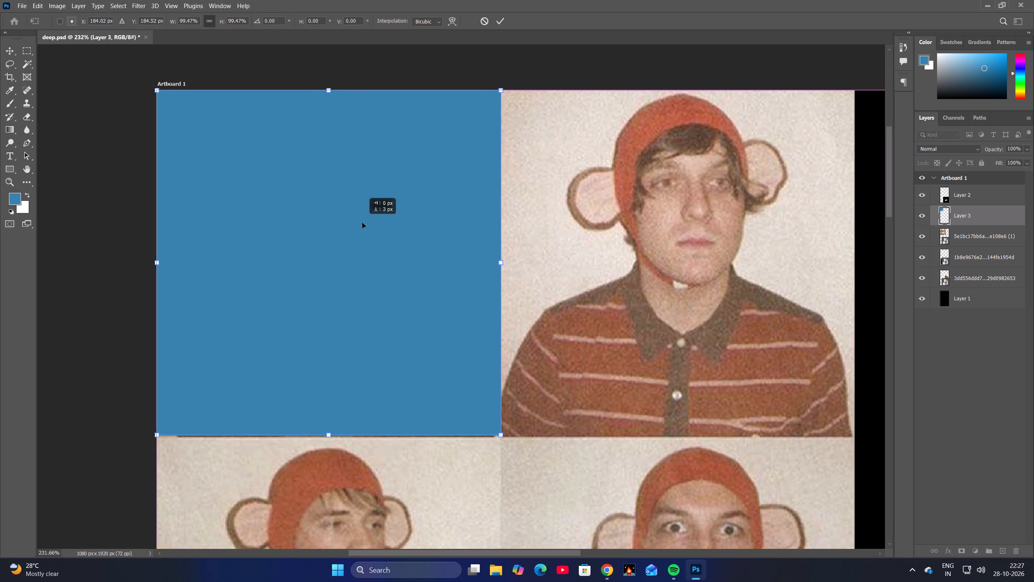
shift+click(328, 92)
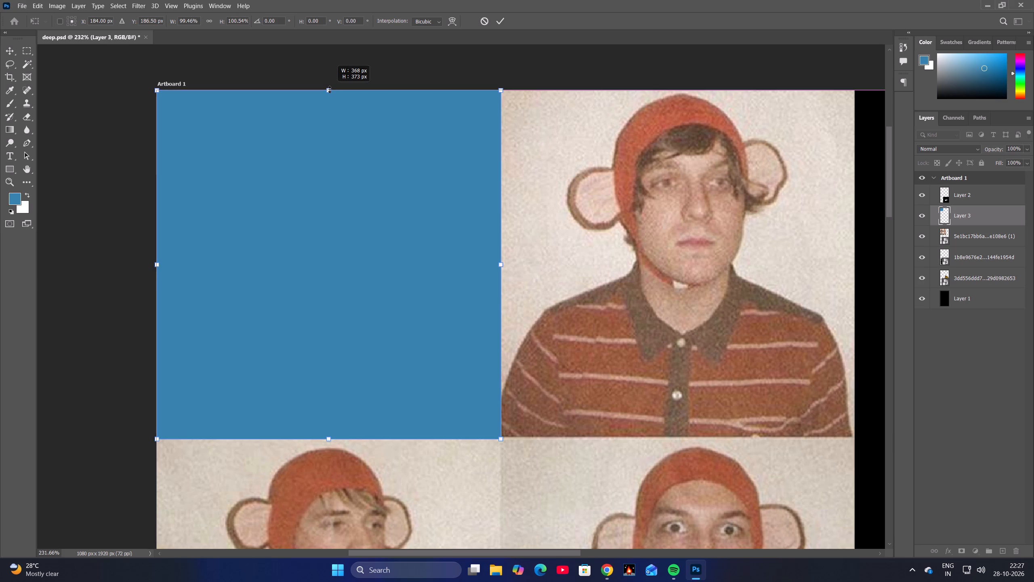
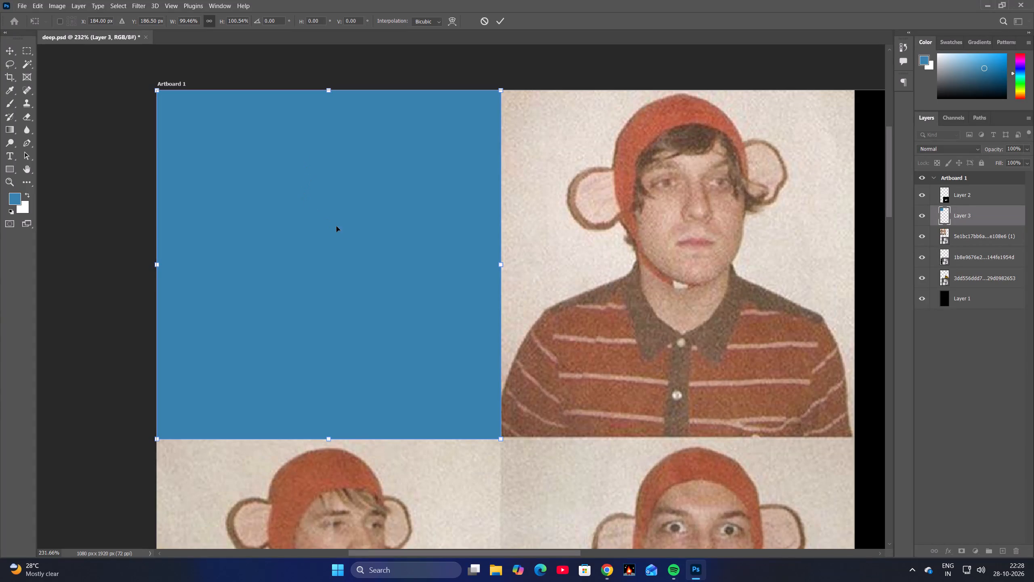
Undo the stray shift of the blue fill and apply its transform at the fitted spot over the upper-left portrait.
key(v)
click(401, 250)
key(space)
key(space)
key(space)
alt+scroll(359, 267, down, 6)
key(space)
key(space)
key(space)
key(space)
key(space)
key(space)
key(space)
key(space)
key(space)
key(space)
key(space)
key(space)
key(space)
key(space)
key(space)
key(space)
key(space)
key(space)
key(space)
key(space)
drag(389, 299, 389, 298)
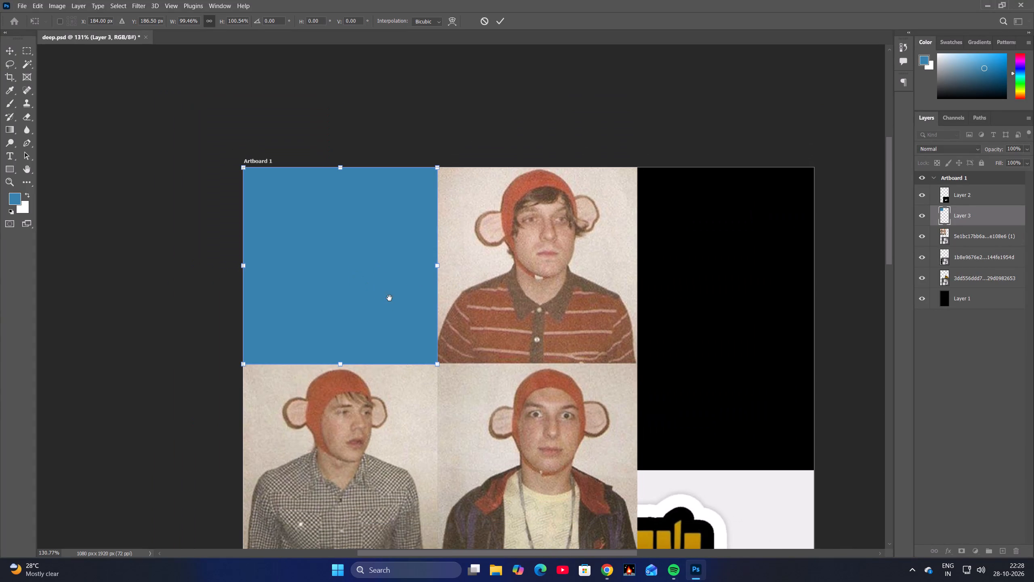
drag(389, 298, 347, 205)
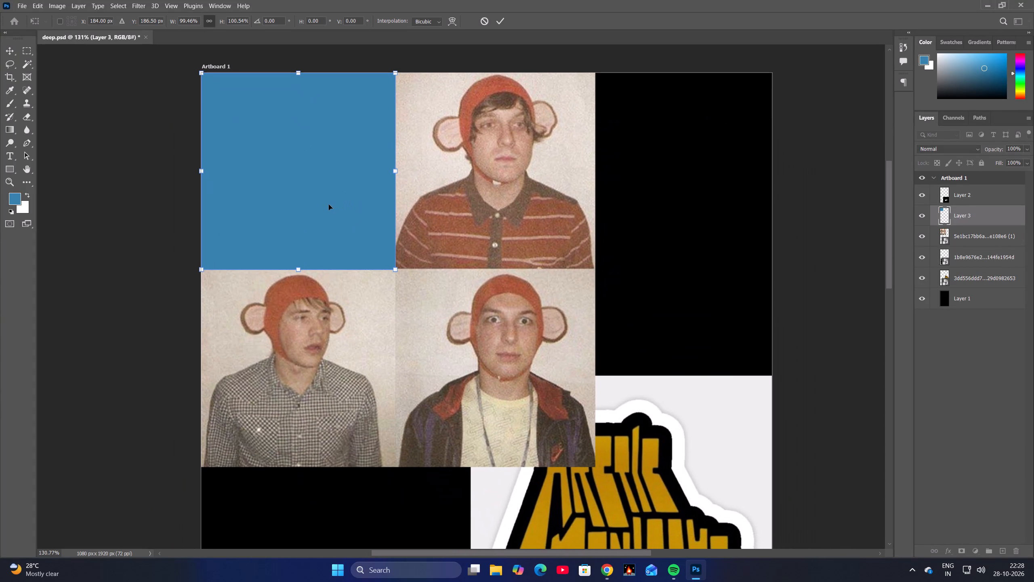
shift+drag(326, 201, 368, 228)
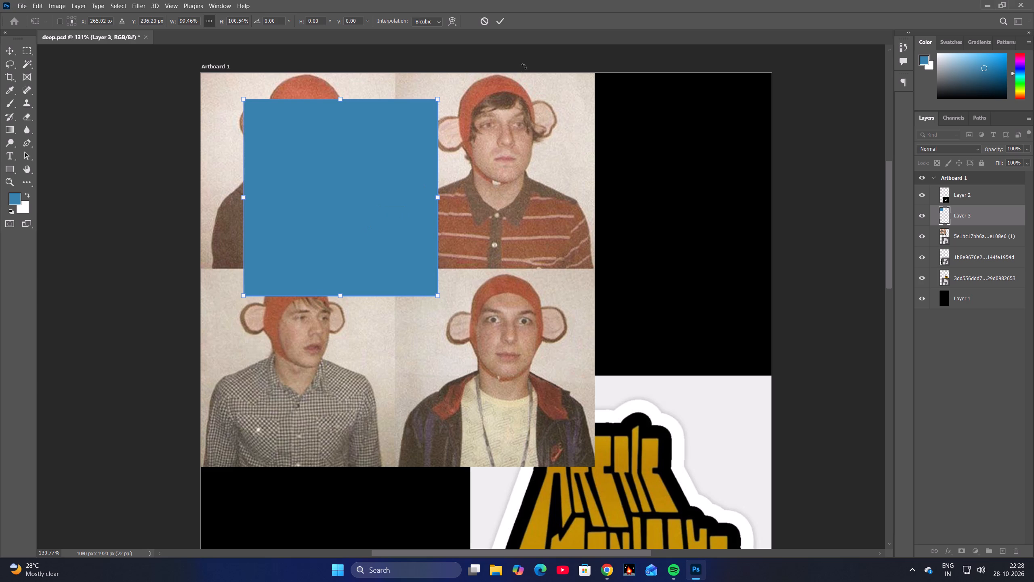
key(ctrl+z)
click(498, 18)
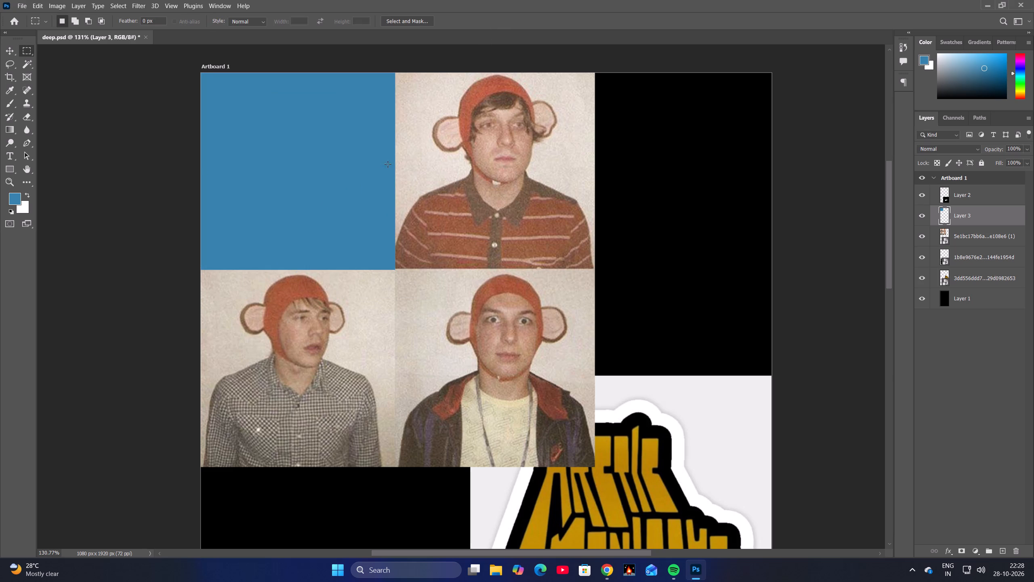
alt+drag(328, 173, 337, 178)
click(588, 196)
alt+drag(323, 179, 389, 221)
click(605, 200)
Duplicate the blue fill diagonally onto the lower-right portrait, offset about 373 px across and 373 px down.
click(8, 48)
click(325, 181)
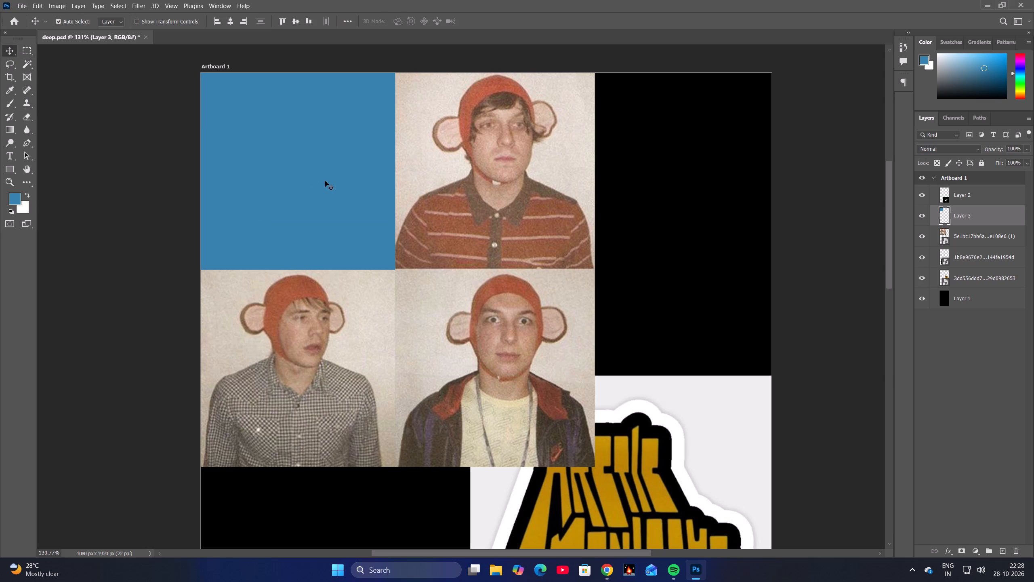
alt+drag(304, 182, 508, 382)
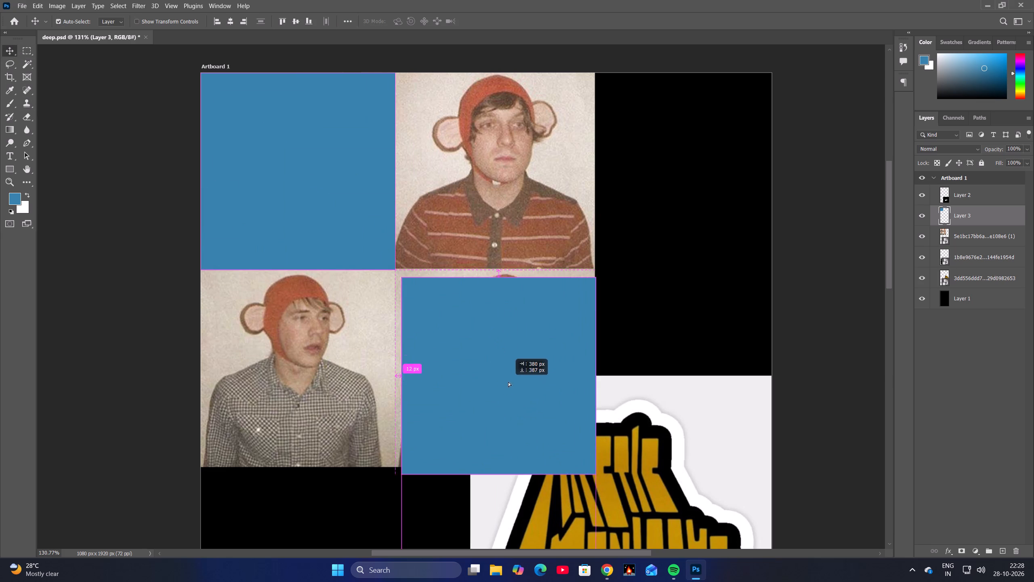
alt+drag(508, 382, 499, 377)
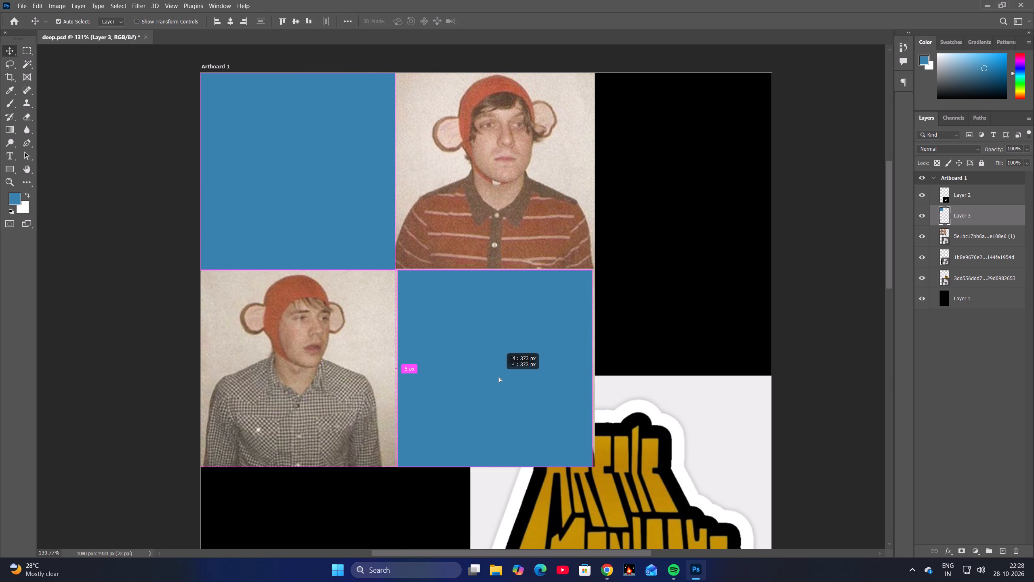
alt+drag(499, 377, 497, 376)
Free-transform the blue copy so both sides reach the lower-right portrait's edges, about 378 px wide.
key(space)
key(space)
key(space)
key(space)
key(space)
key(space)
key(space)
drag(445, 337, 426, 309)
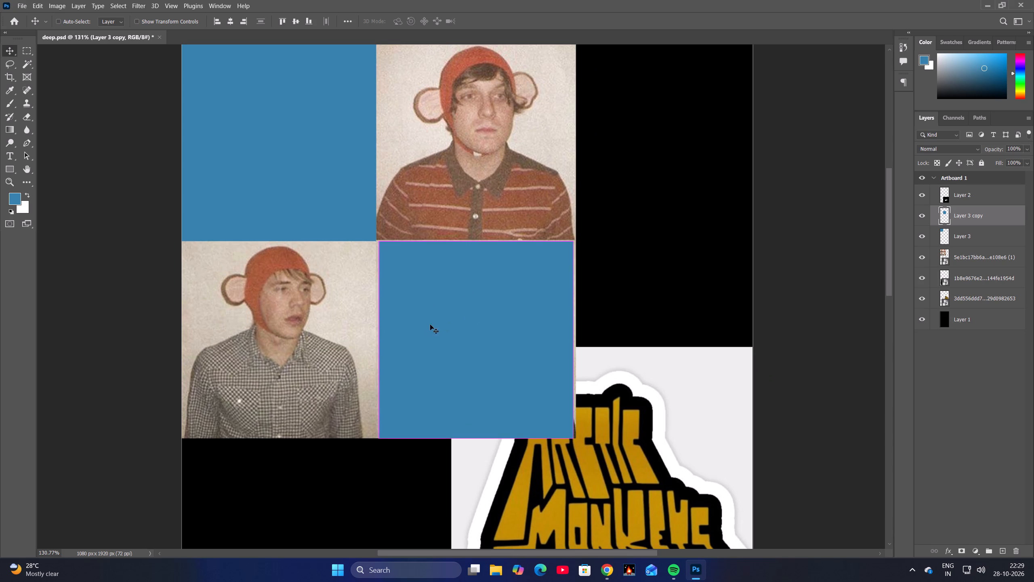
key(ctrl+t)
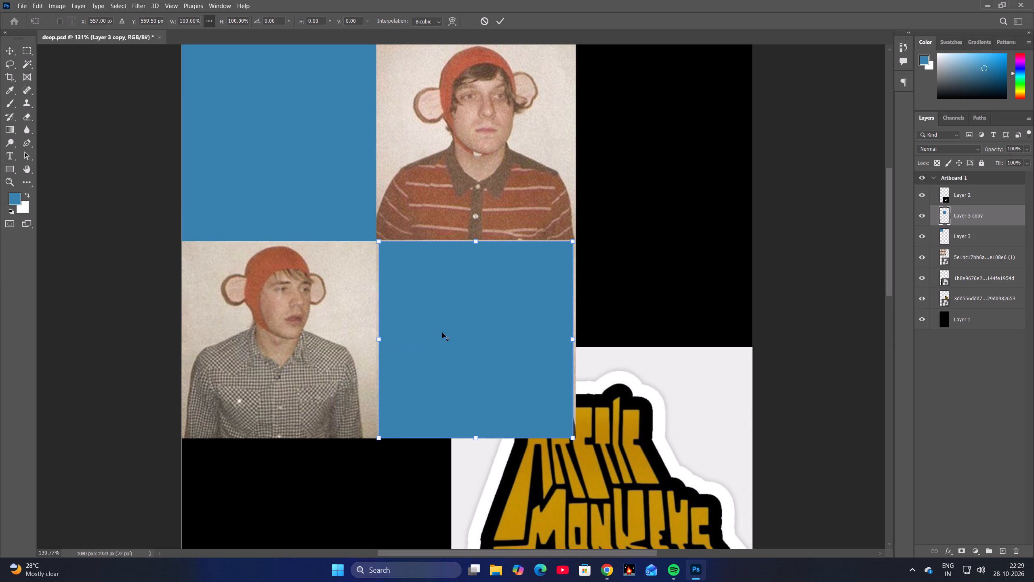
alt+scroll(447, 330, up, 4)
key(space)
key(space)
key(space)
key(space)
key(space)
key(space)
key(space)
key(space)
key(space)
key(space)
key(space)
key(space)
drag(452, 330, 421, 331)
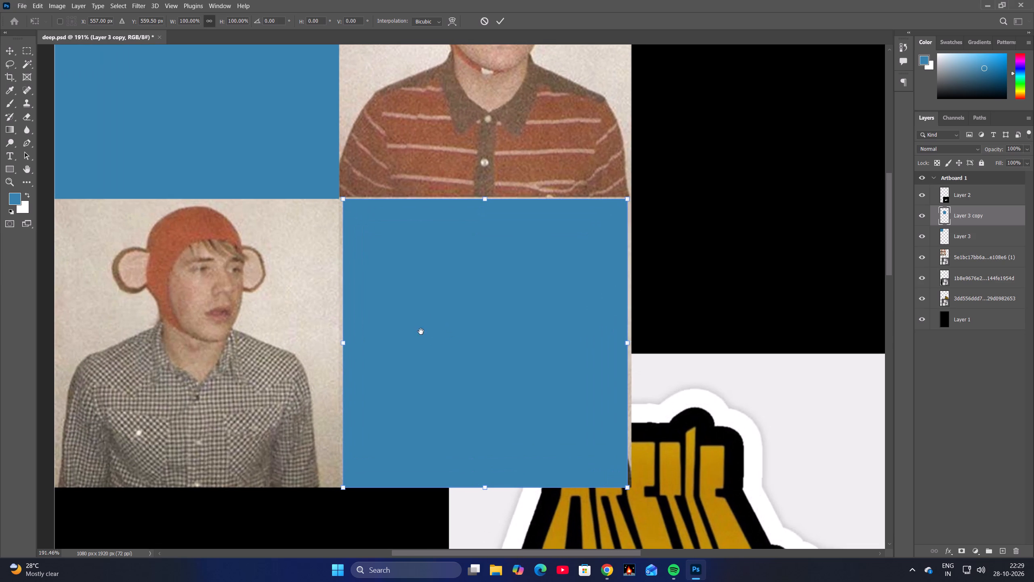
drag(421, 331, 393, 345)
click(426, 338)
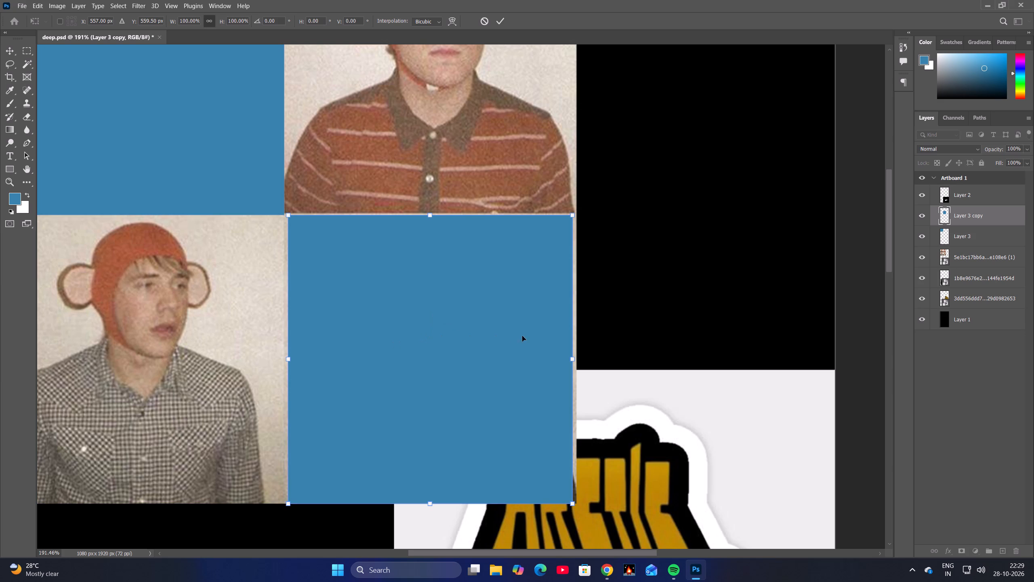
shift+click(571, 360)
click(498, 335)
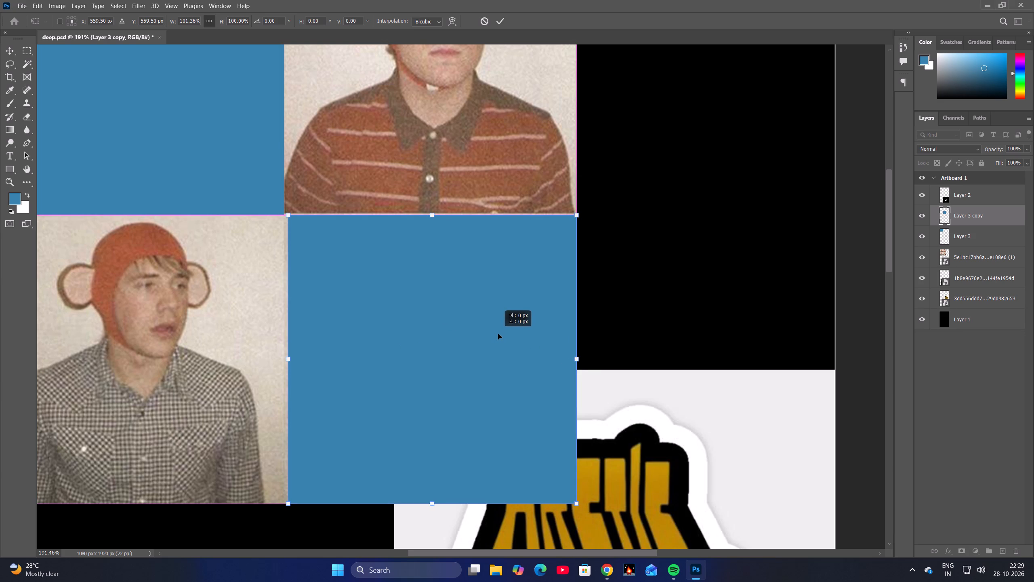
shift+click(290, 358)
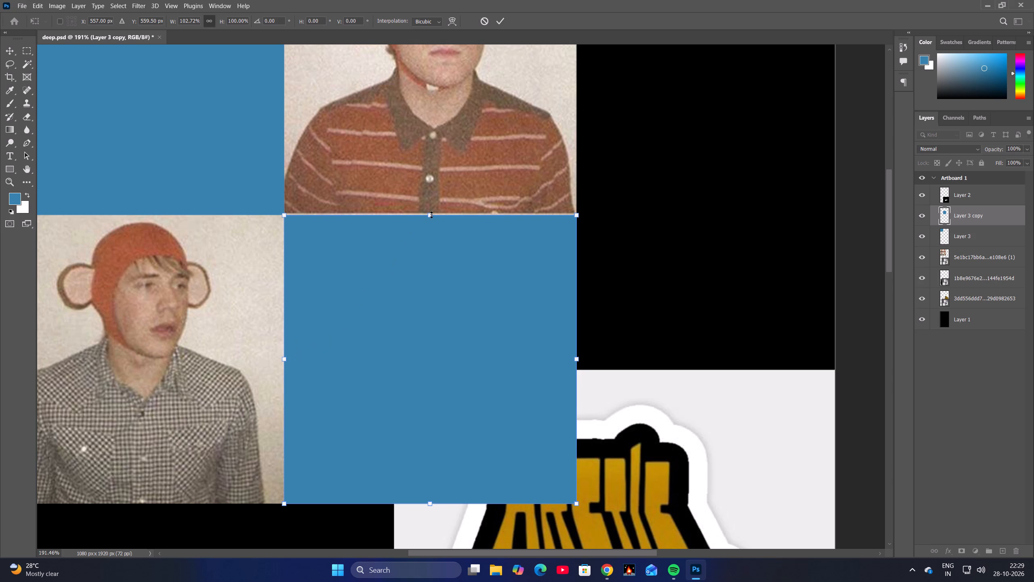
Extend the blue copy's top edge upward past the seam below the upper portrait, about 380 px high, and apply the transform.
shift+drag(431, 218, 435, 217)
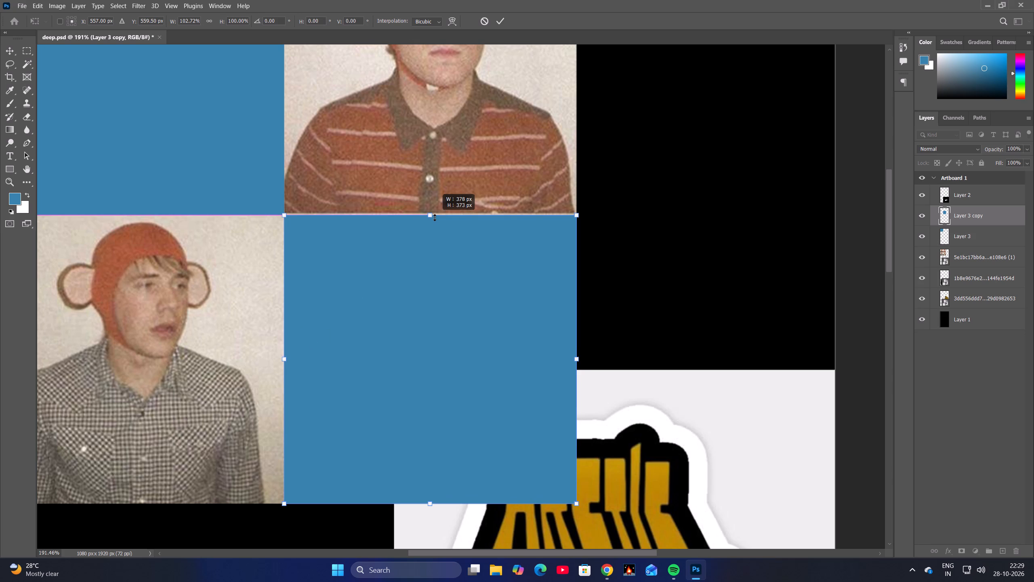
shift+drag(435, 217, 438, 212)
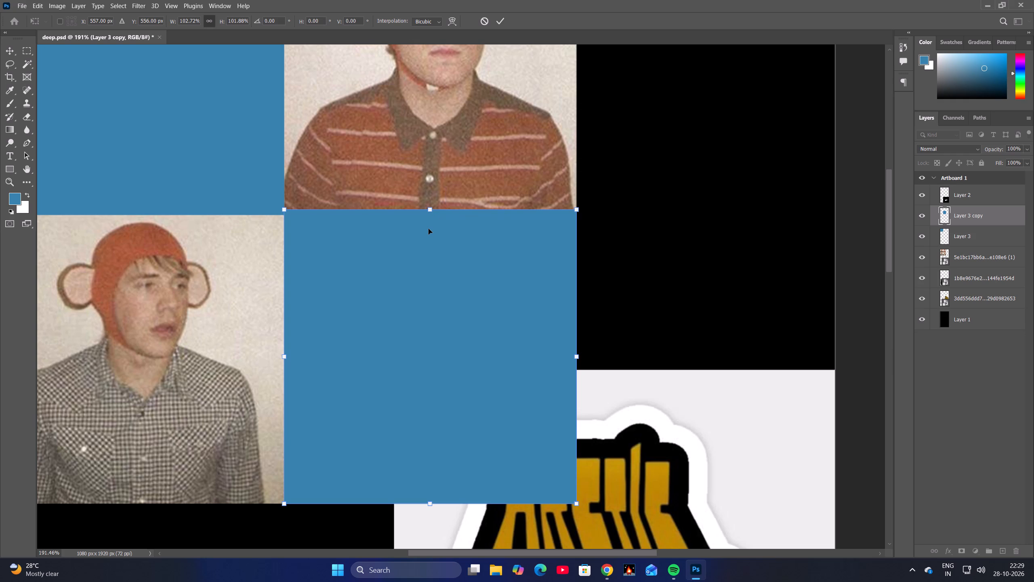
alt+scroll(429, 230, down, 7)
key(space)
key(space)
key(space)
key(space)
key(space)
key(space)
key(space)
key(space)
key(space)
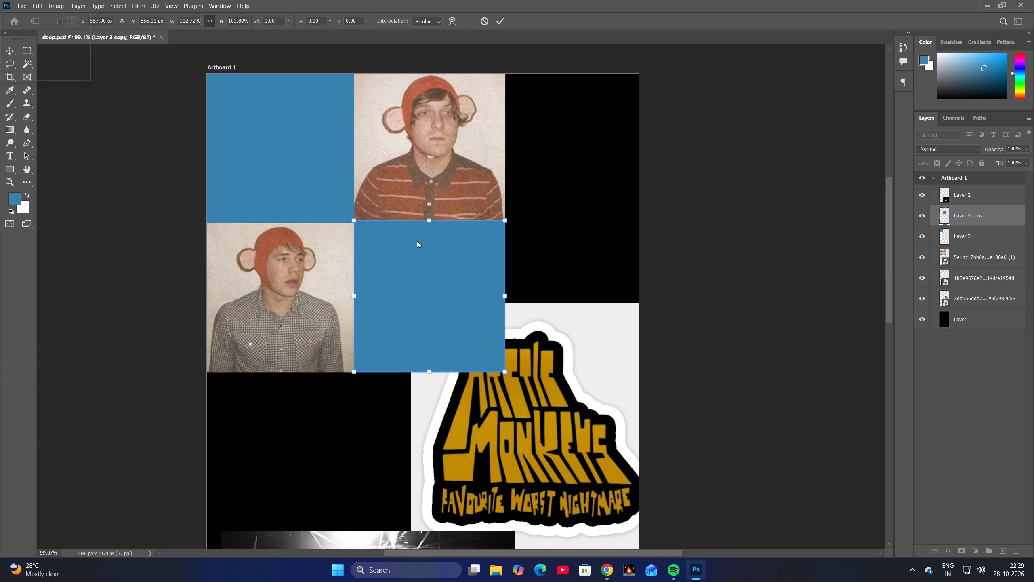
drag(417, 241, 444, 264)
click(499, 24)
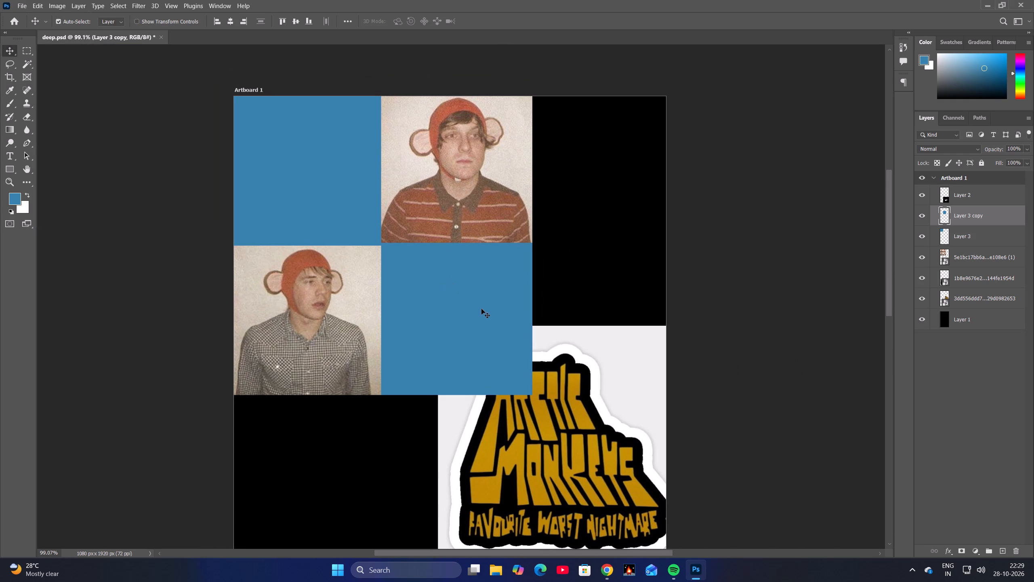
Duplicate the lower-right blue fill straight up so the copy covers the upper-right portrait.
alt+drag(481, 308, 468, 165)
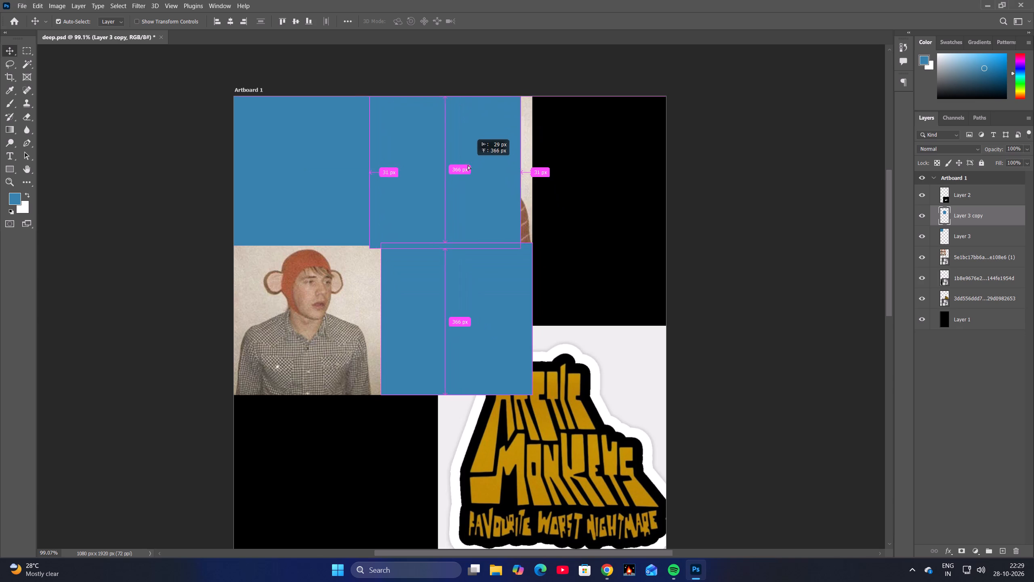
alt+drag(468, 165, 479, 161)
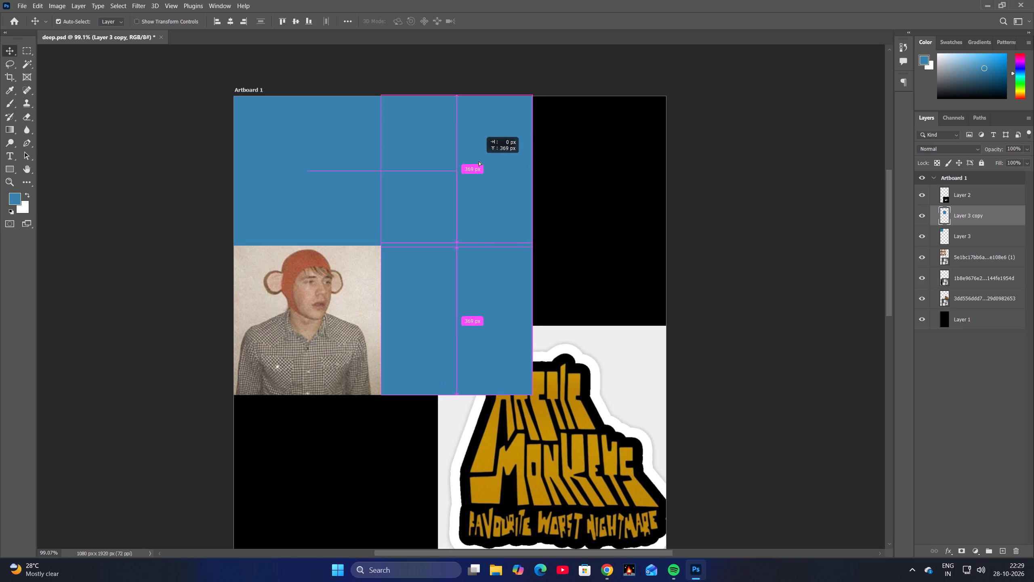
alt+drag(479, 161, 479, 159)
Duplicate the original upper-left blue fill straight down so the copy covers the lower-left portrait.
key(space)
key(space)
key(space)
key(space)
key(space)
key(space)
key(space)
drag(418, 216, 449, 208)
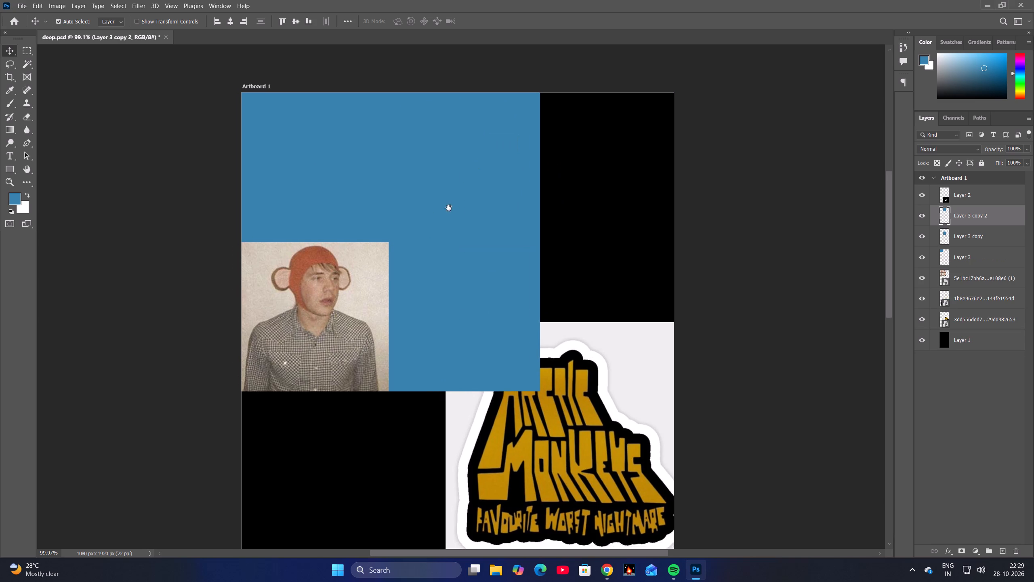
drag(449, 208, 508, 197)
alt+drag(417, 173, 415, 320)
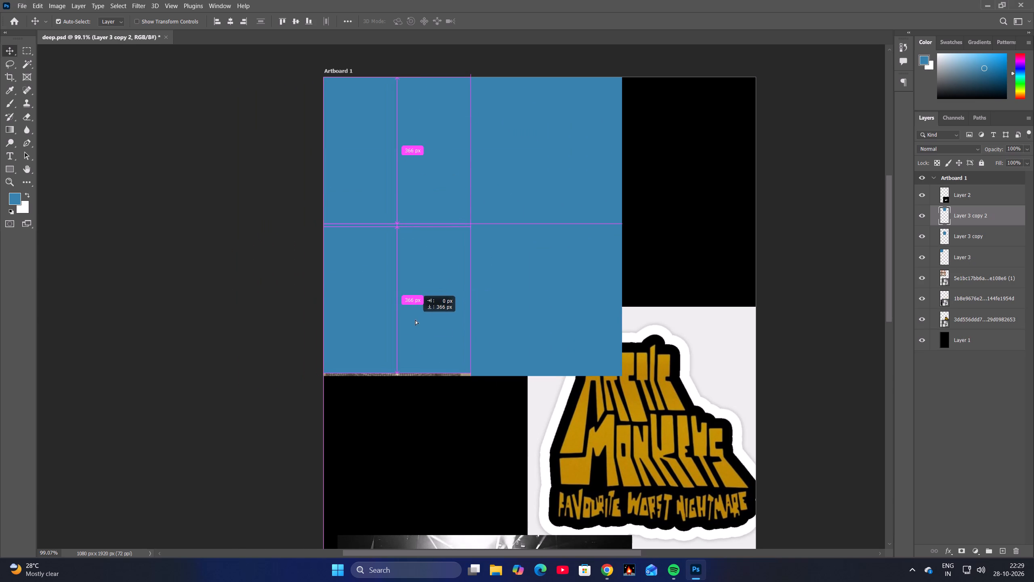
alt+drag(415, 320, 415, 325)
Select the upper-right blue fill layer, Layer 3 copy 2, and set the foreground colour to yellow #f0d850.
key(space)
key(space)
key(space)
key(space)
key(space)
key(space)
key(space)
key(space)
key(space)
key(space)
key(space)
key(space)
drag(627, 246, 541, 275)
click(372, 190)
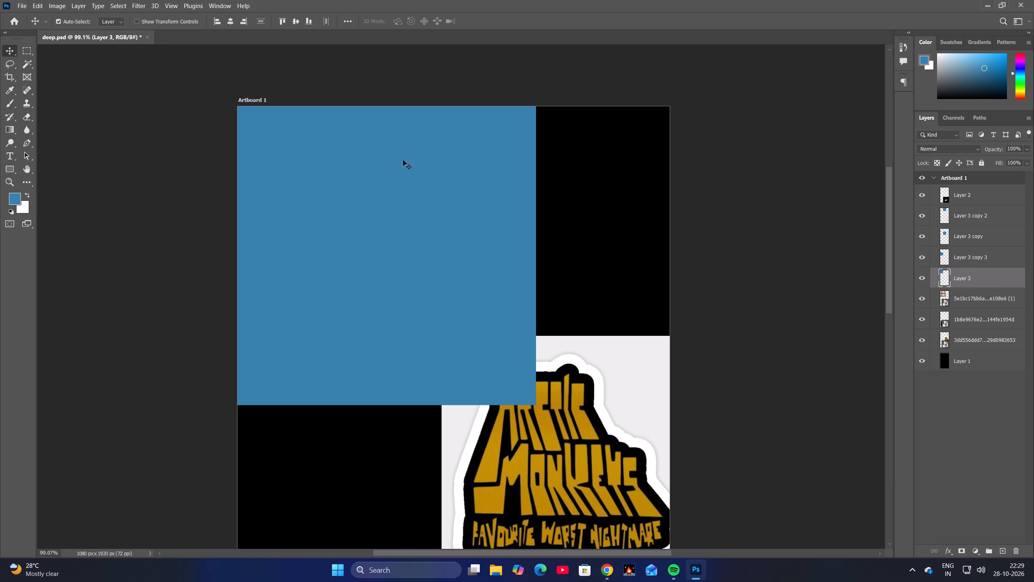
click(511, 166)
double_click(20, 199)
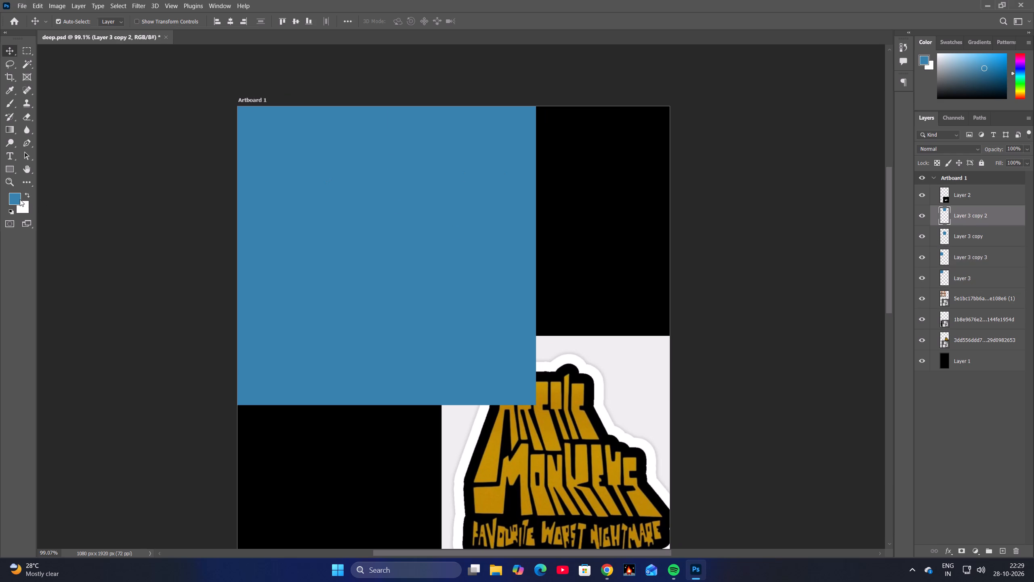
click(526, 233)
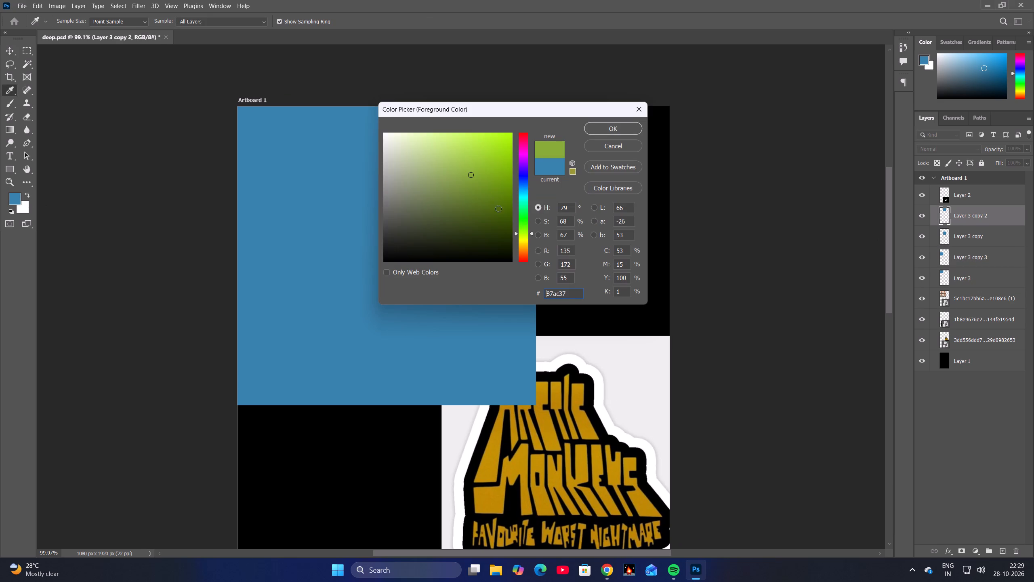
drag(496, 175, 500, 145)
click(525, 237)
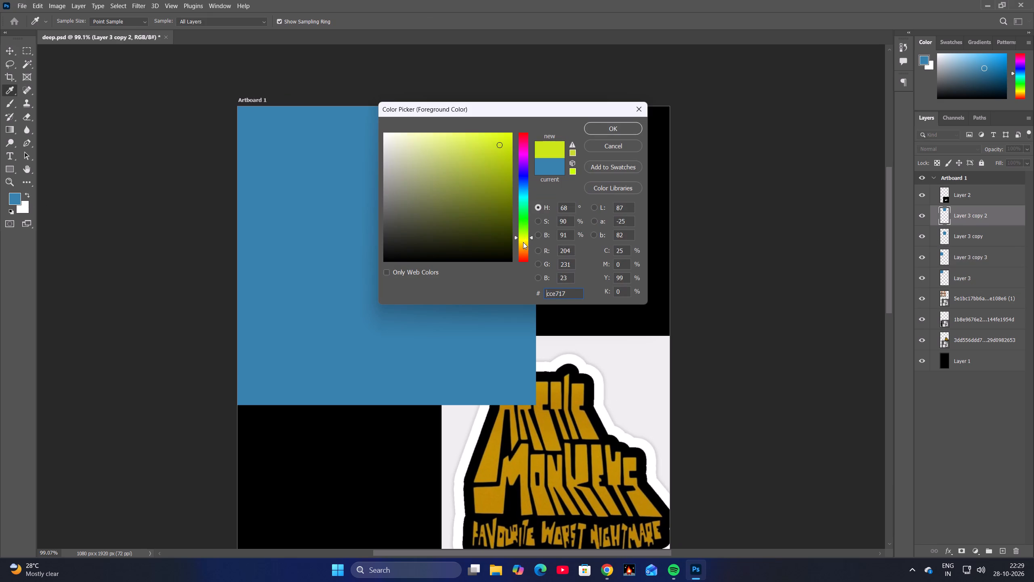
click(523, 243)
drag(469, 192, 469, 140)
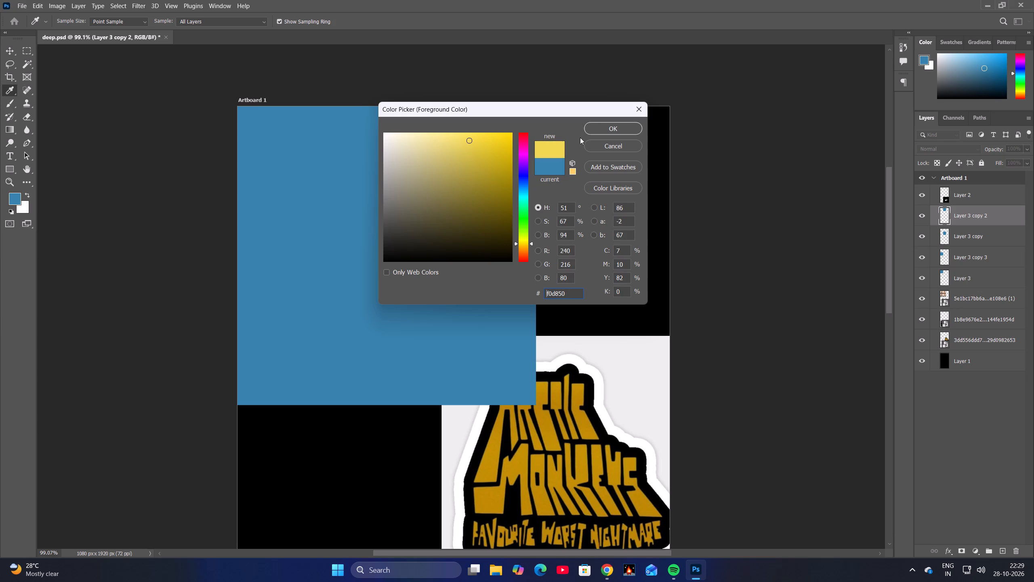
click(607, 131)
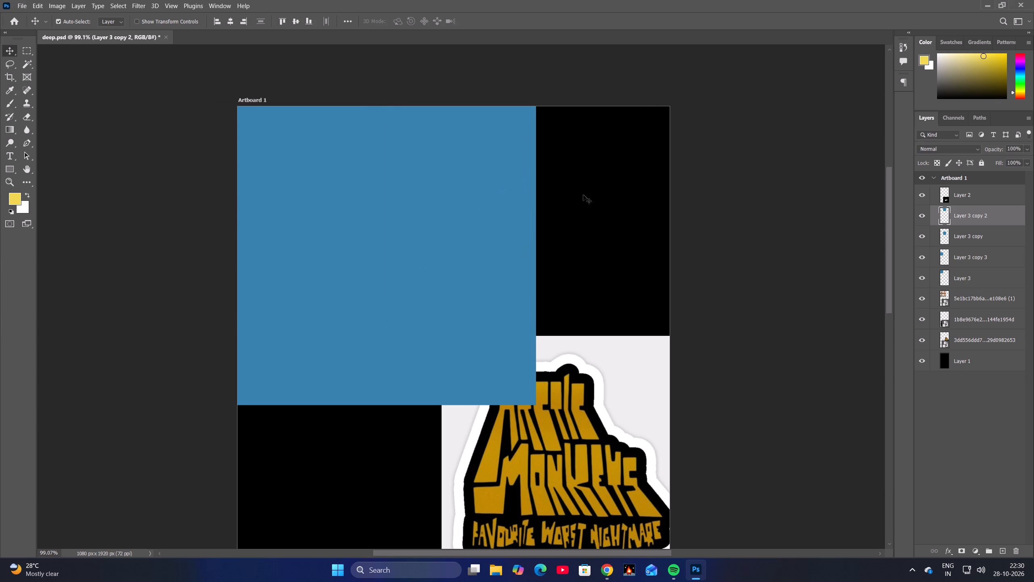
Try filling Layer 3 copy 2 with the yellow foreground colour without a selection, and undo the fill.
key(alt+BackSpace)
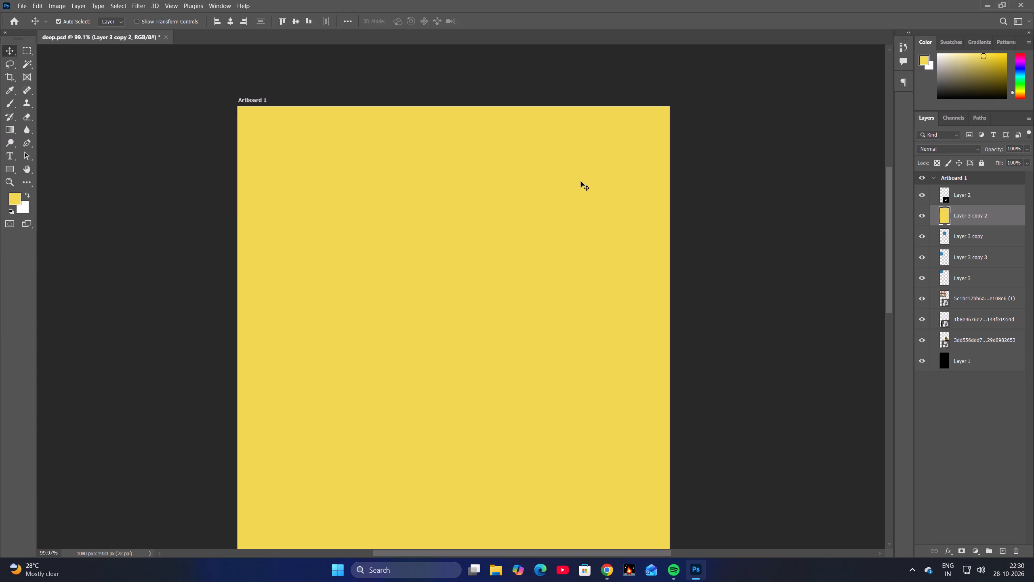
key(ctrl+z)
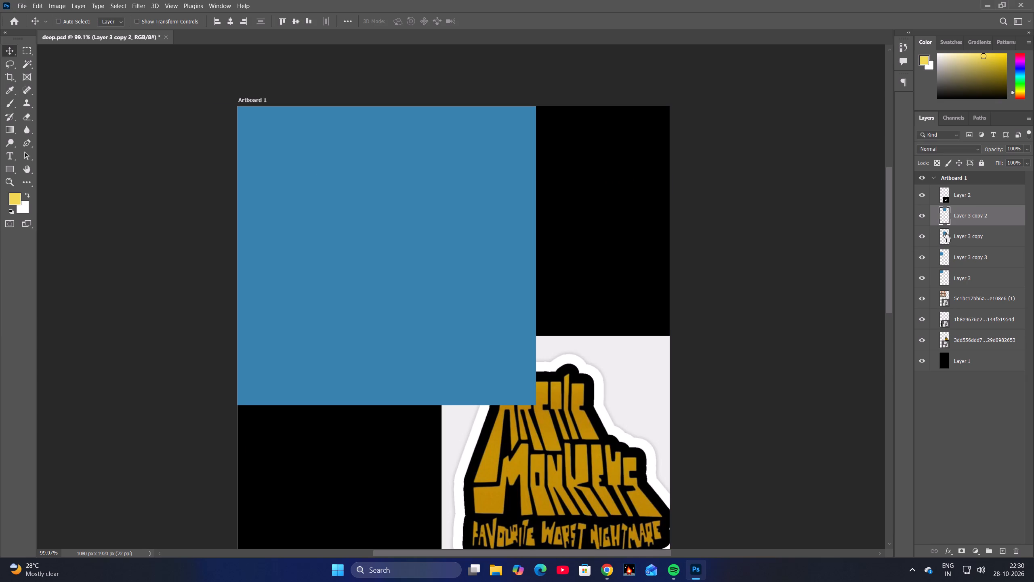
Load the outline of Layer 3 copy as a selection, fill it with yellow on Layer 3 copy 2, and deselect.
ctrl+click(946, 233)
key(alt+BackSpace)
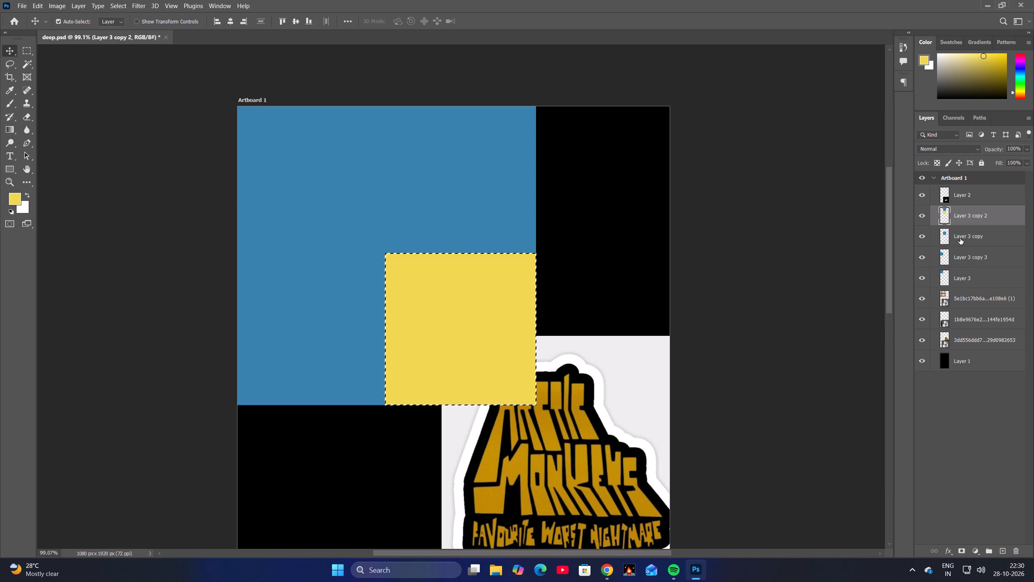
key(ctrl+d)
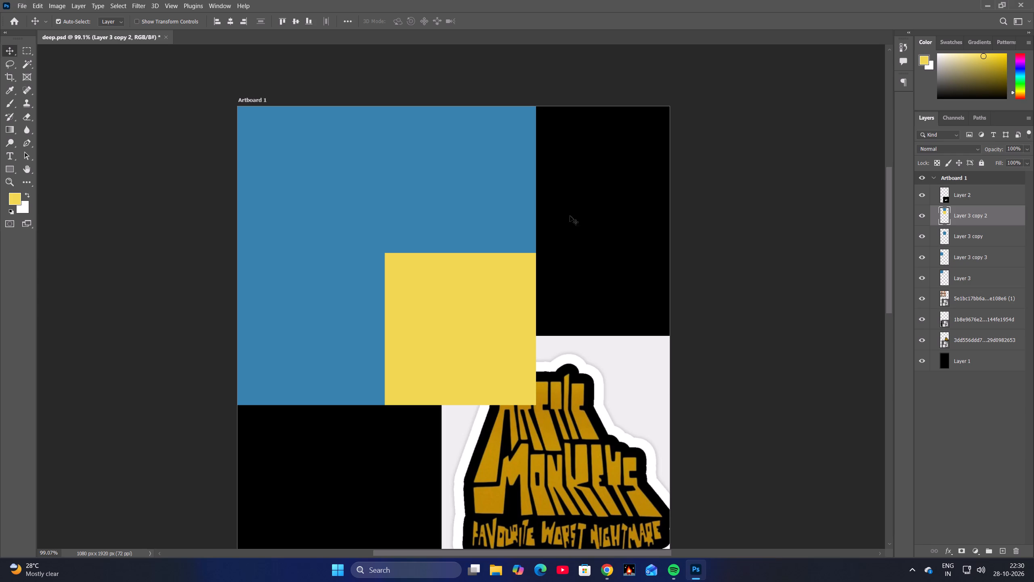
Select the lower-left fill, Layer 3 copy 3, and shift the foreground colour's hue to magenta, #df50f0.
click(950, 259)
click(919, 254)
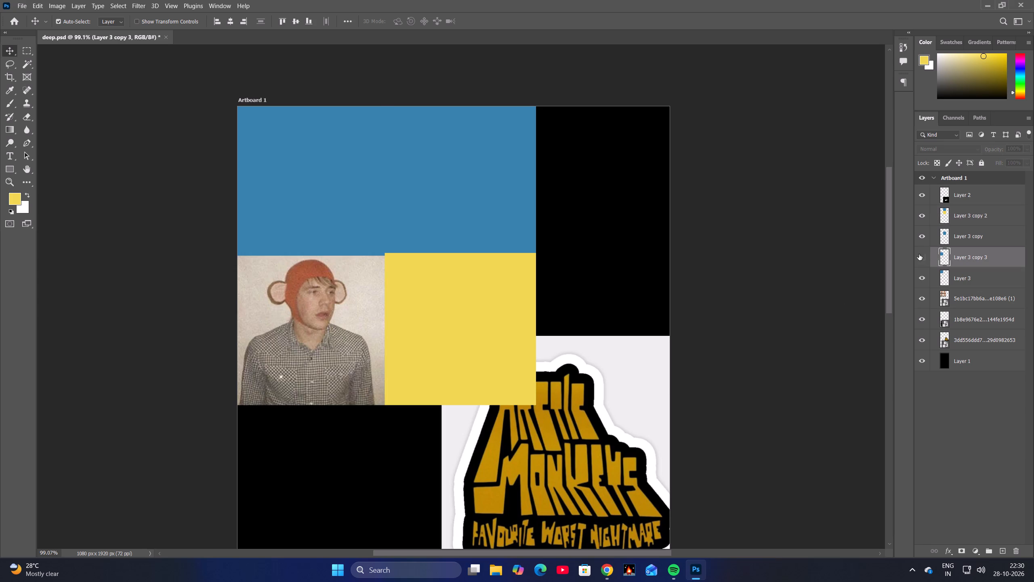
click(919, 254)
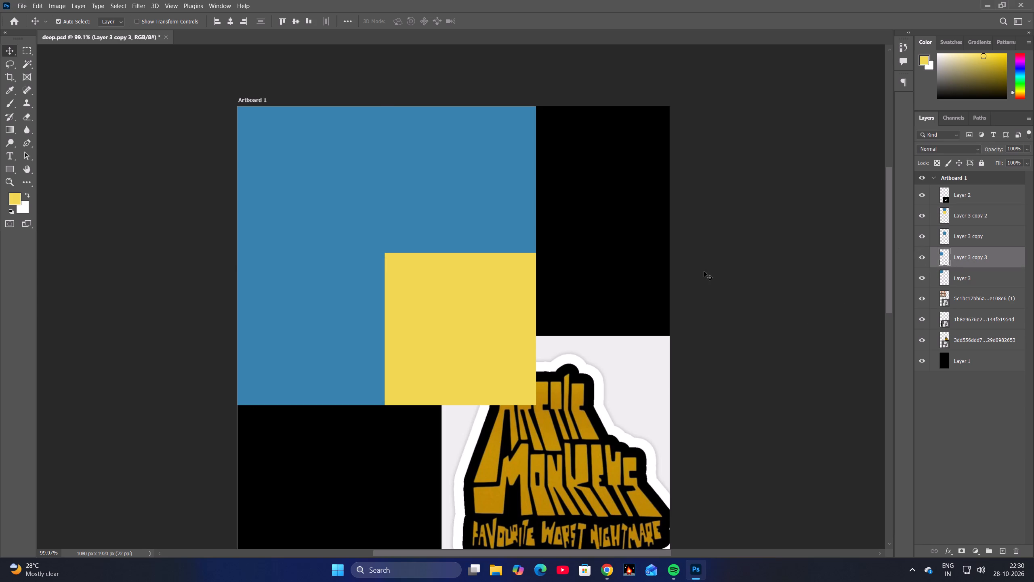
click(17, 202)
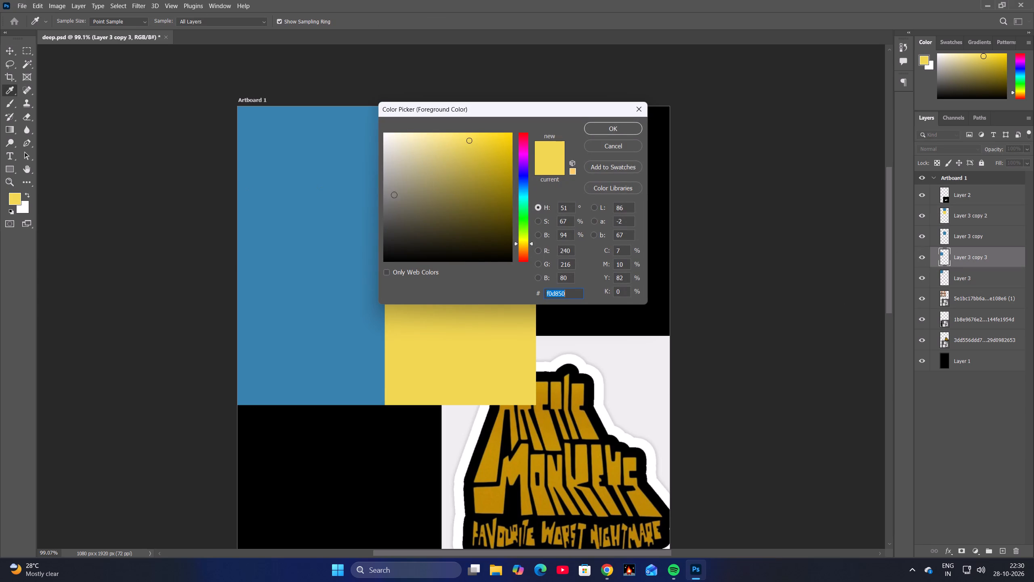
click(523, 156)
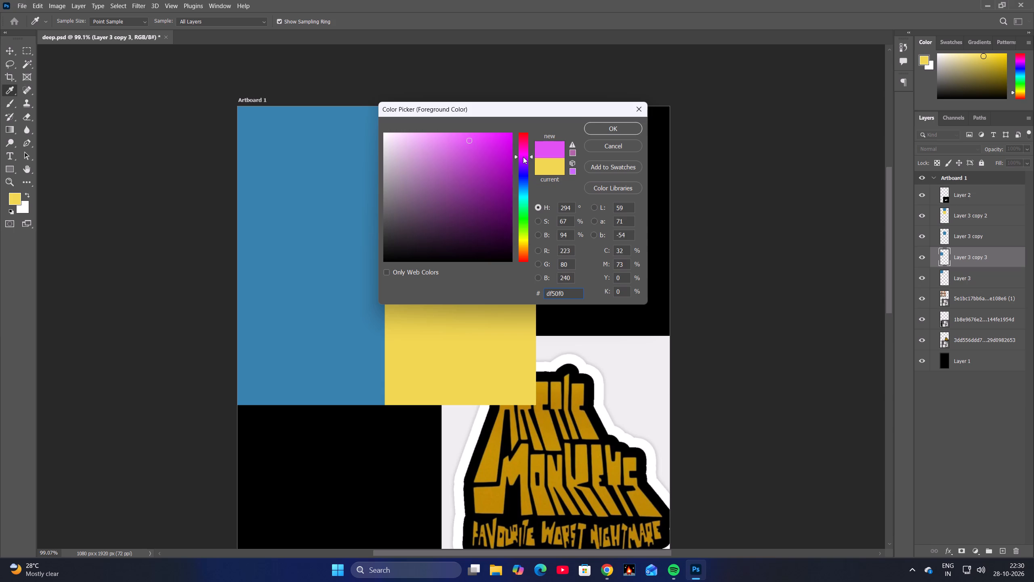
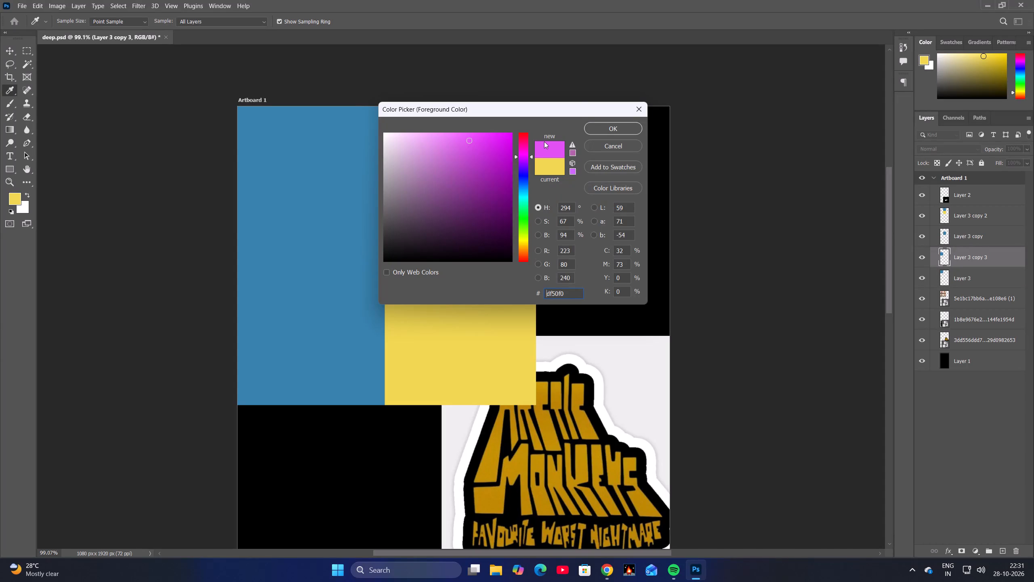
Switch to Chrome, where the Pinterest pin with the Do I Wanna Know lettering is open.
click(602, 571)
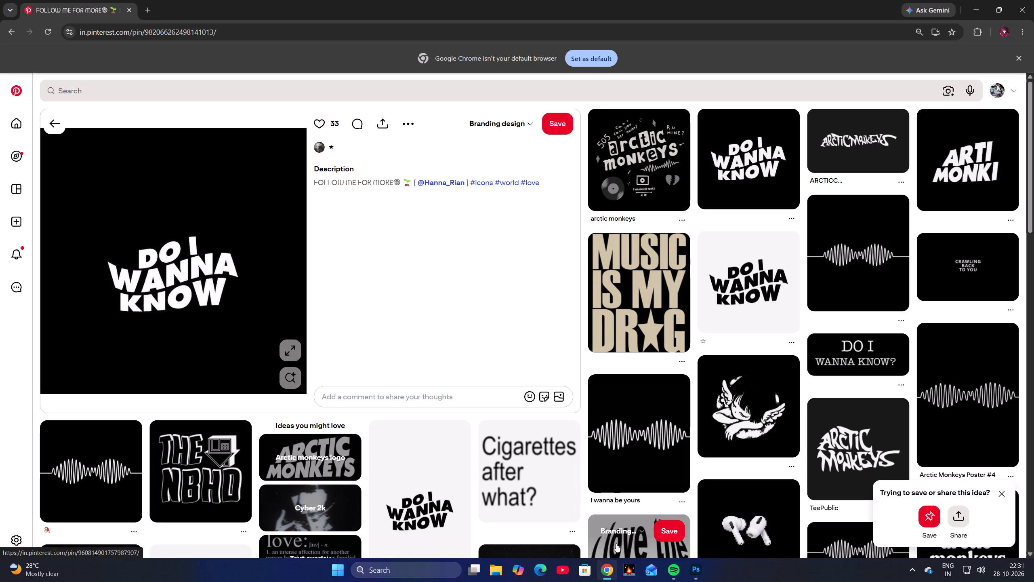
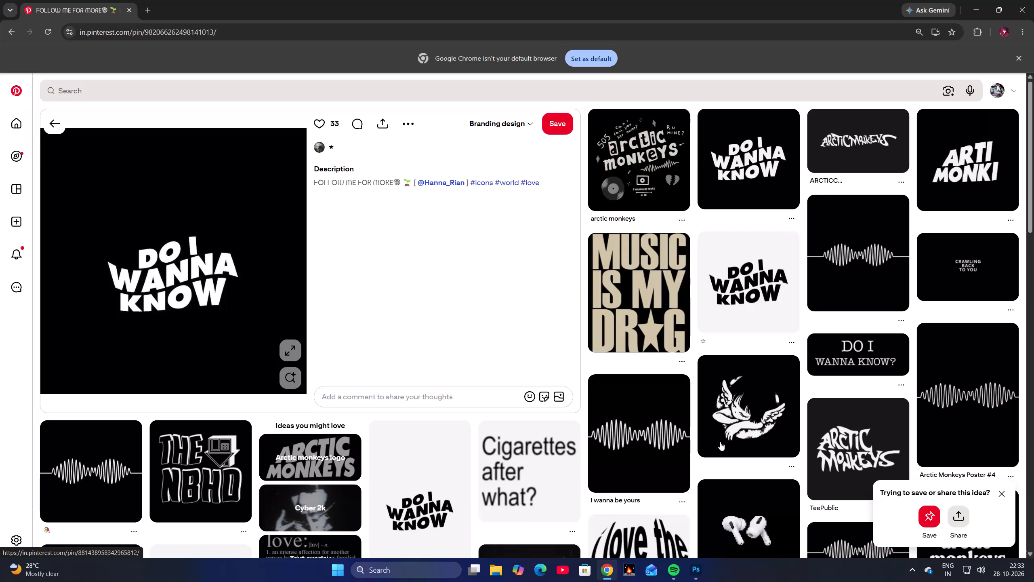
Browse the pins related to the Do I Wanna Know lettering and open the high-contrast black-and-white dog pin.
scroll(617, 318, down, 4)
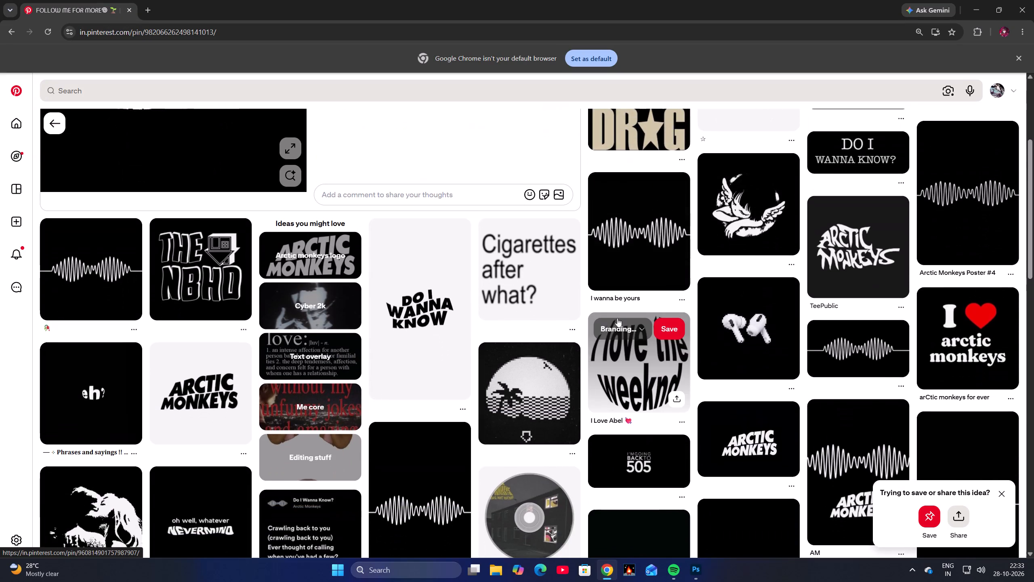
scroll(617, 318, down, 3)
scroll(617, 318, up, 2)
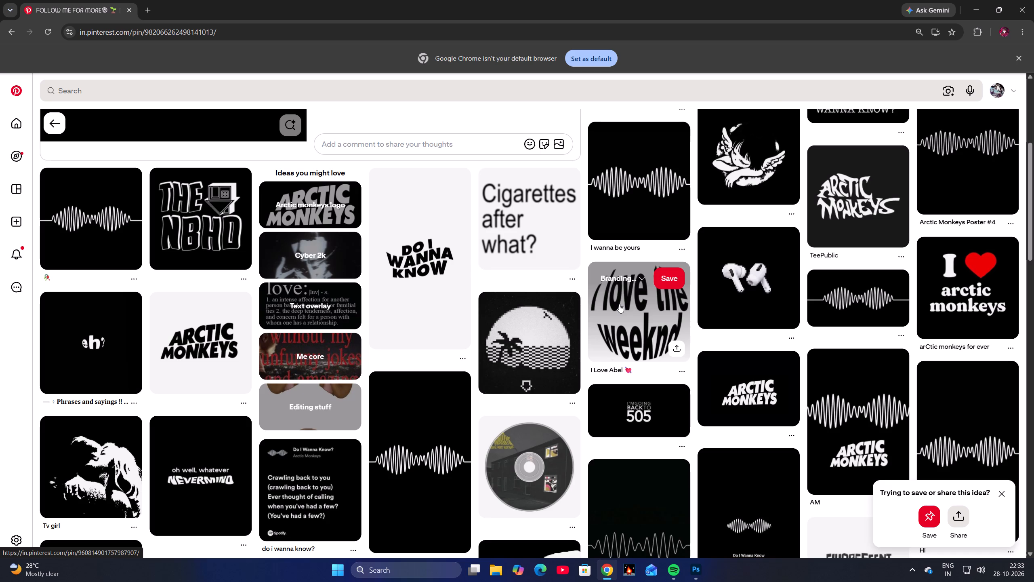
scroll(619, 304, down, 1)
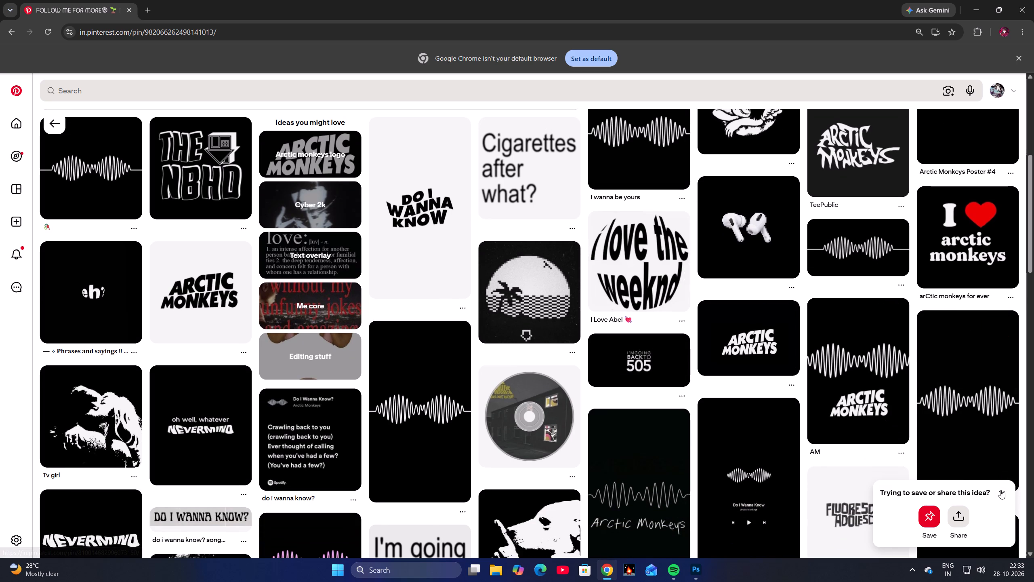
click(1000, 490)
scroll(847, 399, down, 2)
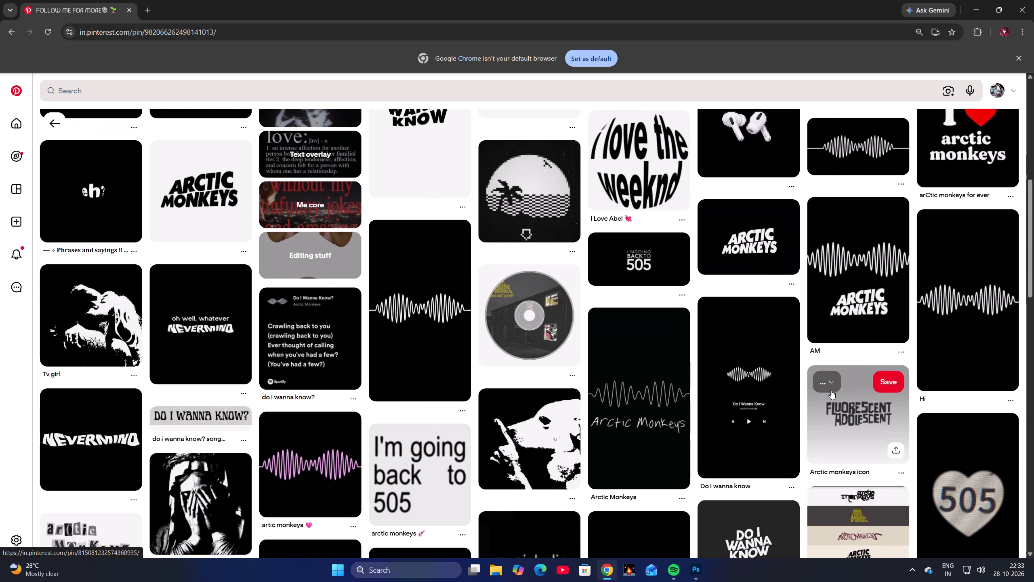
scroll(819, 386, down, 2)
click(539, 348)
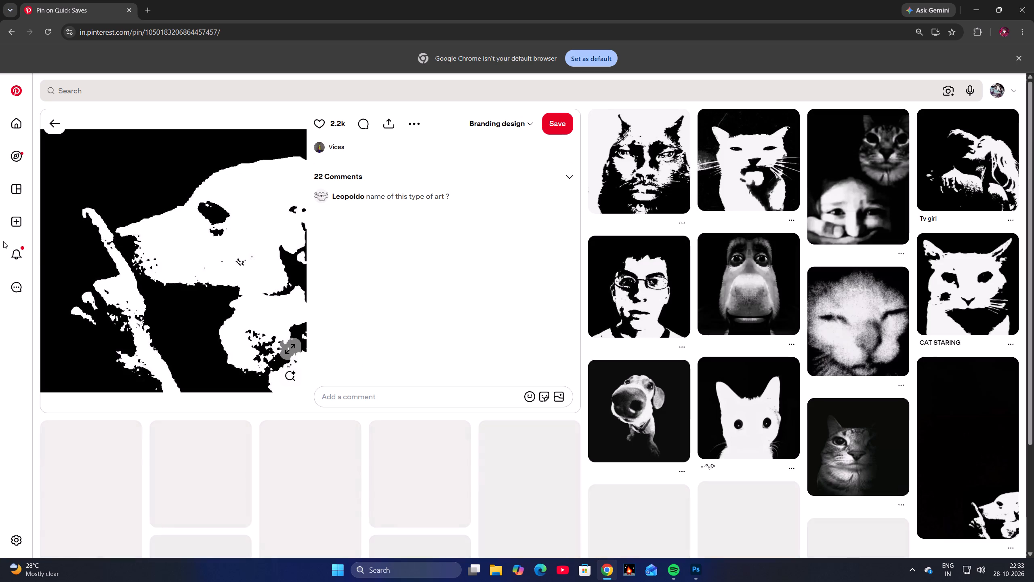
Copy the black-and-white dog image to the clipboard.
right_drag(144, 240, 150, 242)
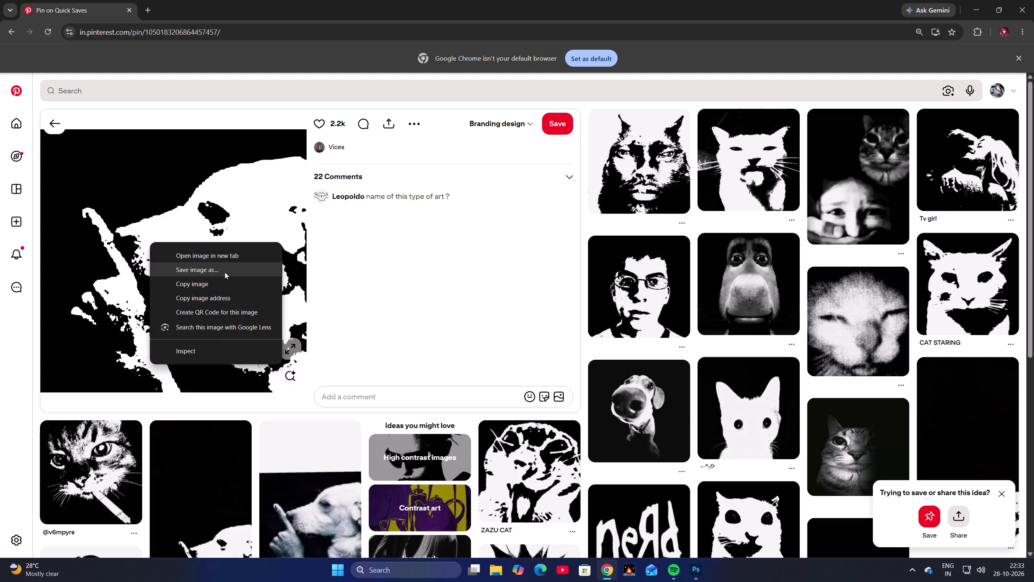
click(225, 272)
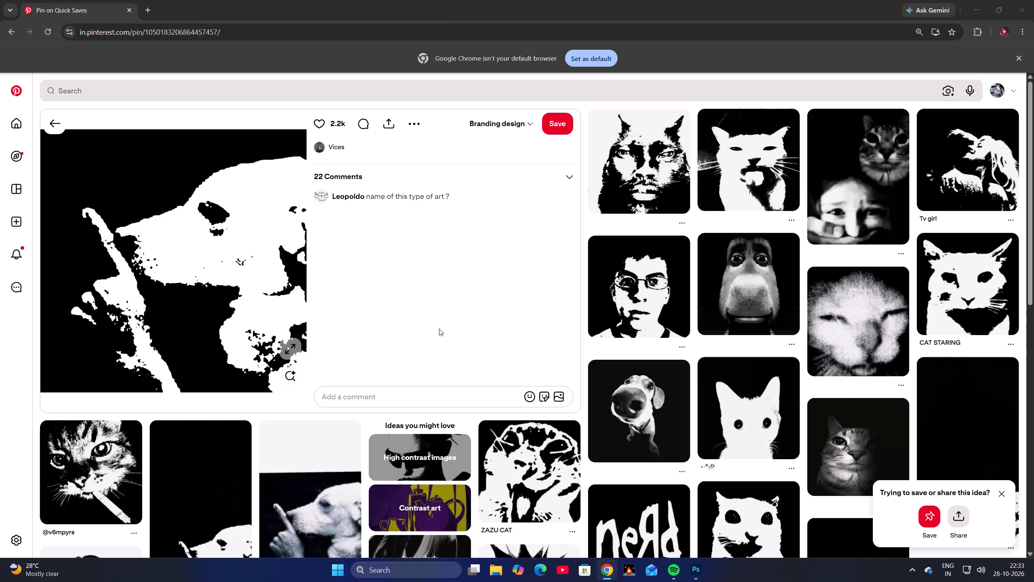
click(492, 270)
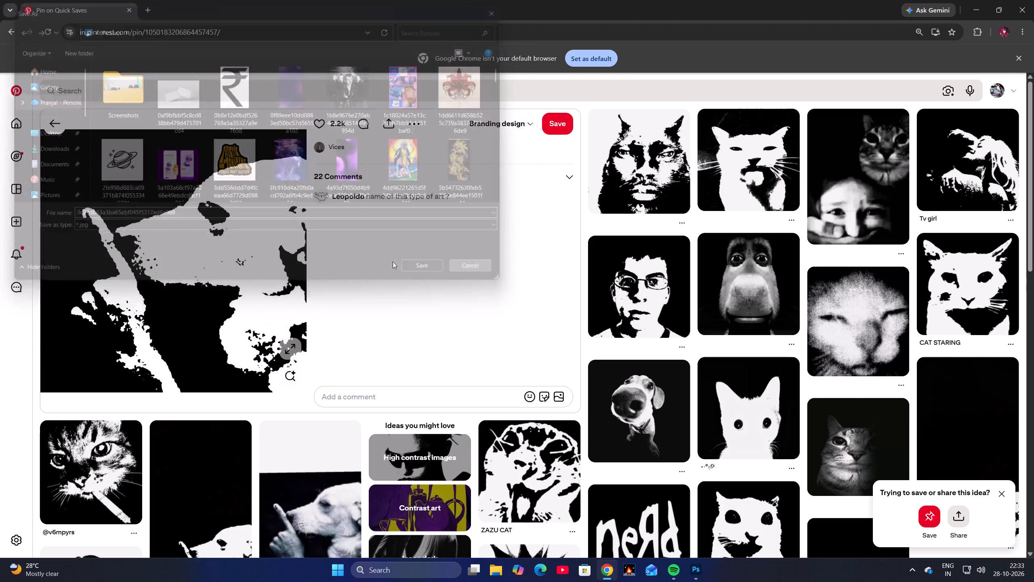
right_click(292, 261)
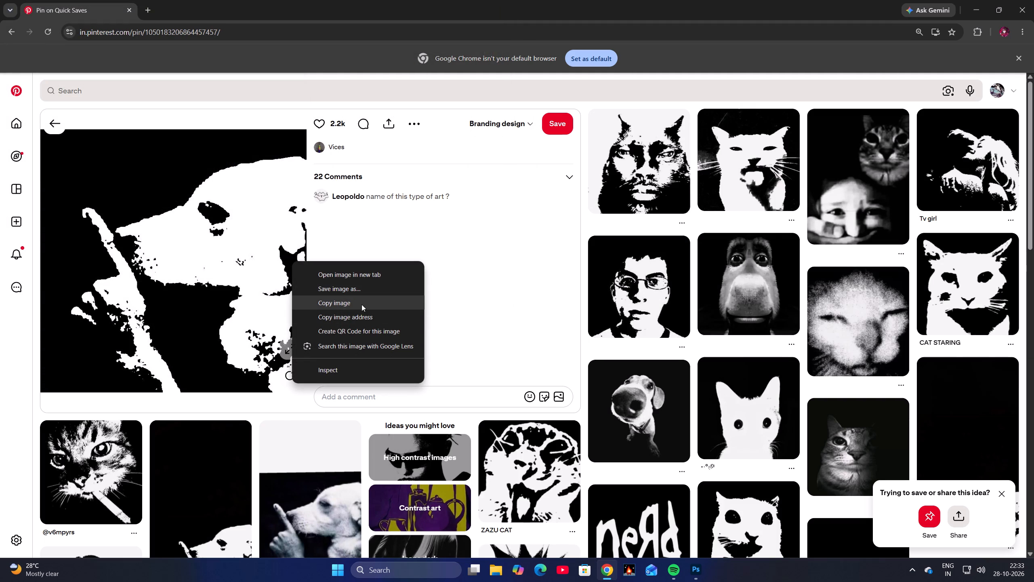
click(364, 302)
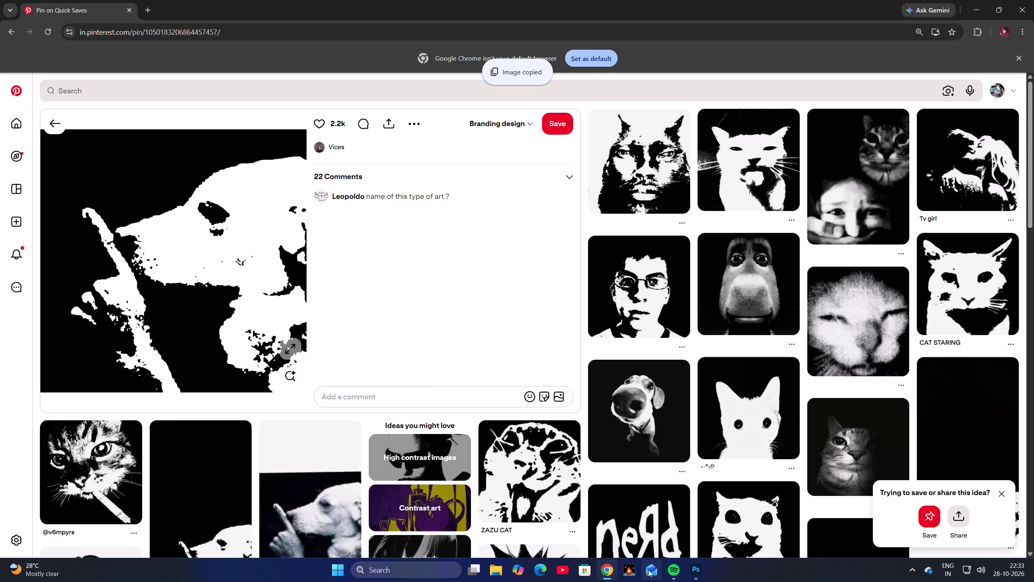
Switch to Photoshop and accept magenta #df50f0 as the foreground colour.
click(699, 574)
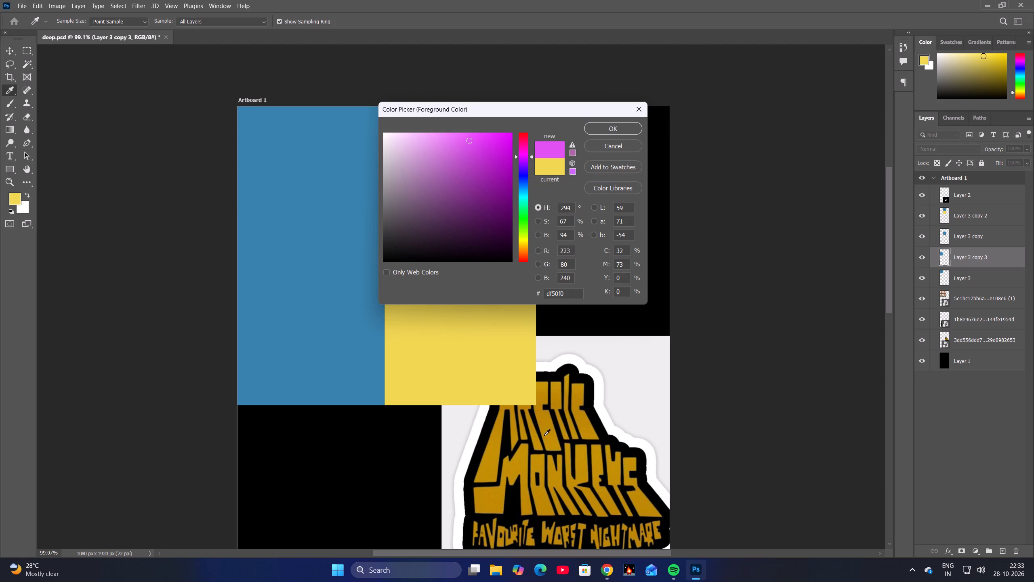
click(617, 124)
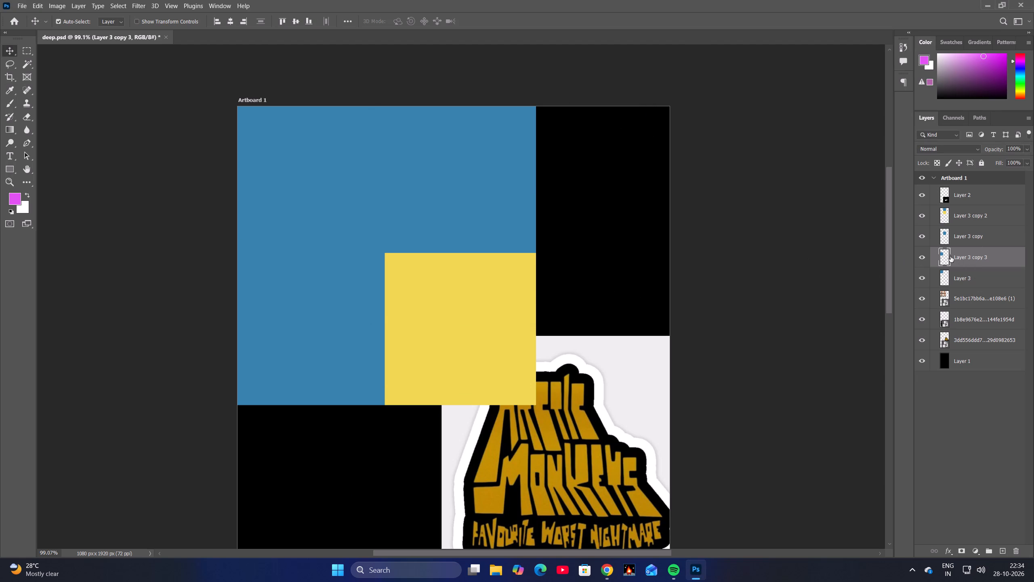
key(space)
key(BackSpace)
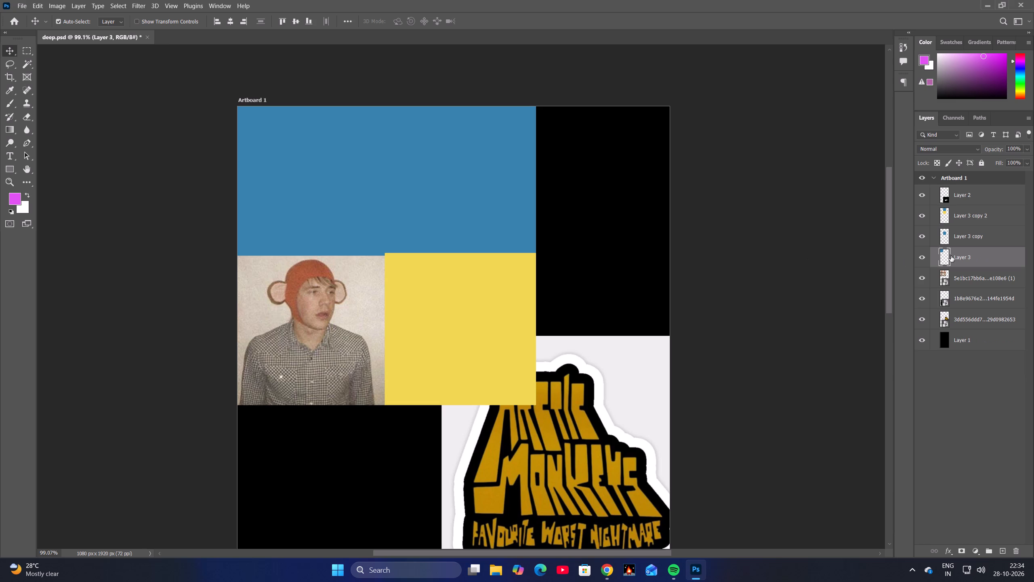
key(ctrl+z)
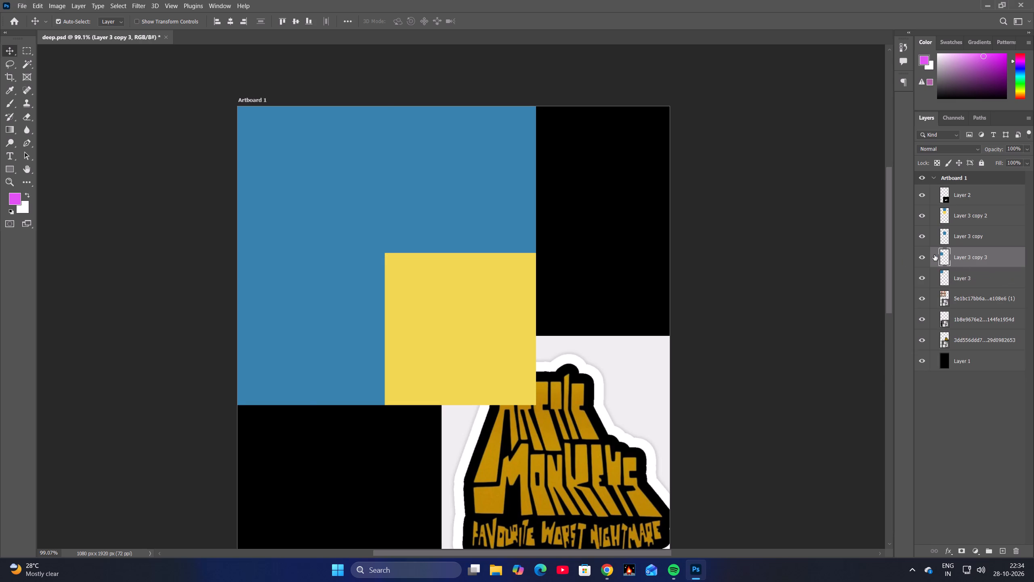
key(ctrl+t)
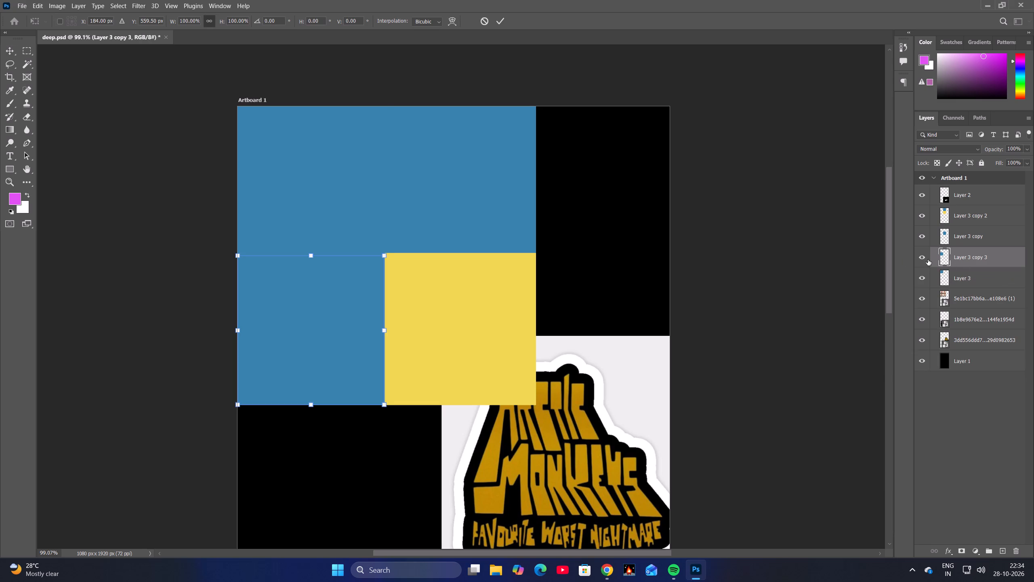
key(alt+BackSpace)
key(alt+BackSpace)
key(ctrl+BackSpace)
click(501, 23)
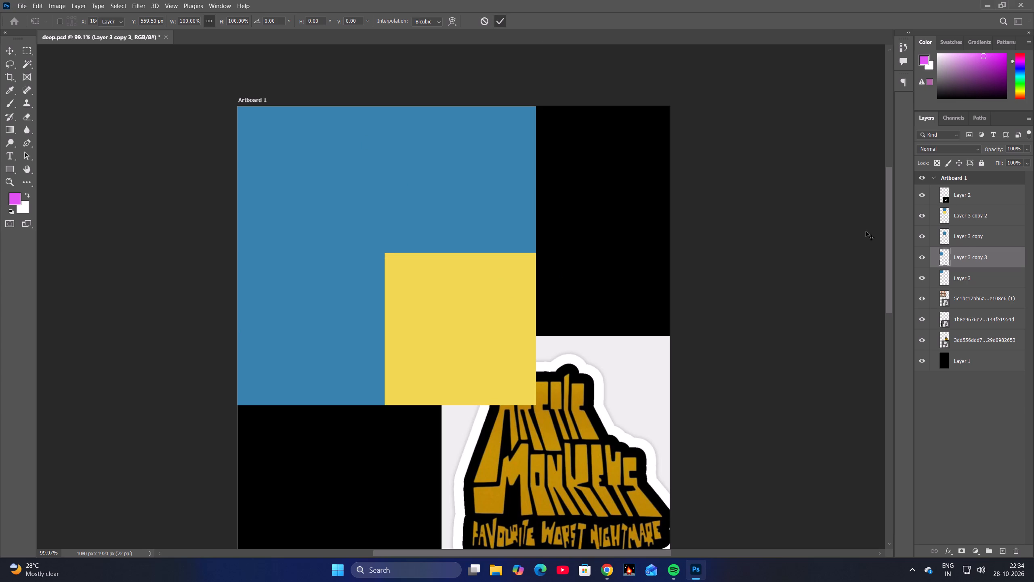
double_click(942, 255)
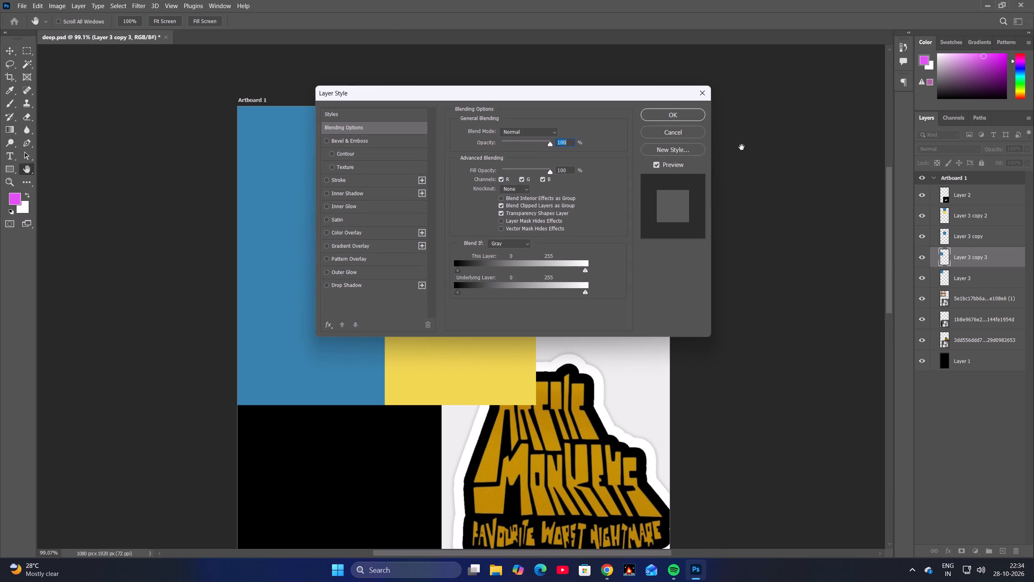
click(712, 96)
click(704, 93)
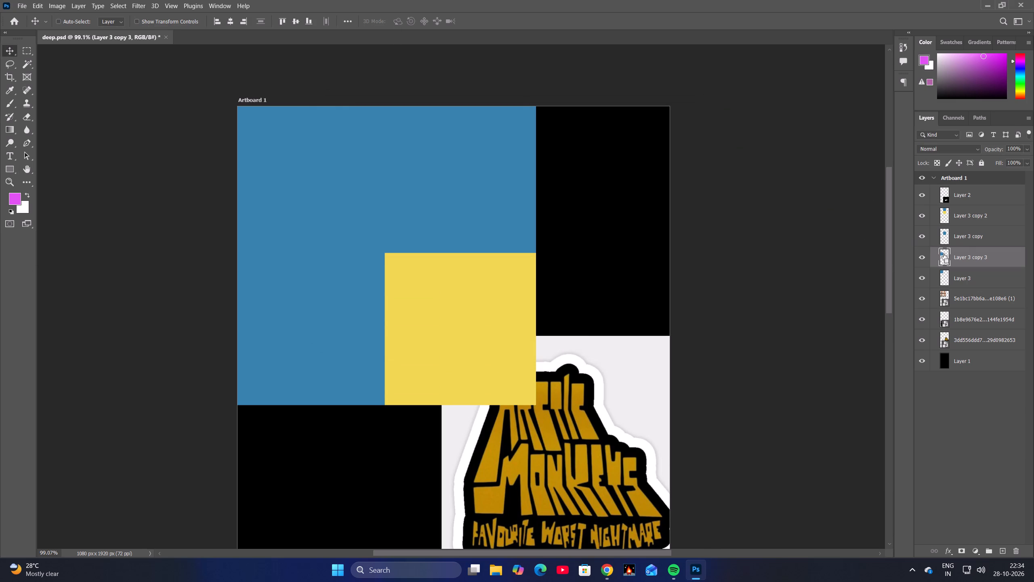
Fill the blue square on Layer 3 copy 3 with the magenta foreground colour and clear the selection.
ctrl+click(944, 254)
key(alt+BackSpace)
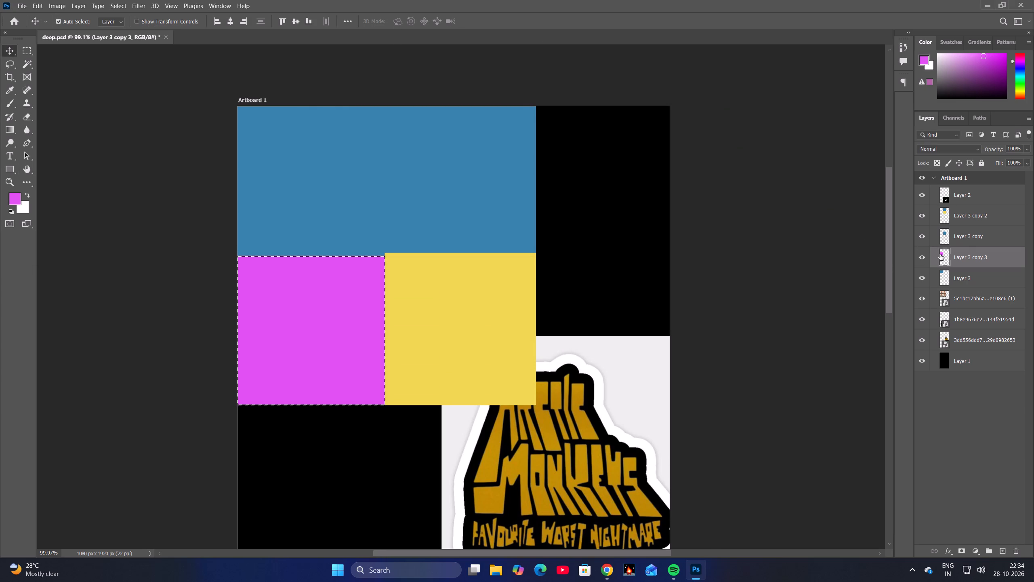
key(ctrl+d)
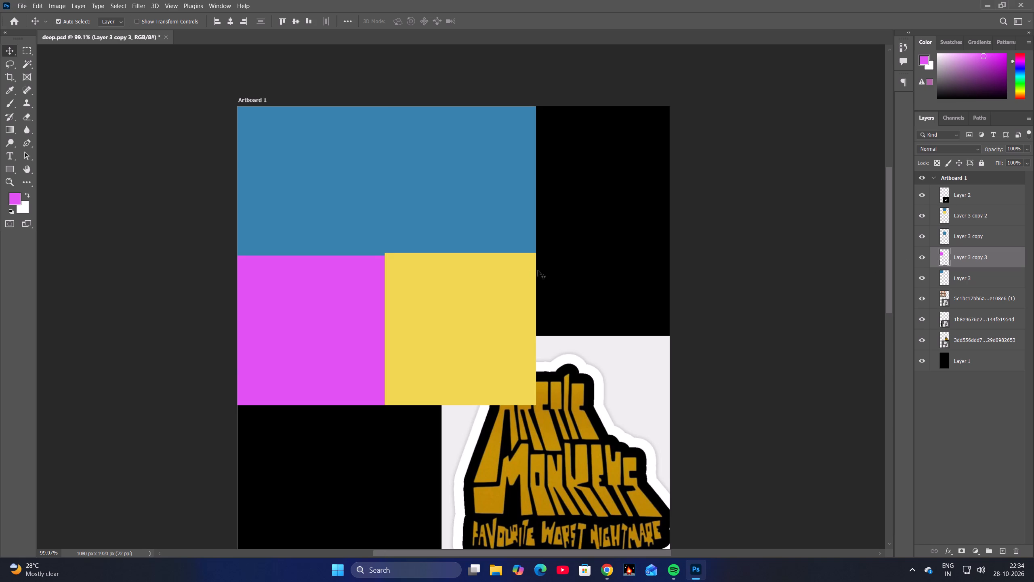
Fit the magenta square against the blue block above and stretch its bottom edge to 380 px tall, level with the yellow square.
key(v)
click(322, 306)
alt+scroll(339, 313, up, 3)
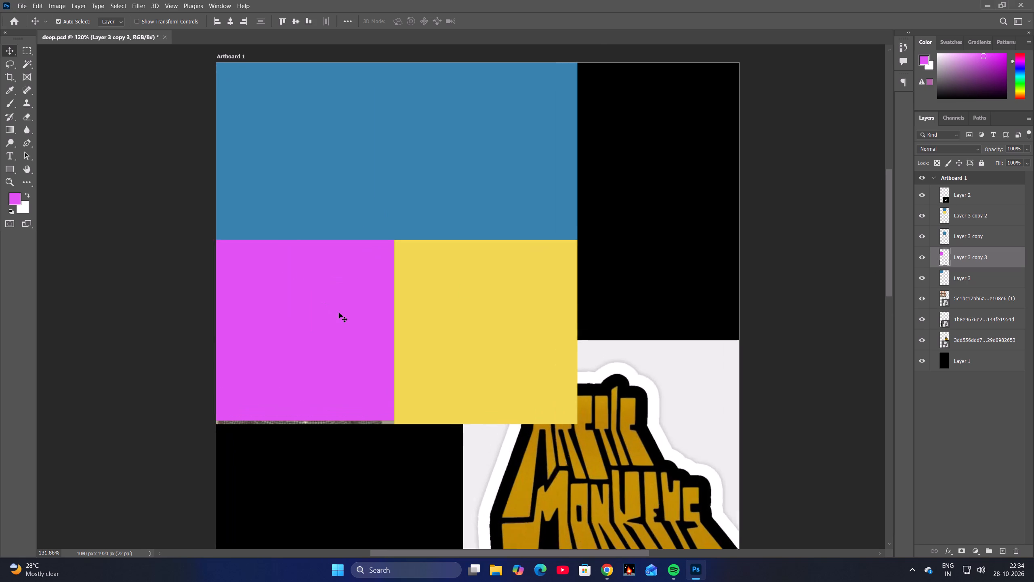
key(space)
key(space)
key(space)
key(space)
key(space)
key(space)
drag(420, 319, 441, 306)
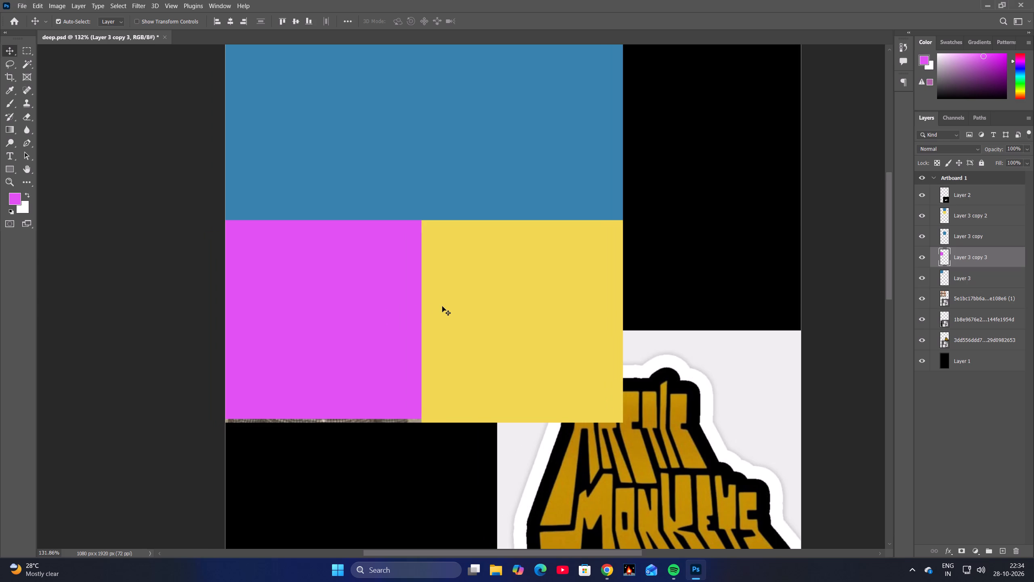
key(space)
key(space)
key(space)
key(space)
drag(441, 315, 462, 297)
alt+scroll(401, 305, up, 6)
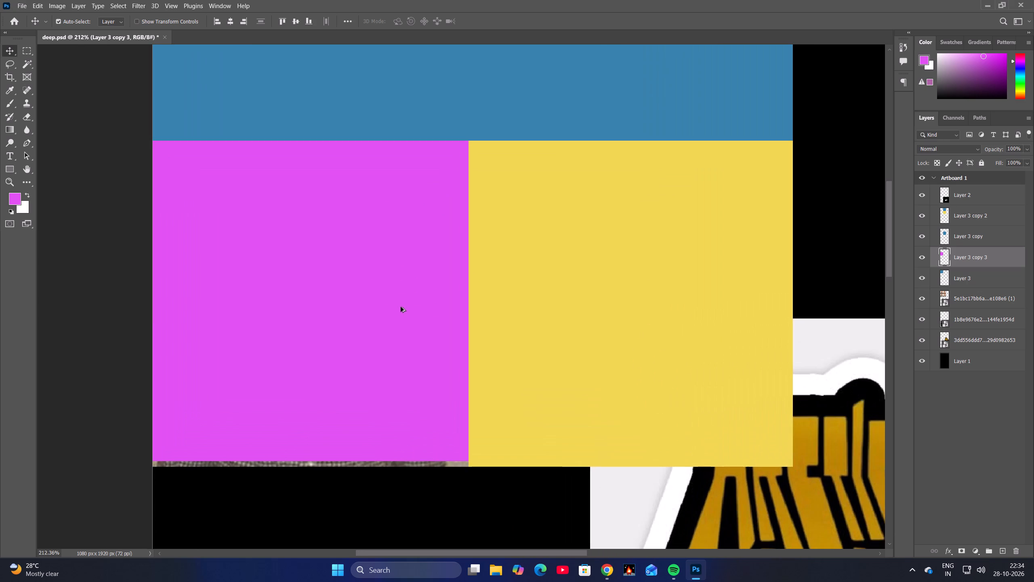
key(space)
key(space)
key(space)
key(space)
key(space)
drag(400, 309, 413, 269)
click(344, 371)
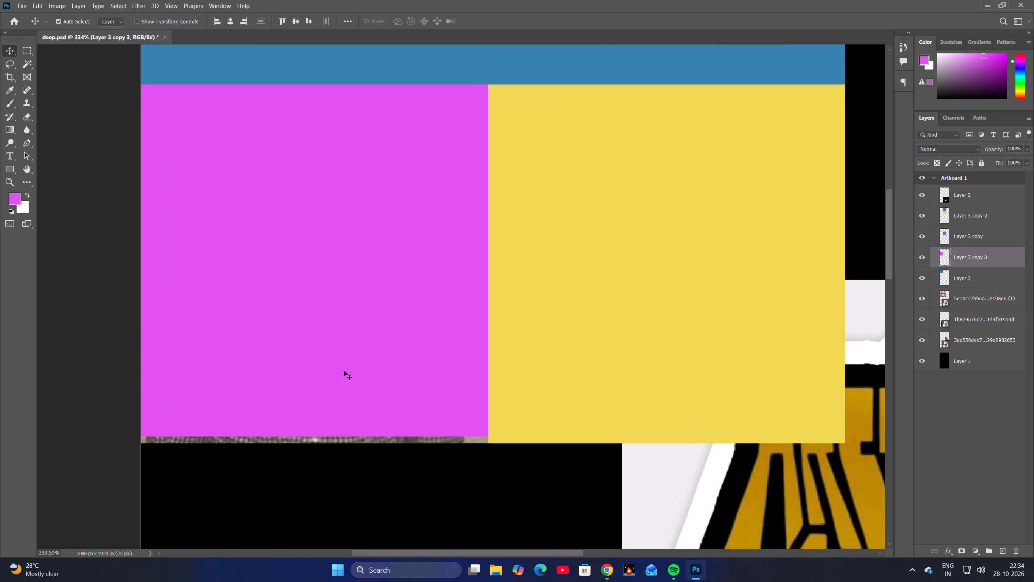
key(ctrl+t)
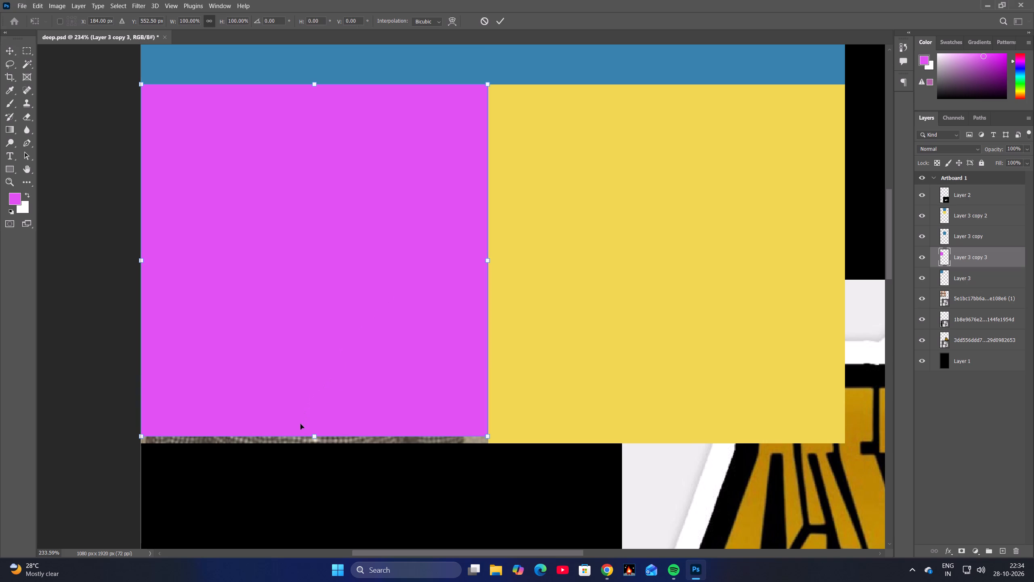
shift+drag(316, 436, 316, 443)
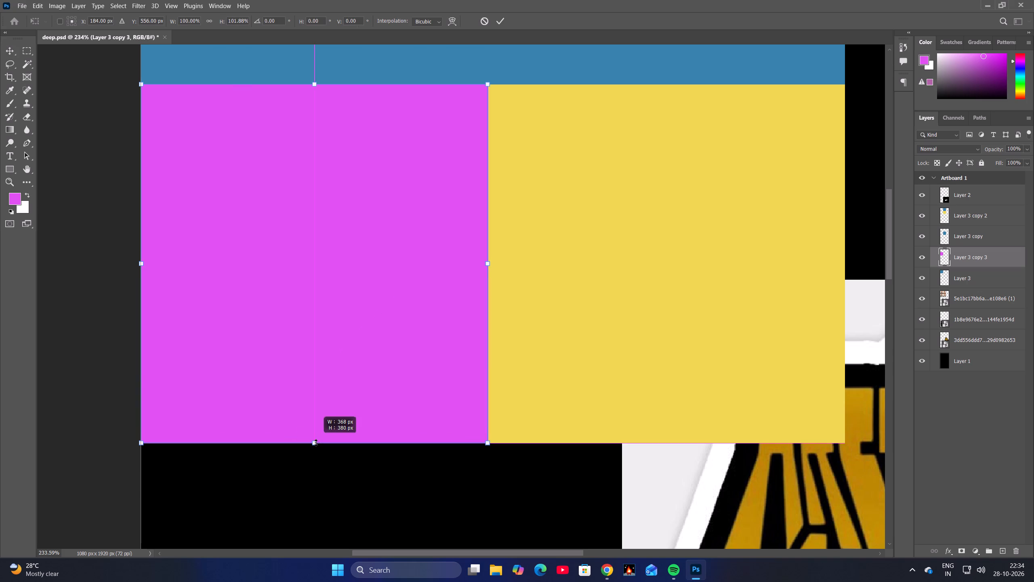
shift+drag(316, 443, 317, 442)
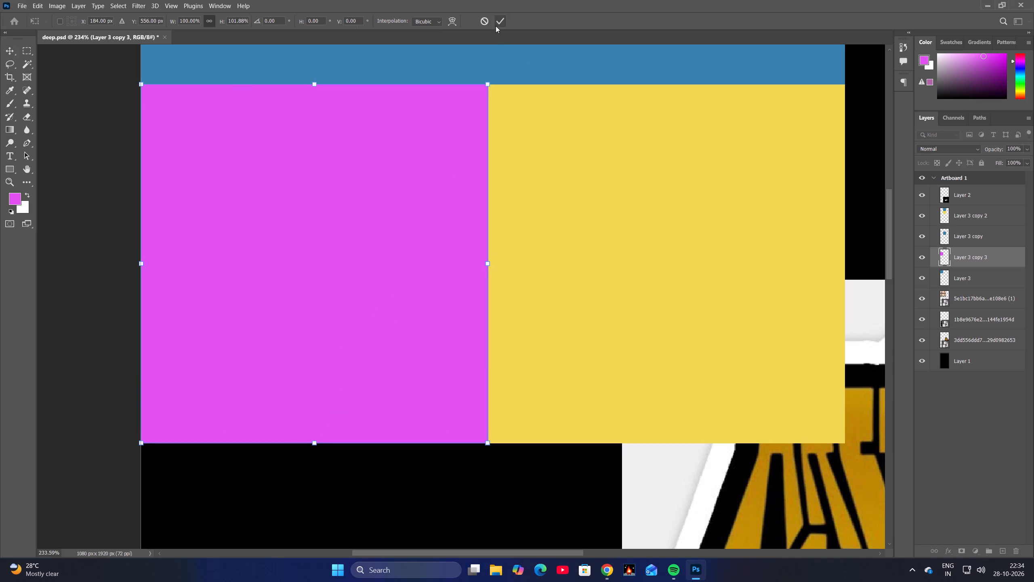
click(496, 26)
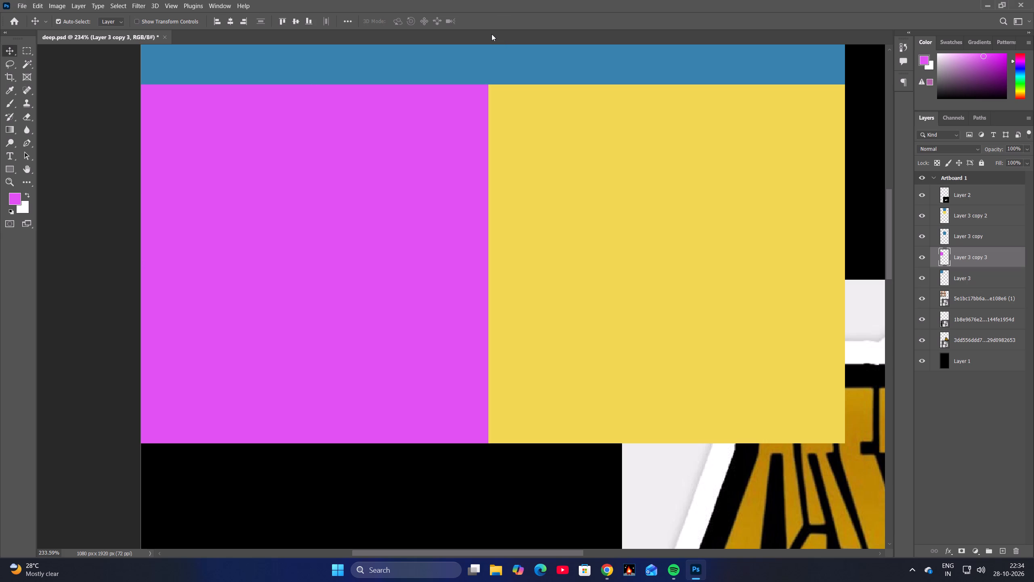
Examine which coloured squares belong to Layer 3 copy 2 by toggling its visibility.
key(space)
key(space)
key(space)
key(space)
key(space)
key(space)
key(space)
key(space)
key(space)
key(space)
key(space)
key(space)
key(space)
key(space)
key(space)
key(space)
key(space)
key(space)
key(space)
drag(526, 116, 477, 251)
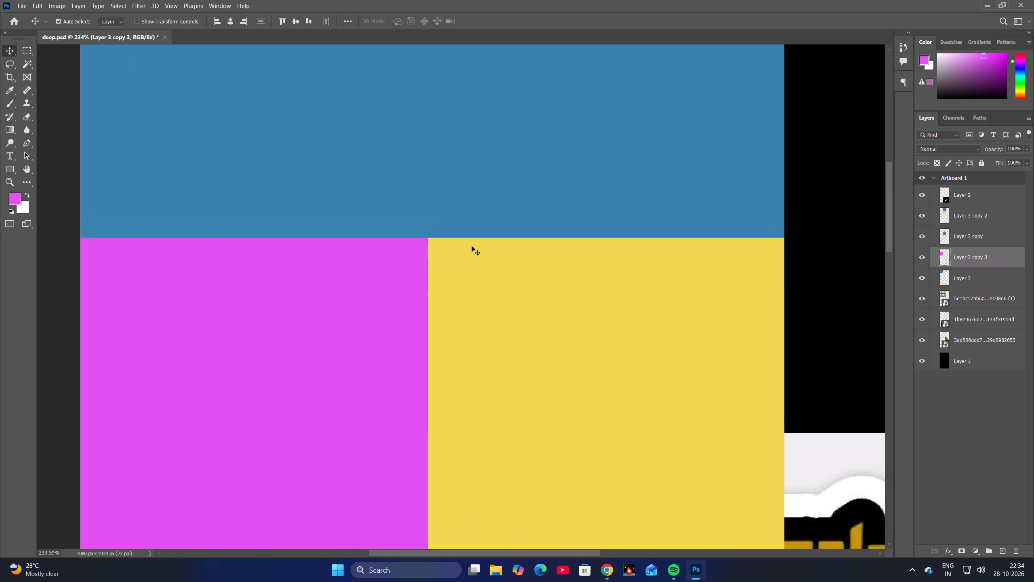
alt+scroll(471, 245, down, 8)
click(496, 198)
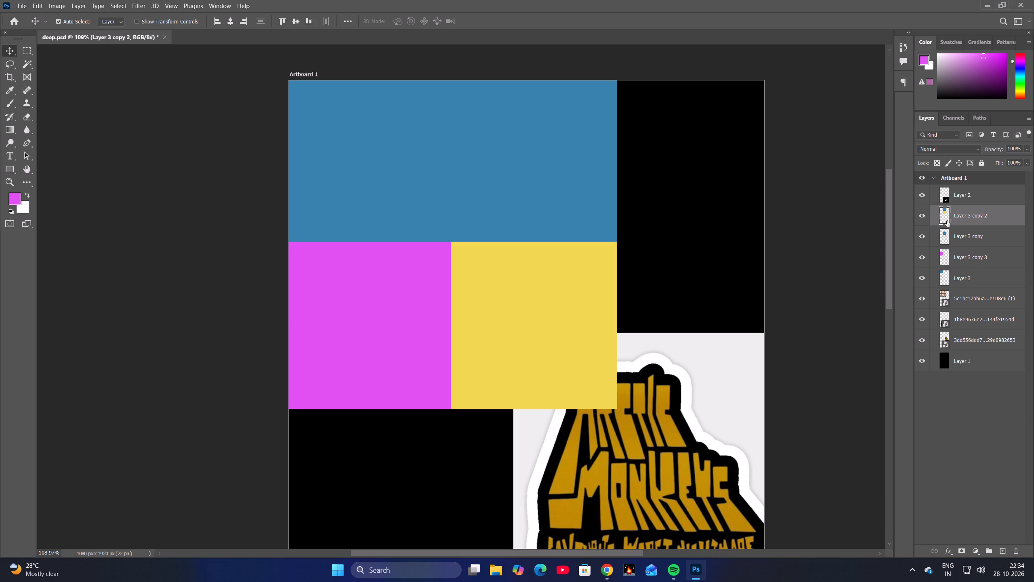
click(926, 216)
click(925, 216)
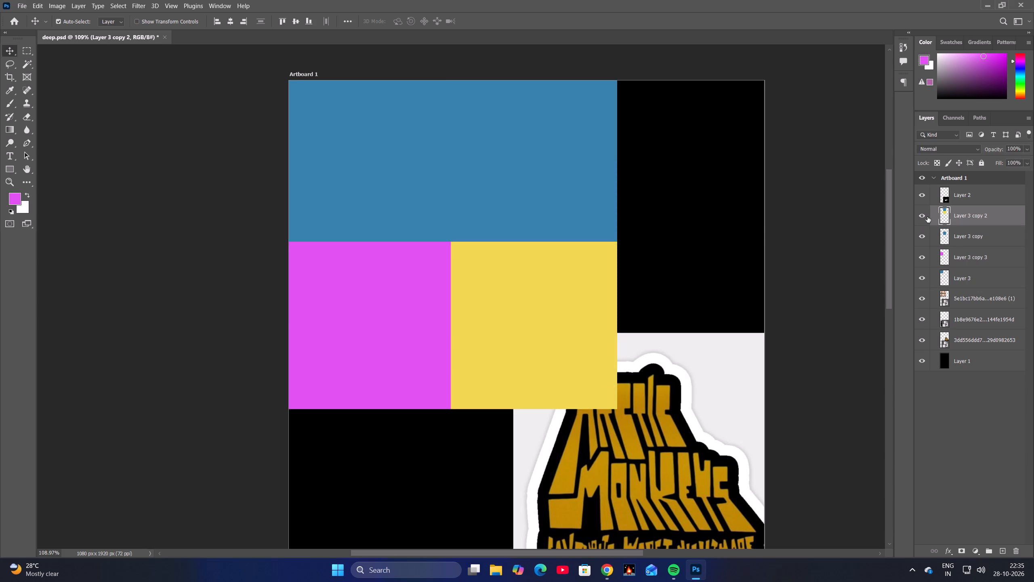
click(927, 217)
click(927, 217)
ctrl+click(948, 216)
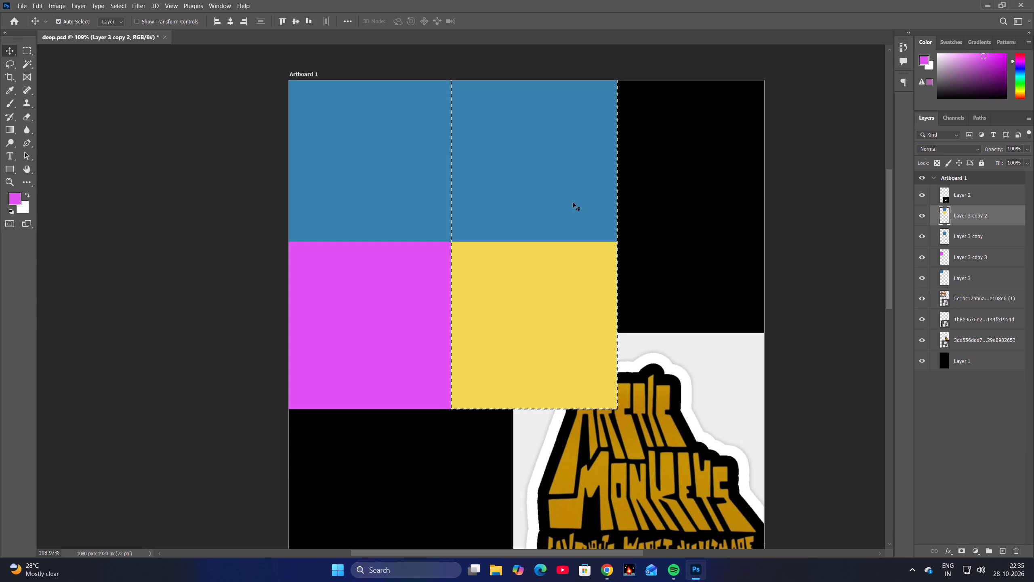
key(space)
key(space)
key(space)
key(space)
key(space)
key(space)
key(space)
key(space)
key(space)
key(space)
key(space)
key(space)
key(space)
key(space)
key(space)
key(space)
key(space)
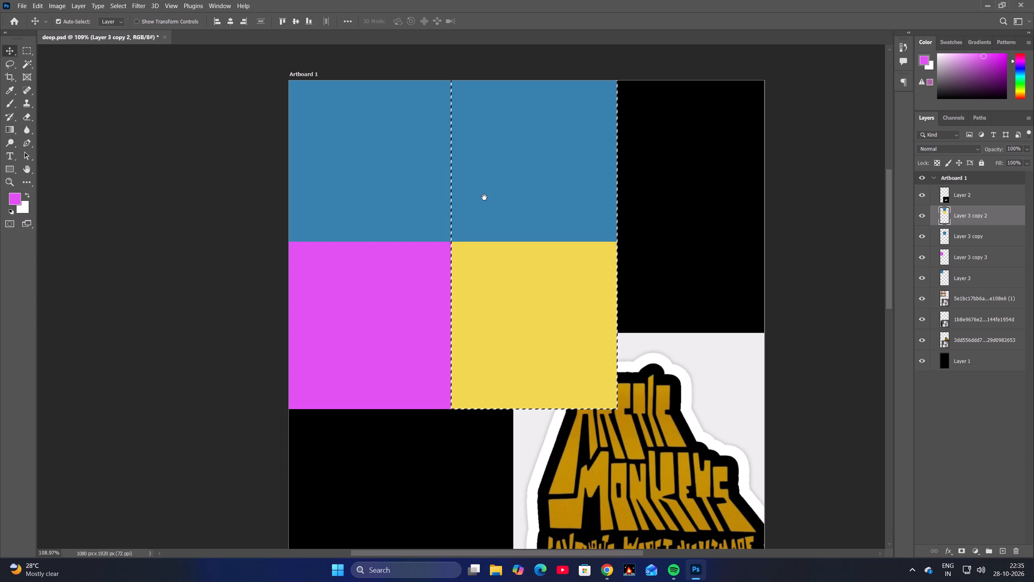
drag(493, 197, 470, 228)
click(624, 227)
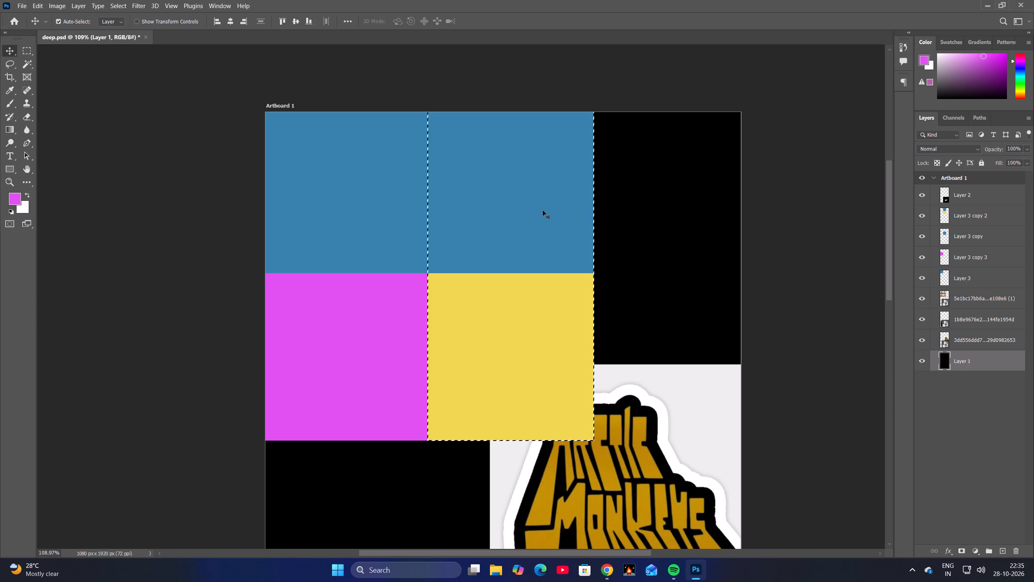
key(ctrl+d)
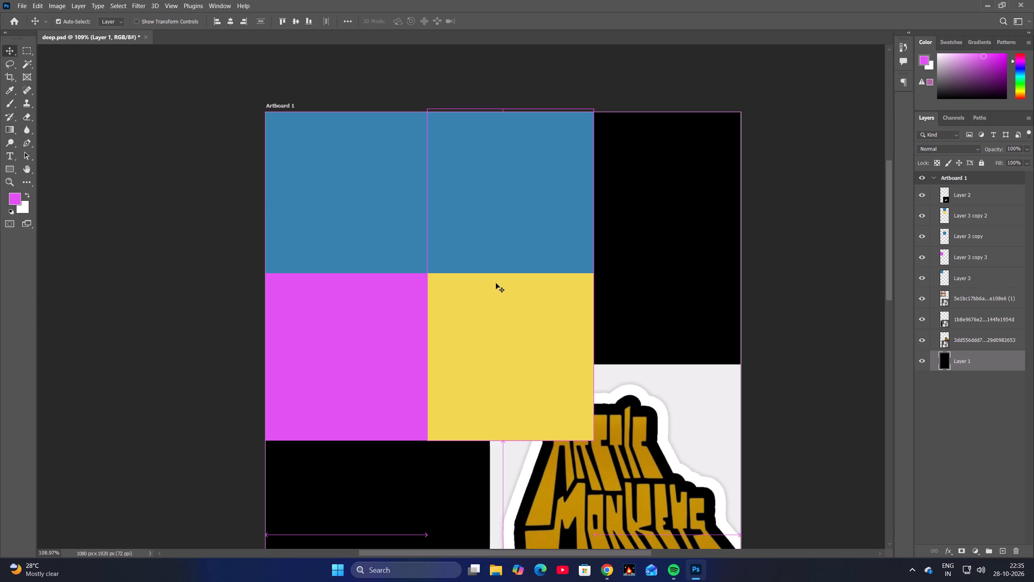
Hide Layer 3 copy 2 to uncover the portrait of the man in the red monkey-ear hat.
alt+scroll(509, 275, up, 7)
key(space)
key(space)
key(space)
key(space)
key(space)
key(space)
key(space)
key(space)
key(space)
key(space)
key(space)
key(space)
key(space)
drag(495, 255, 482, 308)
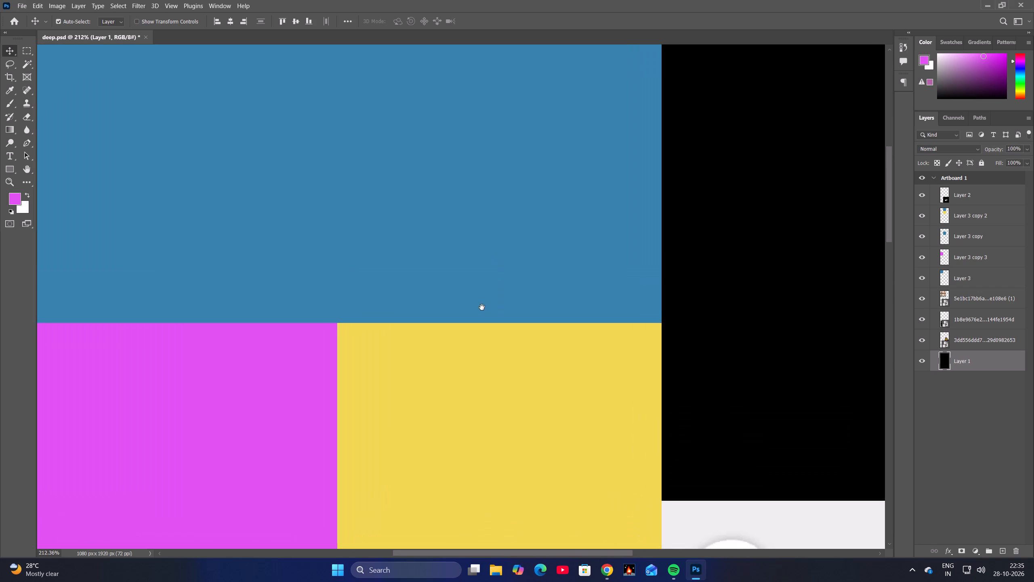
click(922, 213)
Draw a rectangular marquee of about 380 by 365 px exactly around the uncovered monkey-ear hat portrait.
key(space)
key(space)
key(space)
key(space)
key(space)
key(space)
key(space)
key(space)
key(space)
key(space)
key(space)
key(space)
key(space)
key(space)
drag(574, 232, 590, 270)
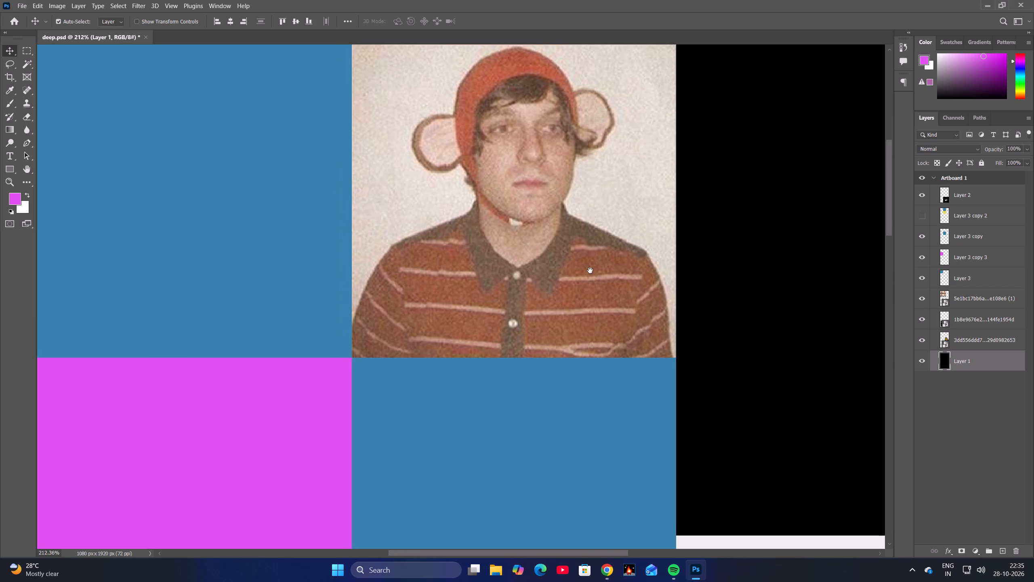
drag(590, 270, 595, 288)
click(31, 49)
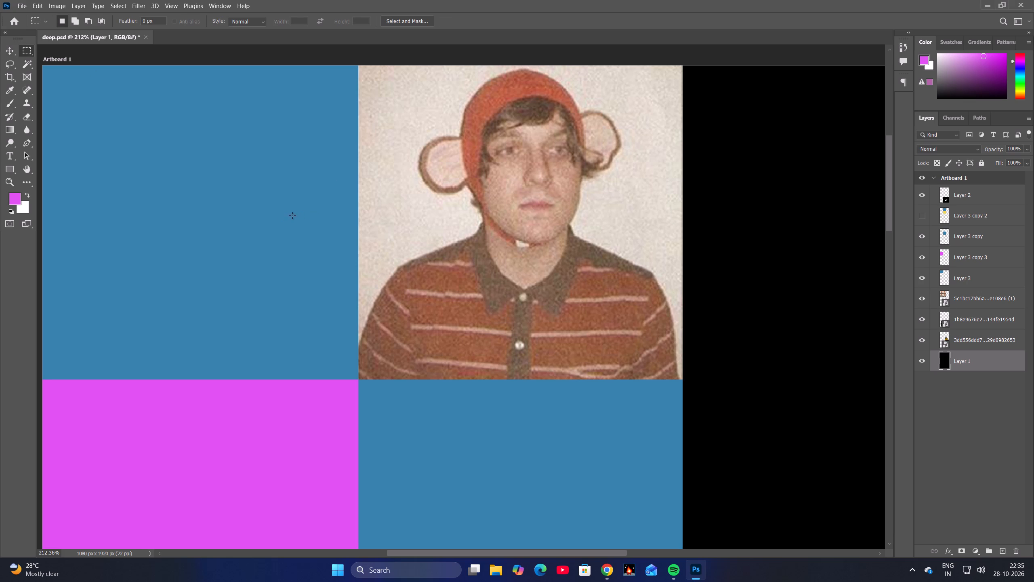
key(space)
key(space)
key(space)
key(space)
key(space)
key(space)
key(space)
key(space)
key(space)
key(space)
key(space)
key(space)
key(space)
drag(347, 210, 336, 226)
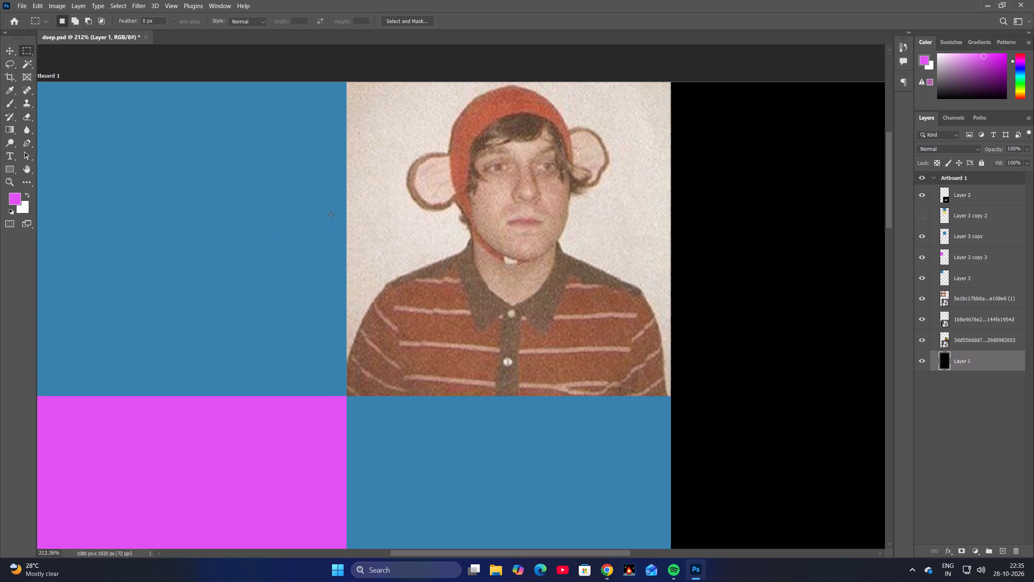
alt+scroll(331, 215, down, 2)
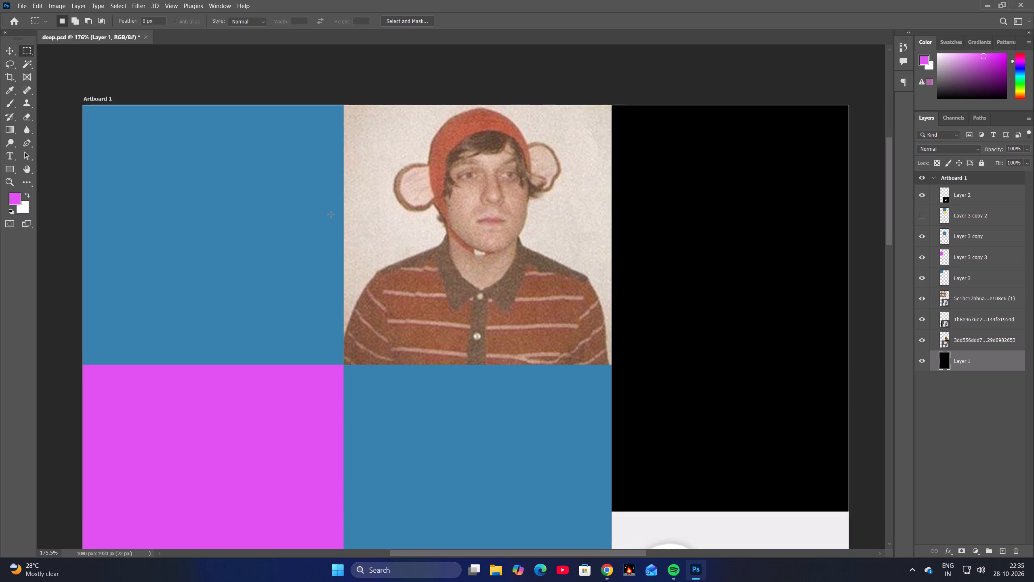
key(space)
key(space)
key(space)
key(space)
key(space)
key(space)
key(space)
key(space)
key(space)
key(space)
key(space)
key(space)
key(space)
key(space)
key(space)
key(space)
key(space)
key(space)
key(space)
key(space)
alt+scroll(339, 211, down, 1)
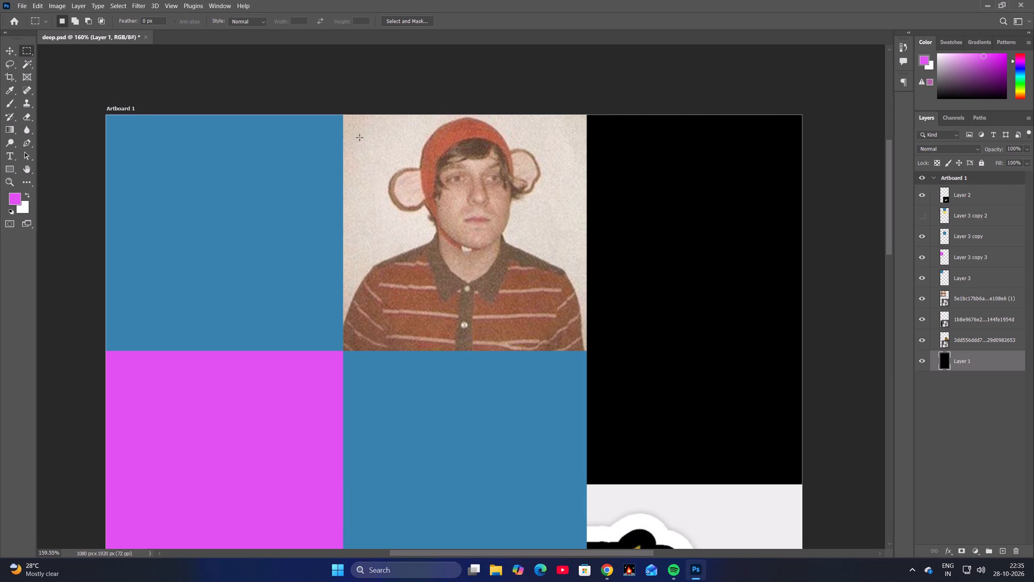
alt+scroll(340, 118, up, 1)
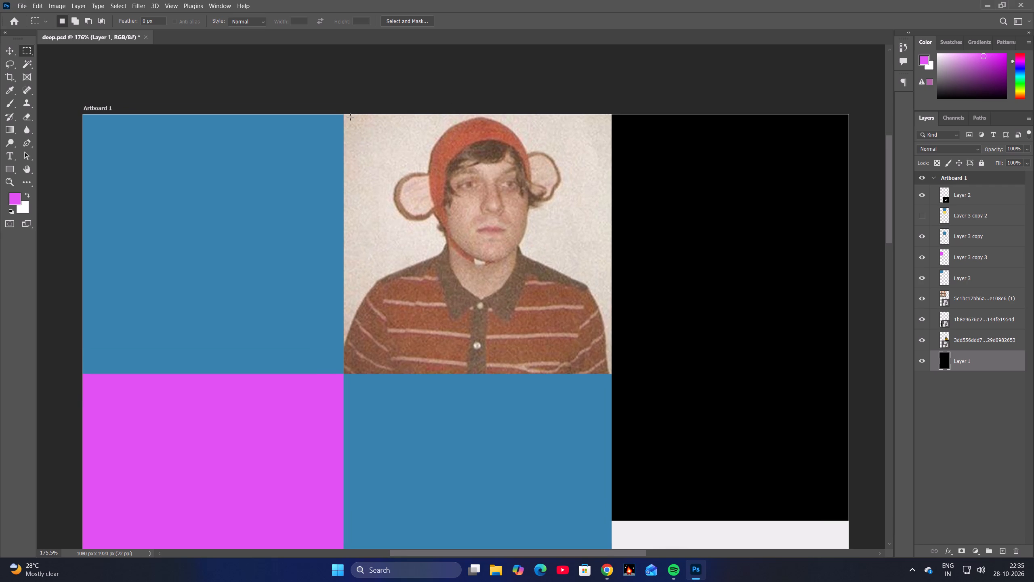
drag(343, 114, 484, 300)
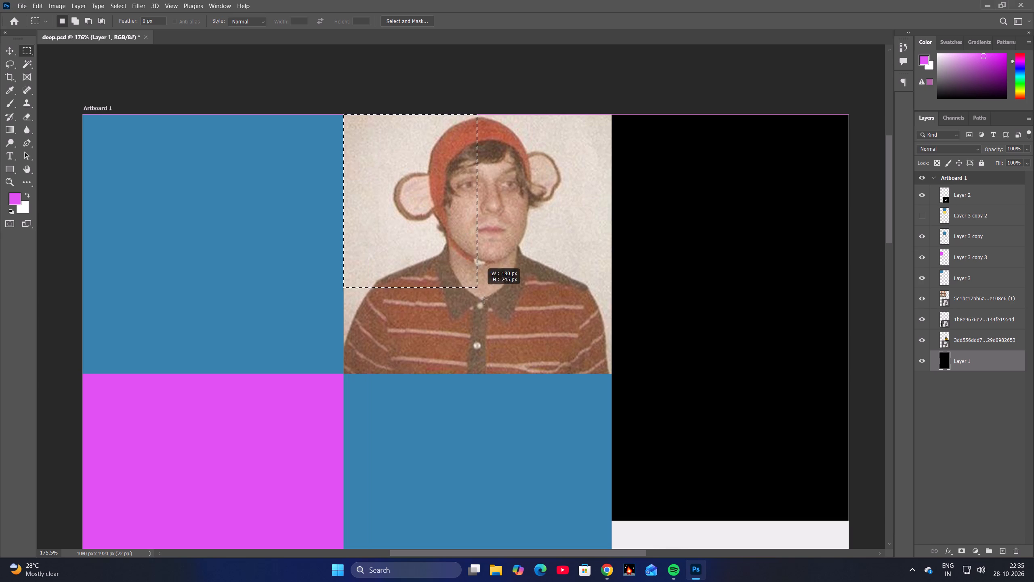
drag(484, 300, 614, 372)
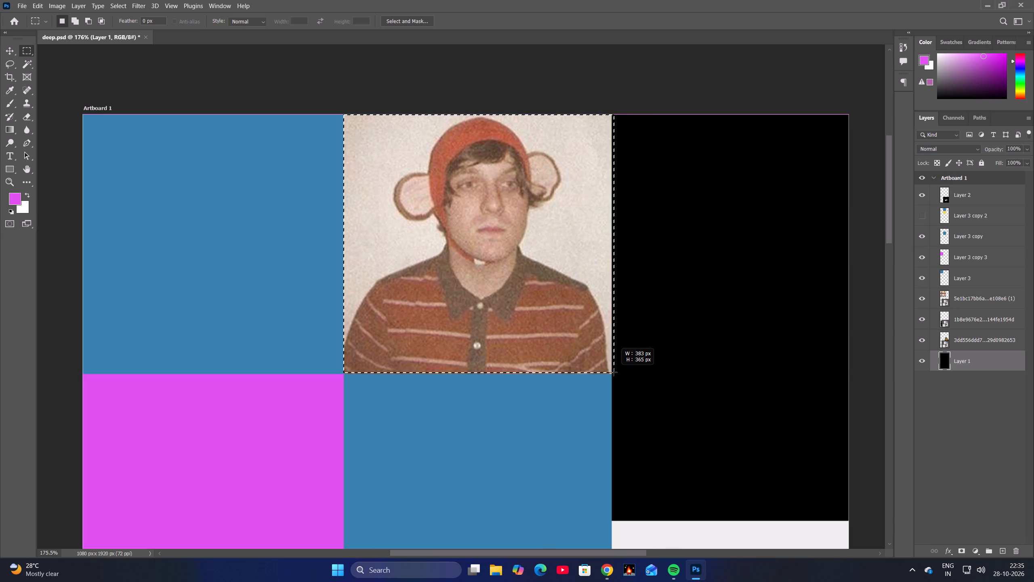
drag(614, 372, 612, 374)
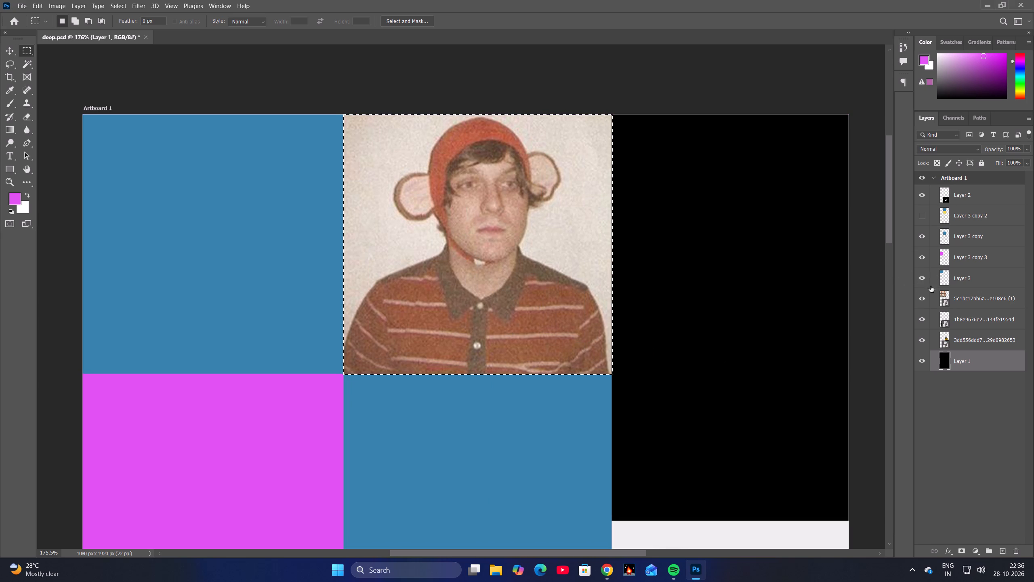
Add a new empty layer directly above Layer 3 copy 3, keeping Layer 3 copy 2 hidden and the selection active.
click(924, 216)
click(924, 216)
click(924, 216)
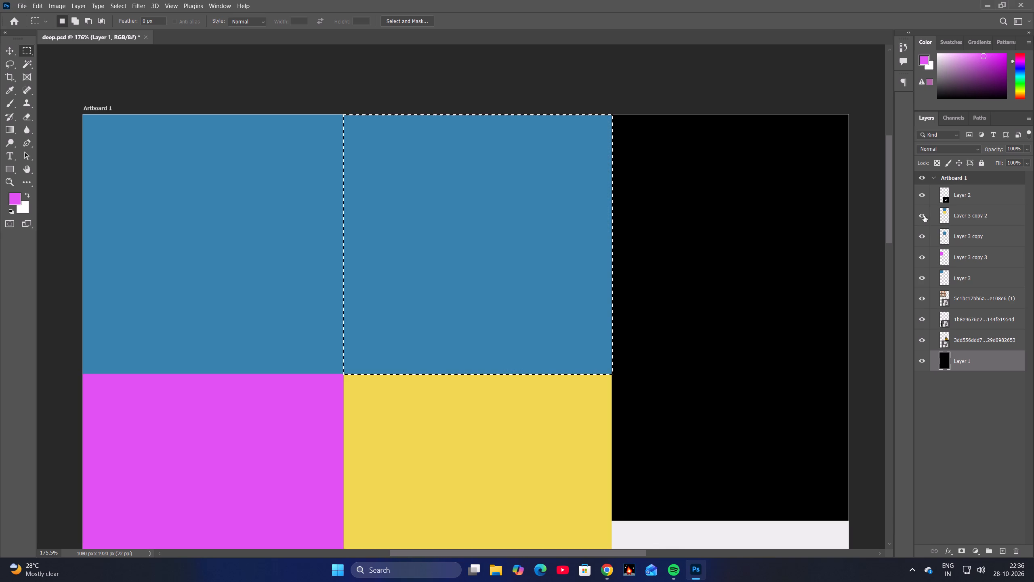
click(924, 216)
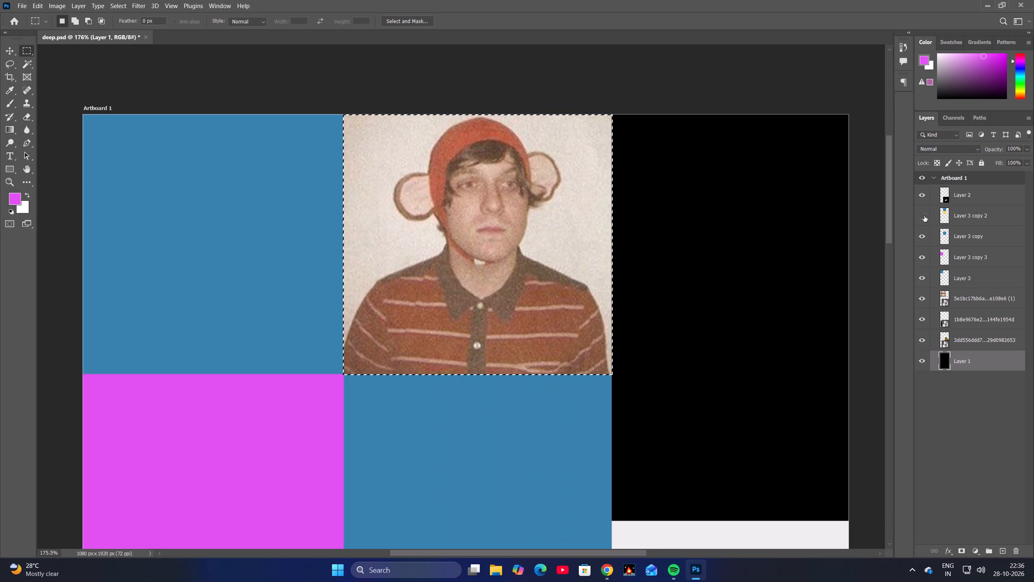
click(954, 255)
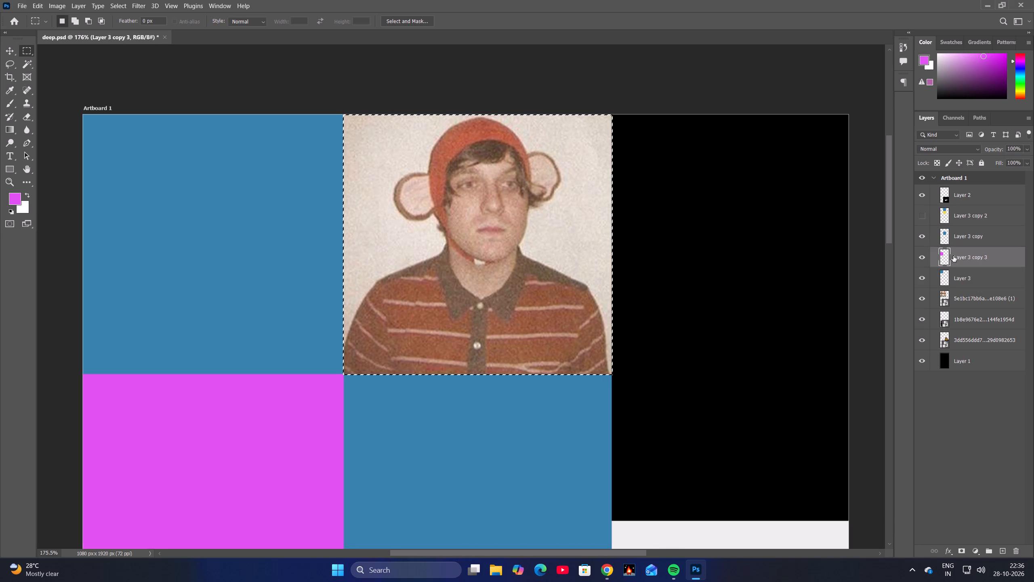
click(924, 293)
click(924, 293)
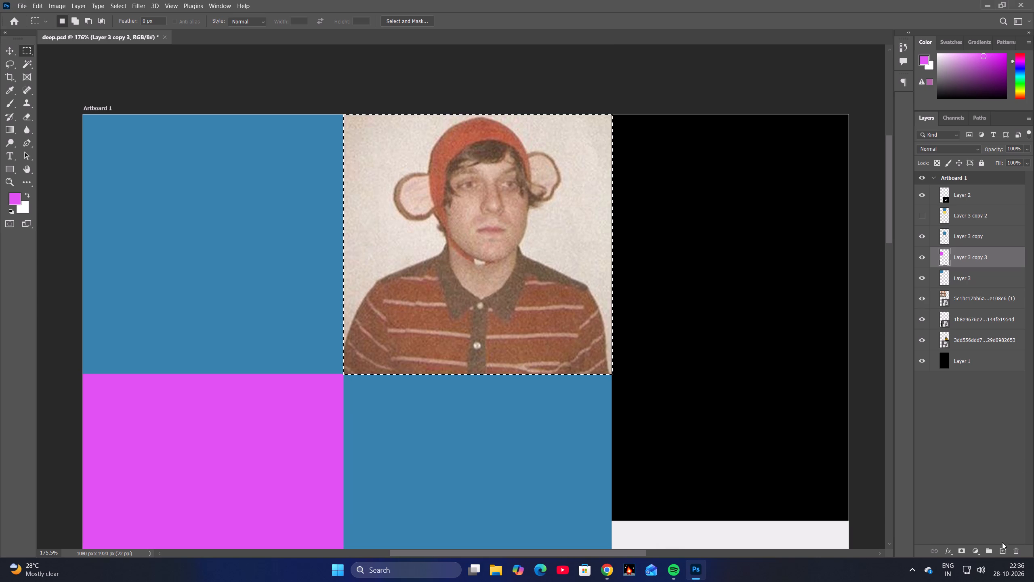
click(1004, 548)
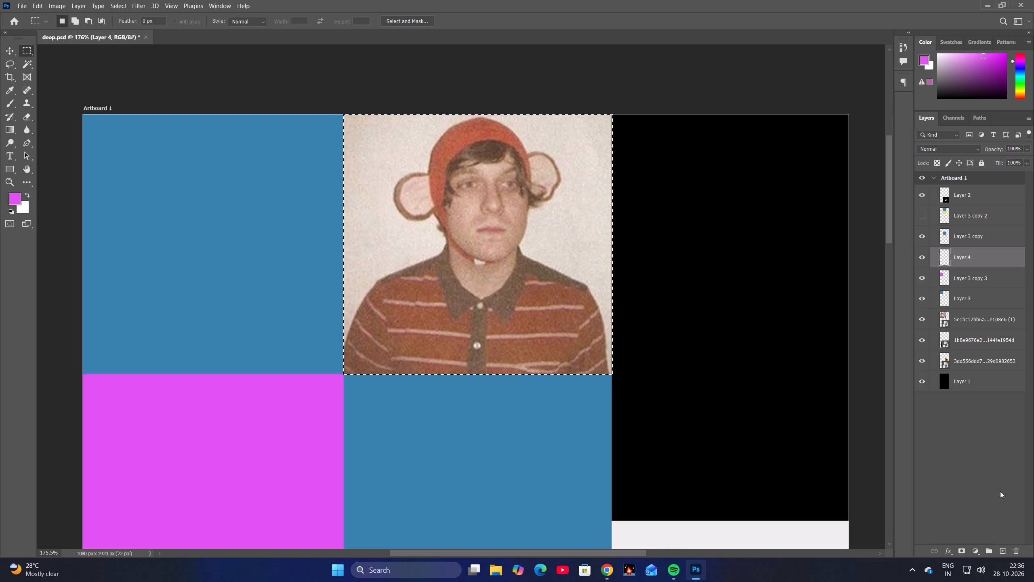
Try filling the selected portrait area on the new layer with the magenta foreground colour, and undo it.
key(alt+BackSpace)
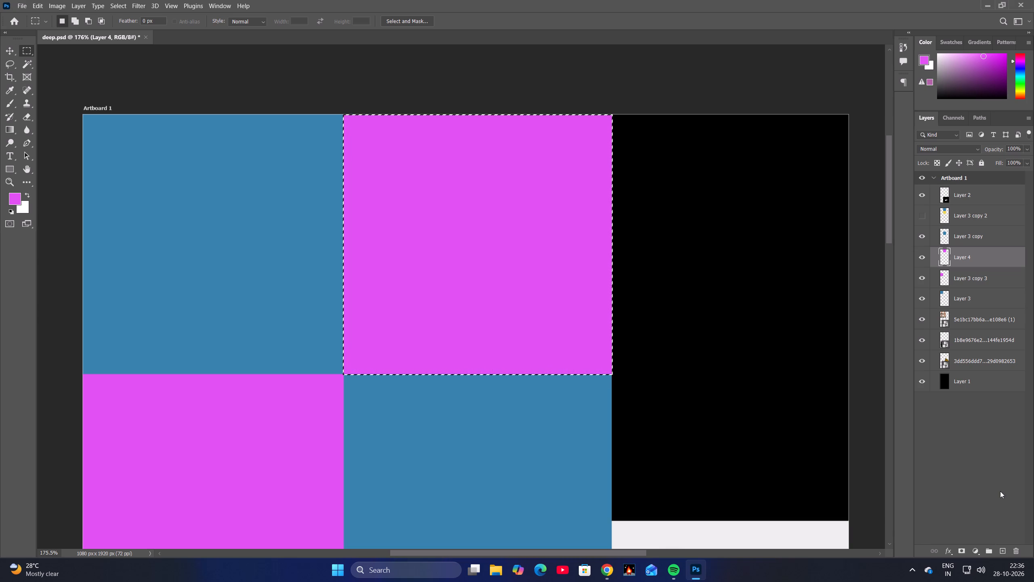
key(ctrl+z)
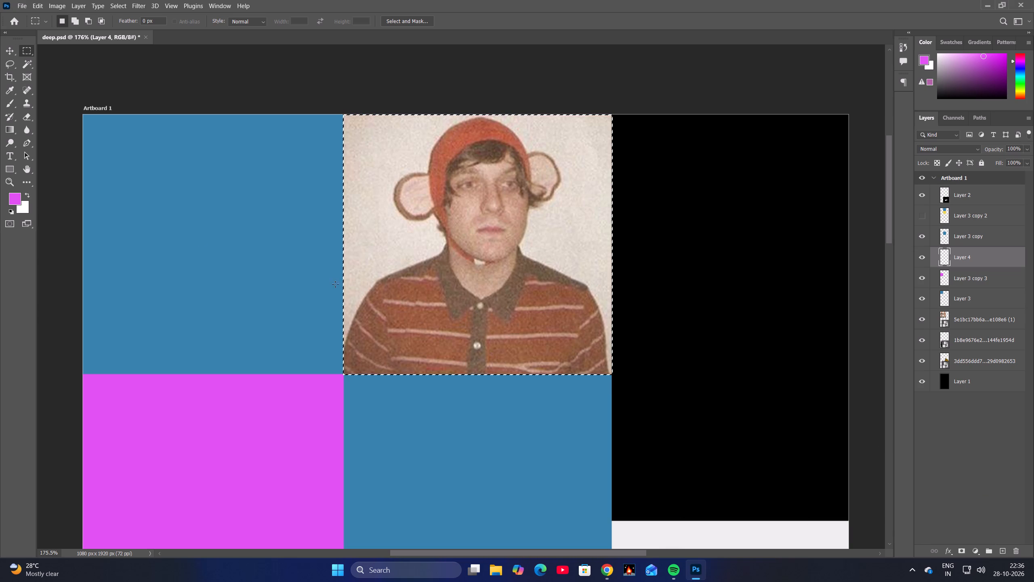
Change the foreground colour to a dark, fully saturated red.
click(19, 200)
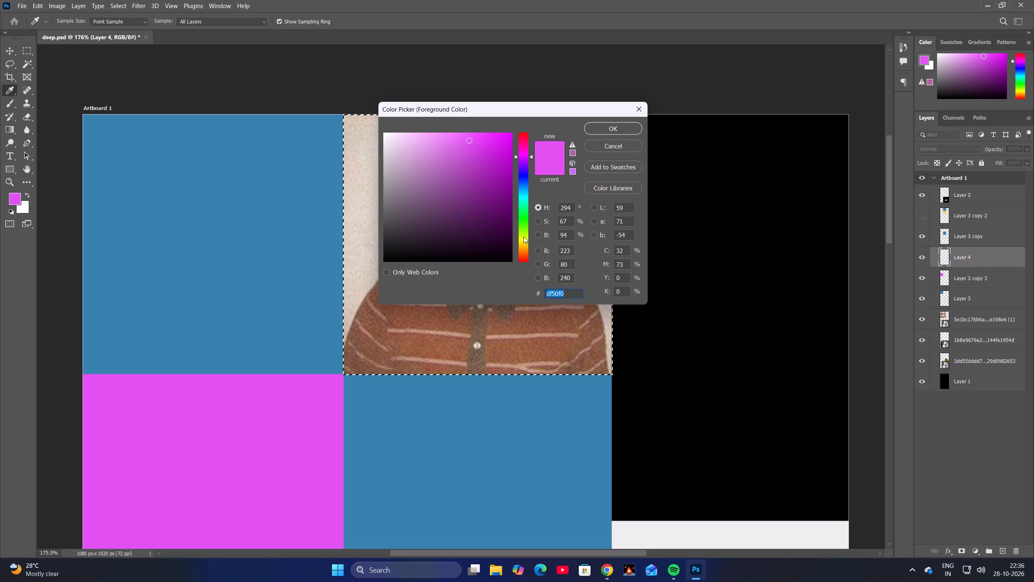
click(519, 133)
drag(498, 154, 516, 138)
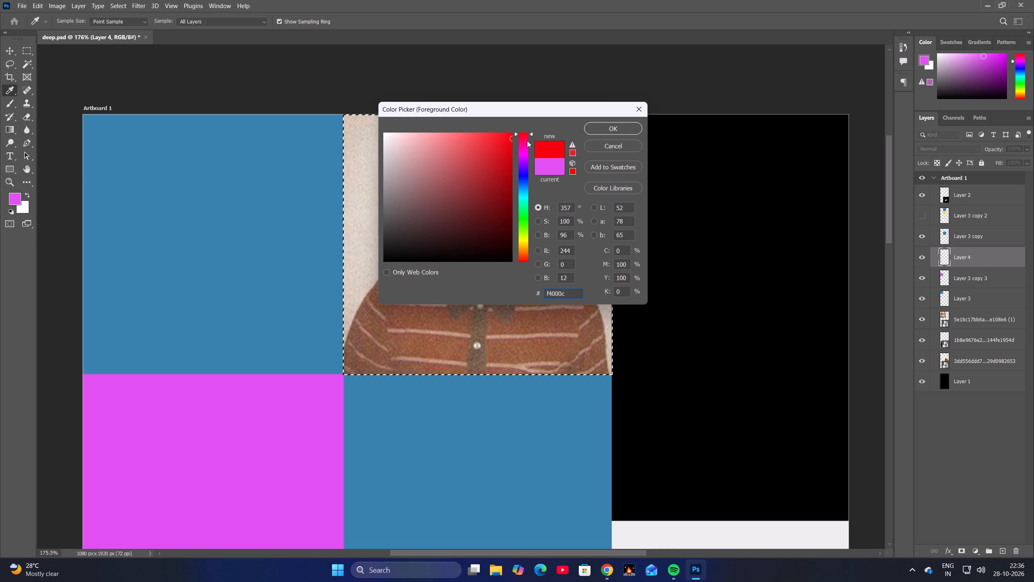
drag(526, 136, 526, 121)
drag(498, 136, 513, 125)
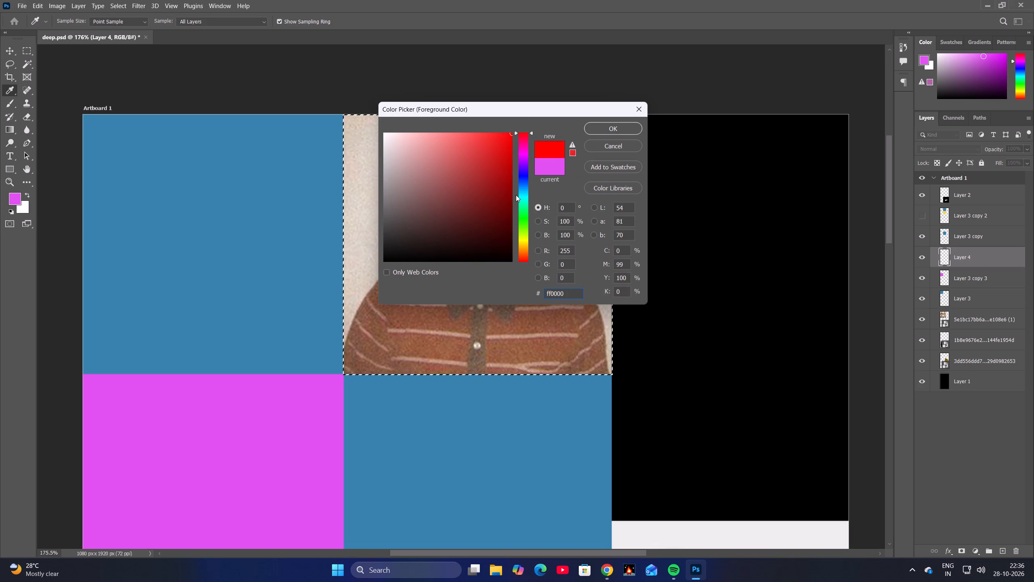
drag(504, 203, 511, 169)
click(622, 127)
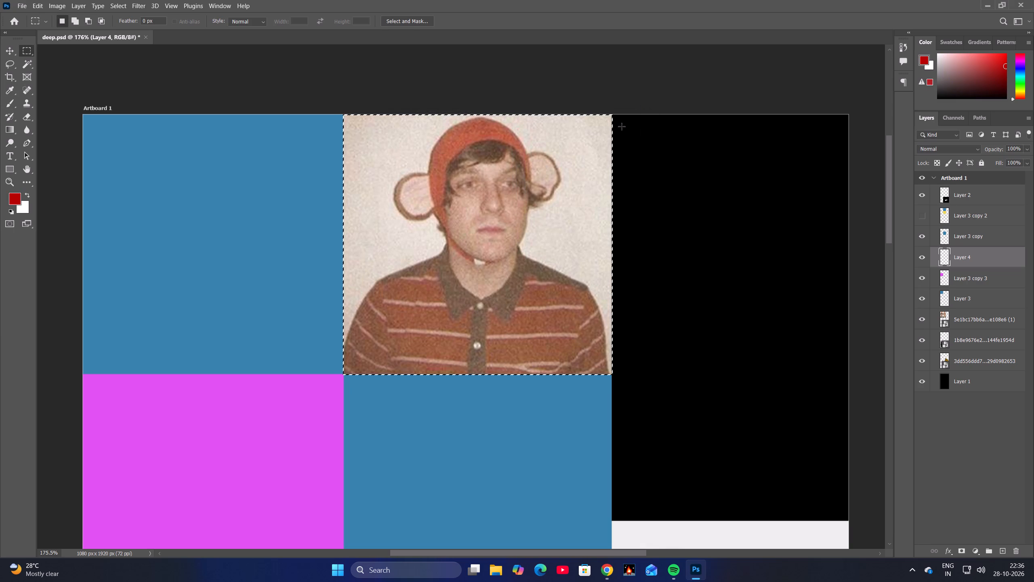
Fill the selected portrait area on Layer 4 with the dark red foreground colour and clear the selection.
key(alt+BackSpace)
key(ctrl+d)
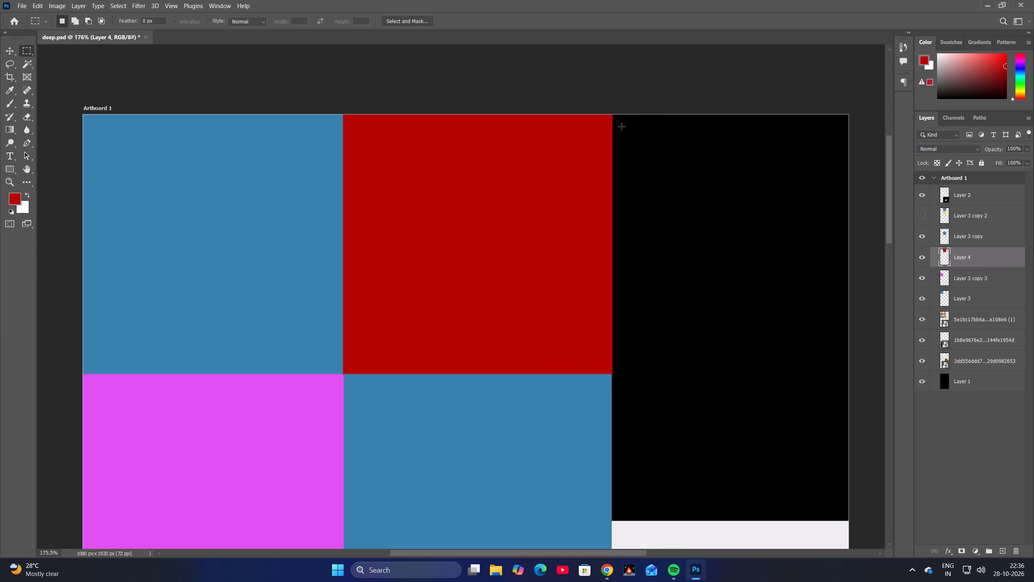
Show Layer 3 copy 2 again and move the red Layer 4 above it in the layer stack.
alt+scroll(485, 296, down, 5)
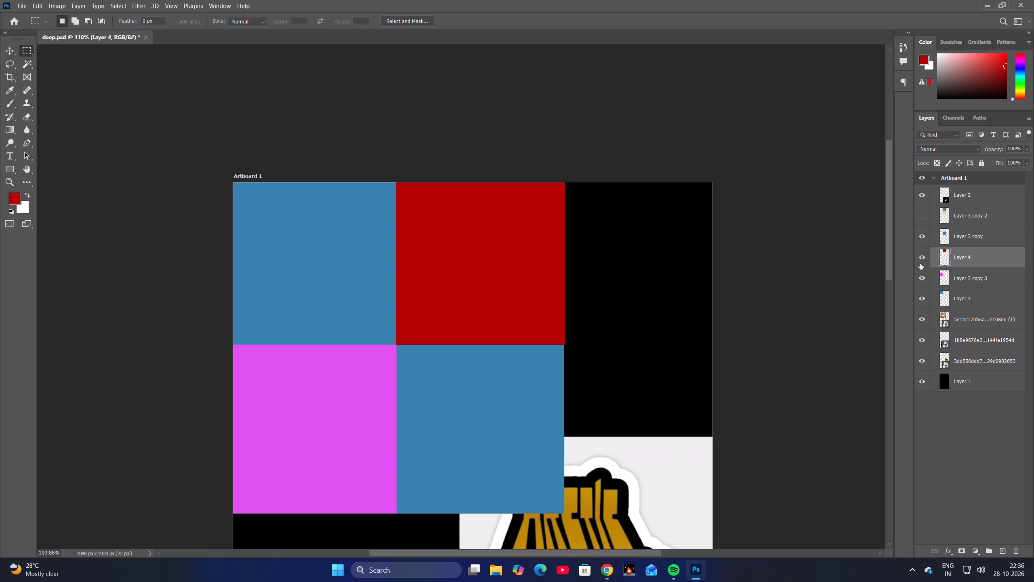
click(921, 215)
drag(961, 251, 963, 214)
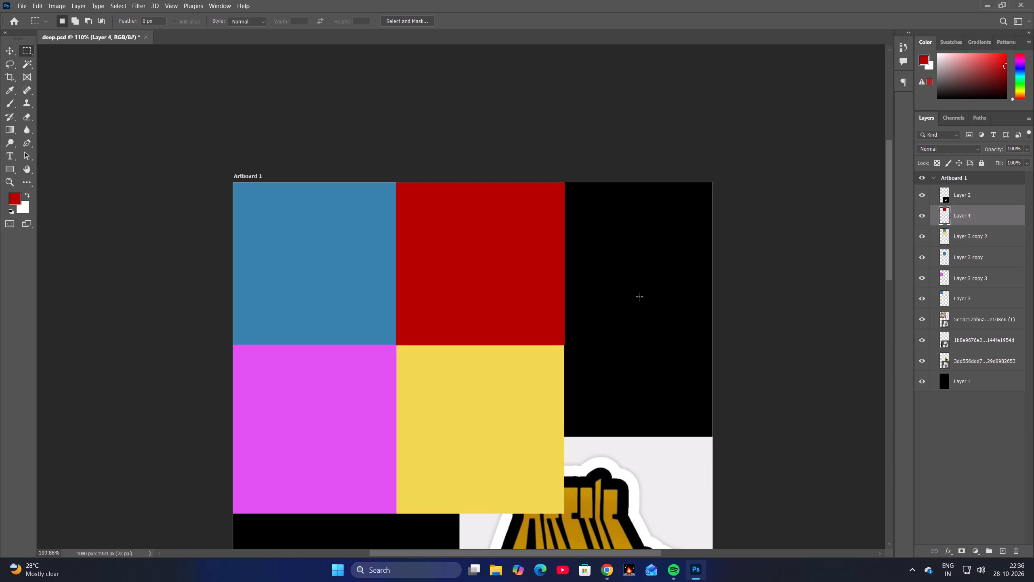
Delete the part of Layer 3 copy 2 beneath the red square using a rectangular selection about 410 by 367 px, and clear the selection.
key(space)
key(space)
key(space)
key(space)
key(space)
key(space)
key(space)
key(space)
key(space)
key(space)
key(space)
key(space)
key(space)
key(space)
key(space)
drag(645, 294, 650, 232)
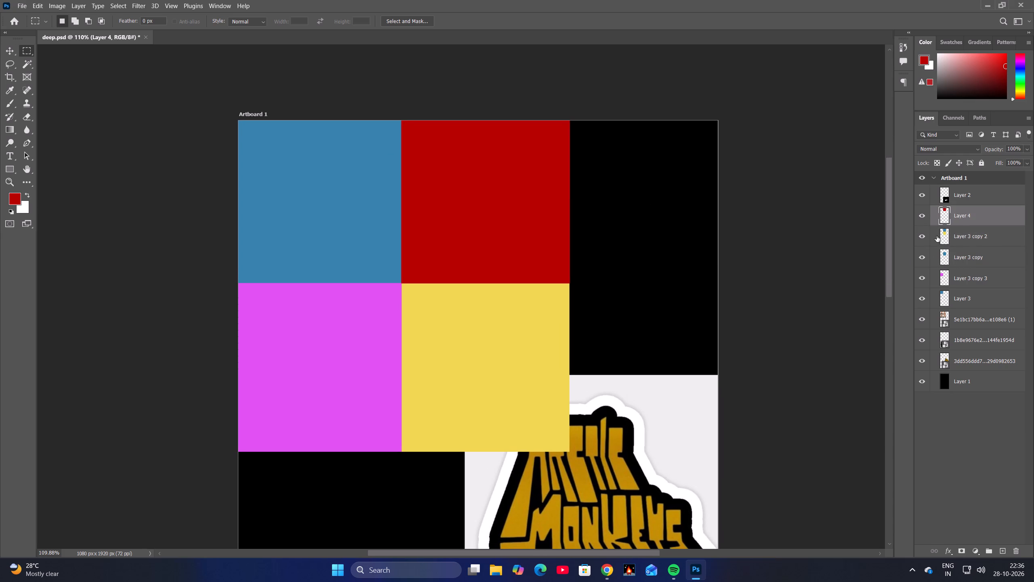
click(956, 237)
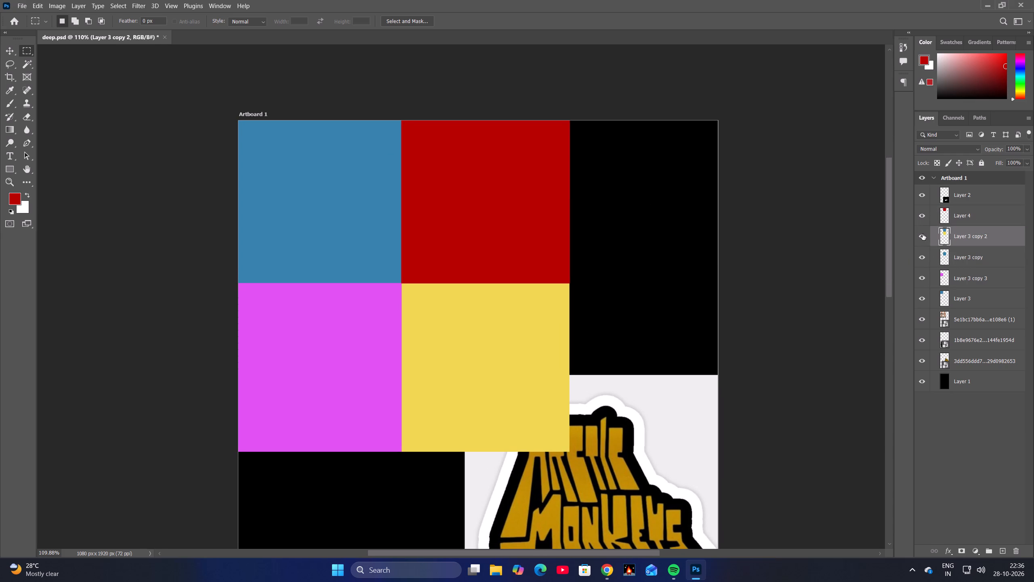
click(31, 51)
drag(401, 121, 583, 284)
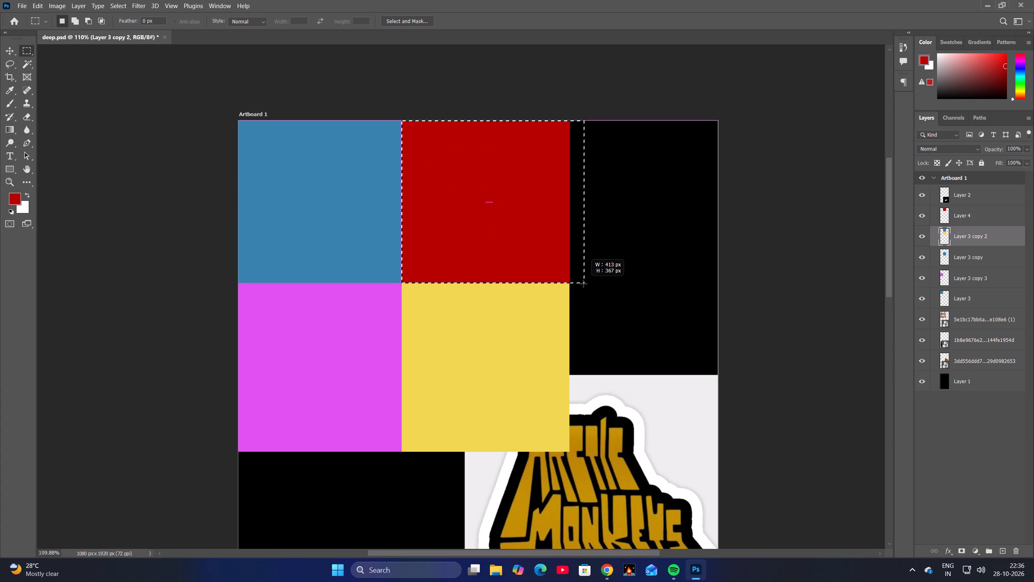
drag(583, 284, 581, 283)
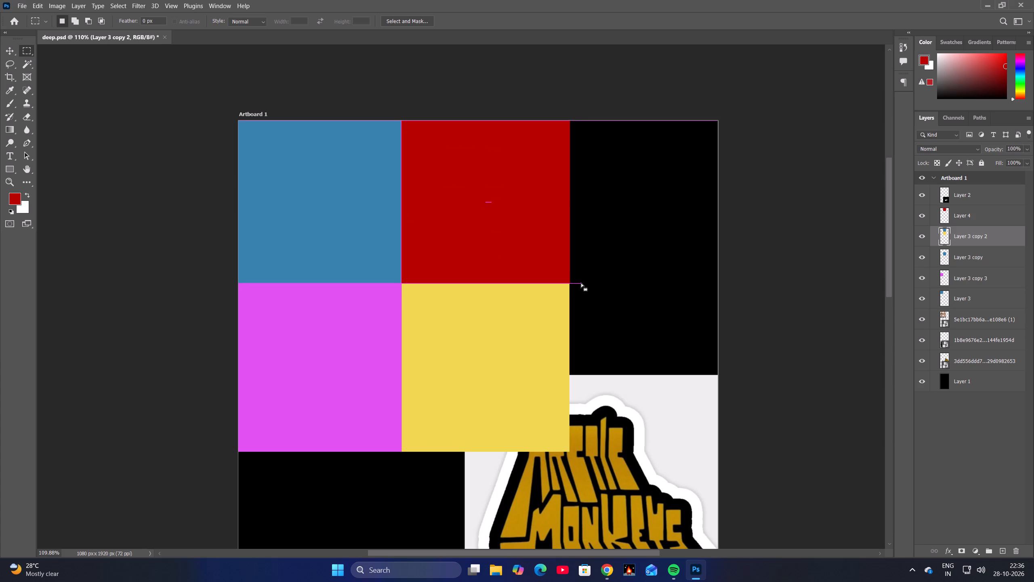
key(Delete)
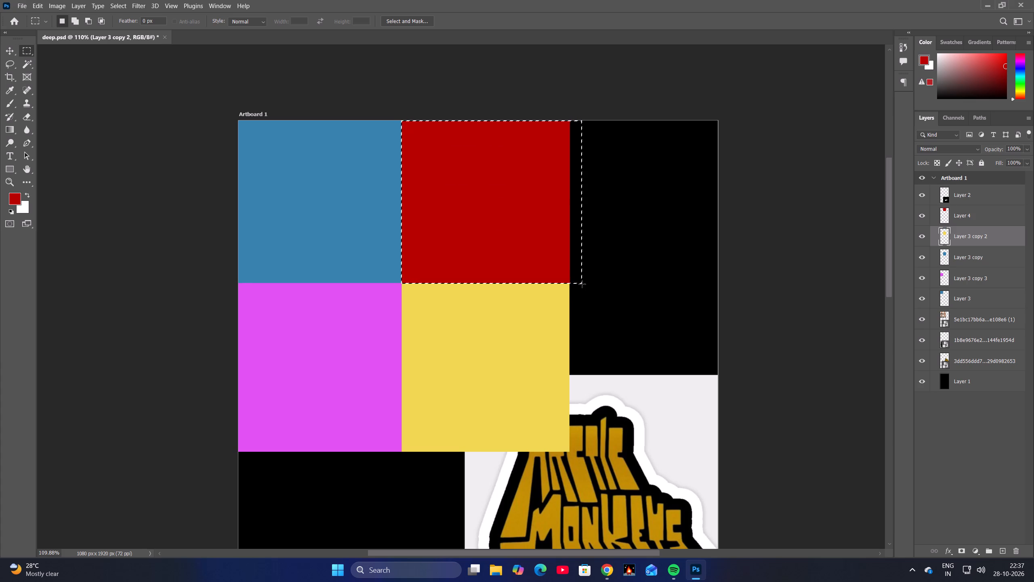
key(ctrl+d)
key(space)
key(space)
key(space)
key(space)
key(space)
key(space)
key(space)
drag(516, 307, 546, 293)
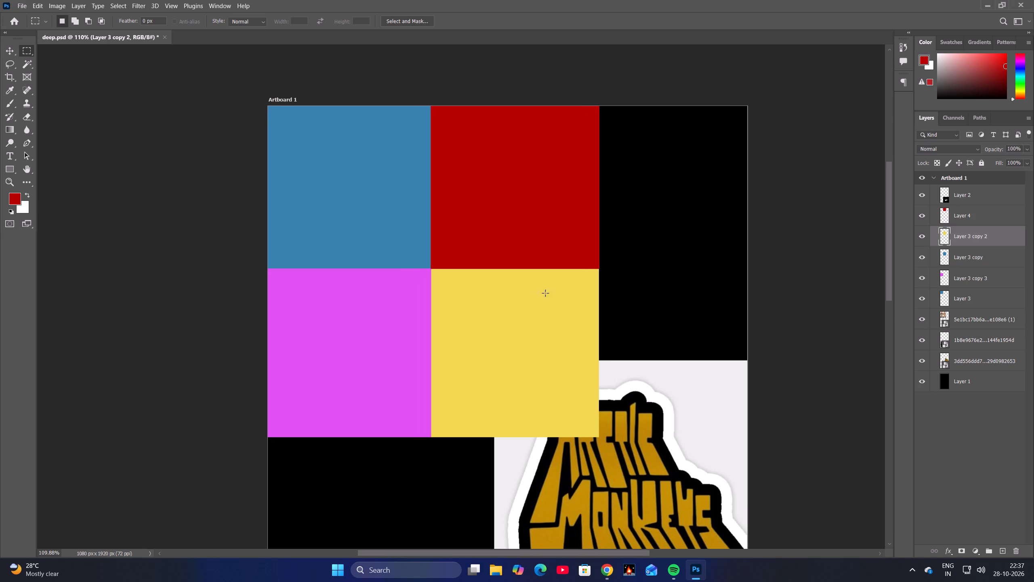
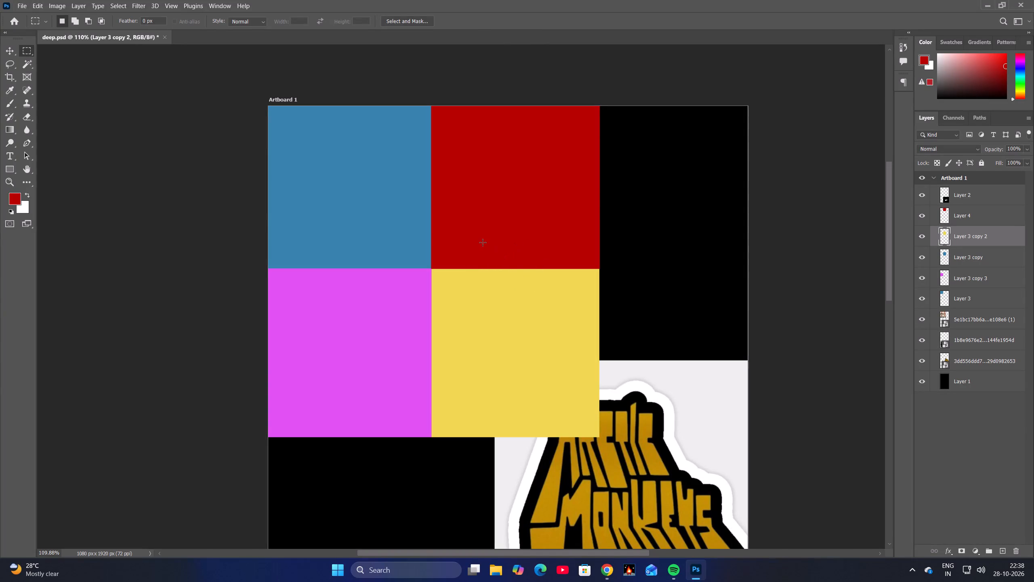
Nudge the red square on Layer 4 by about 1 px horizontally and vertically to align it with the neighbouring squares.
key(v)
click(499, 243)
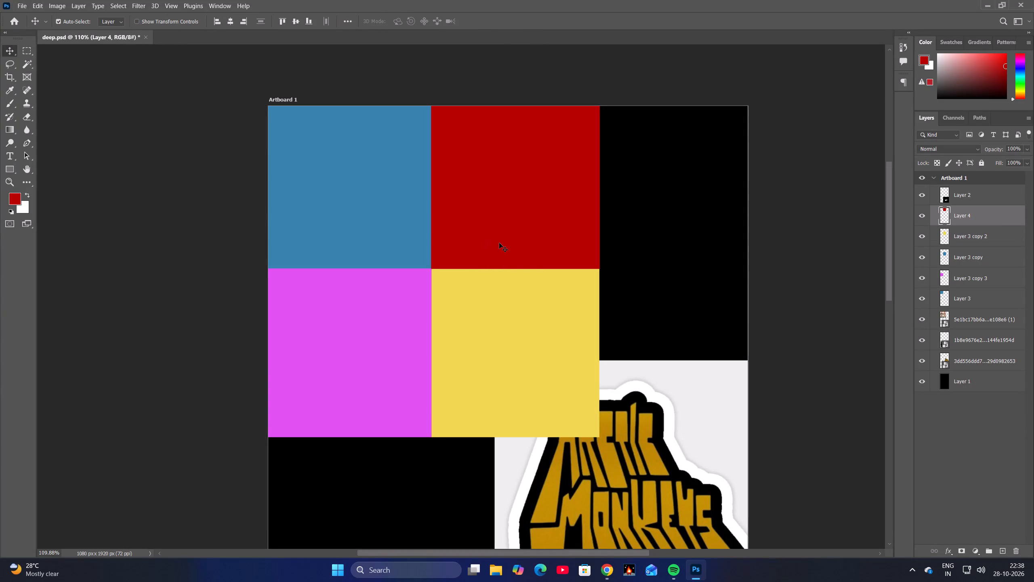
alt+scroll(502, 241, up, 7)
key(space)
key(space)
key(space)
key(space)
key(space)
key(space)
key(space)
key(space)
key(space)
key(space)
key(space)
key(space)
key(space)
key(space)
key(space)
key(space)
key(space)
key(space)
key(space)
key(space)
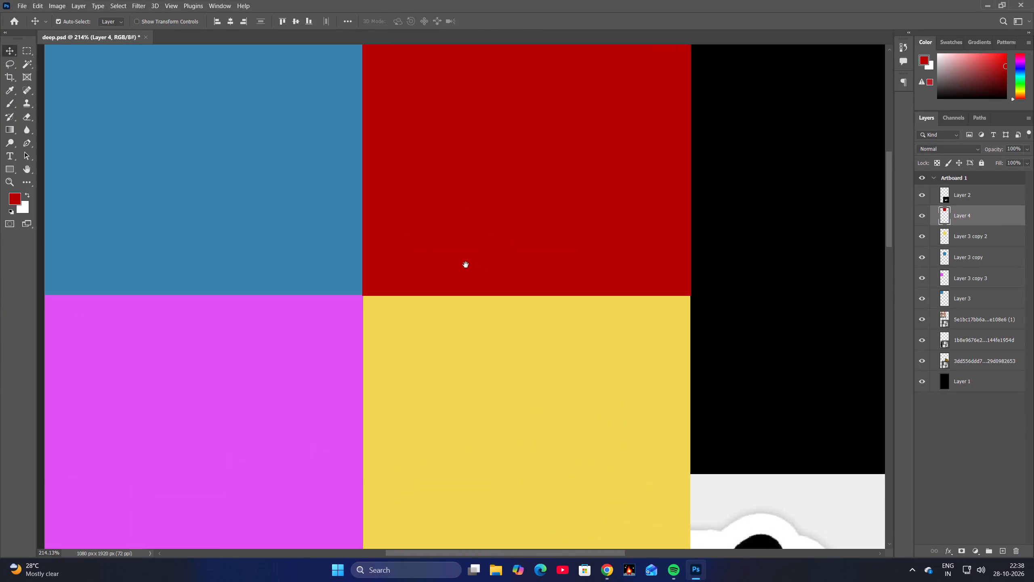
drag(450, 266, 485, 260)
alt+scroll(456, 269, up, 3)
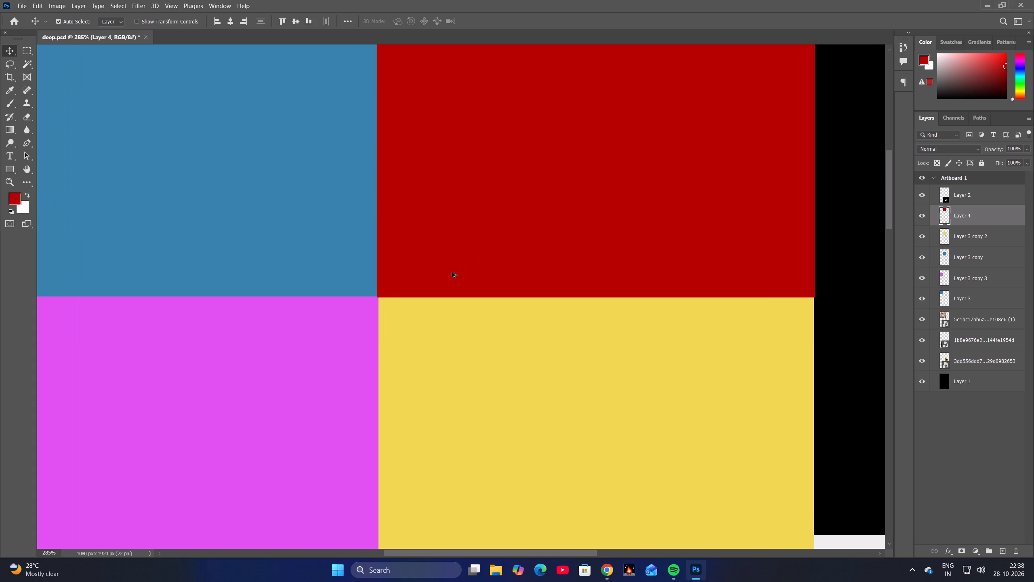
key(space)
key(space)
key(space)
key(space)
key(space)
drag(431, 292, 453, 272)
click(476, 249)
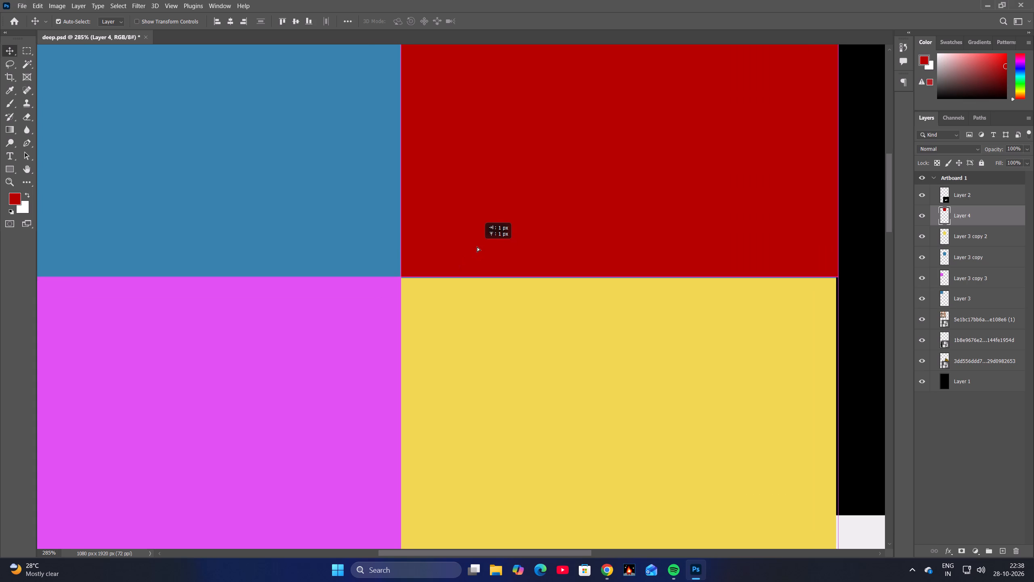
click(538, 249)
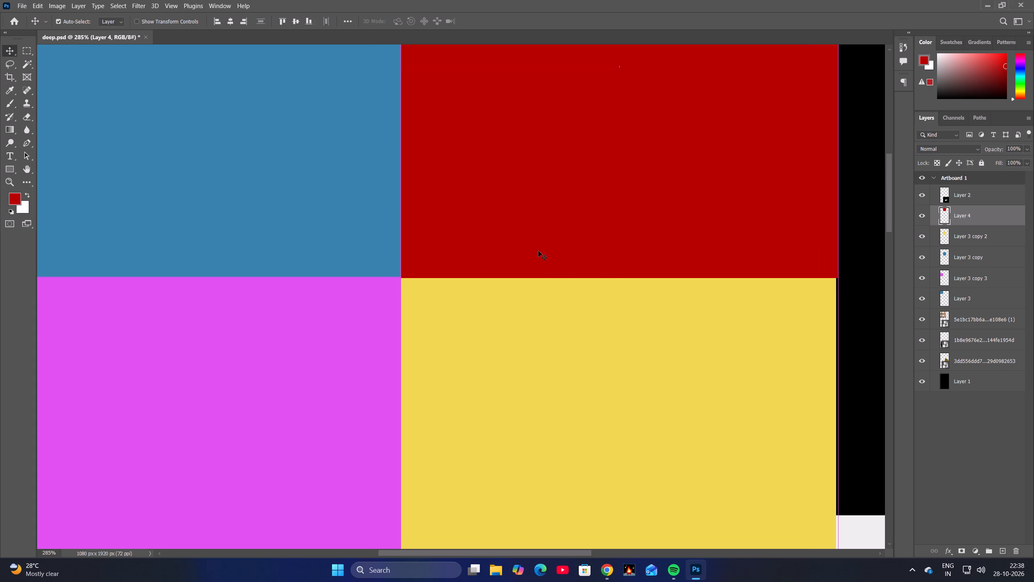
click(541, 231)
key(space)
key(space)
key(space)
key(space)
key(space)
key(space)
key(space)
key(space)
key(space)
key(space)
key(space)
key(space)
key(space)
key(space)
key(space)
key(space)
key(space)
key(space)
key(space)
key(space)
drag(531, 240, 521, 271)
click(525, 256)
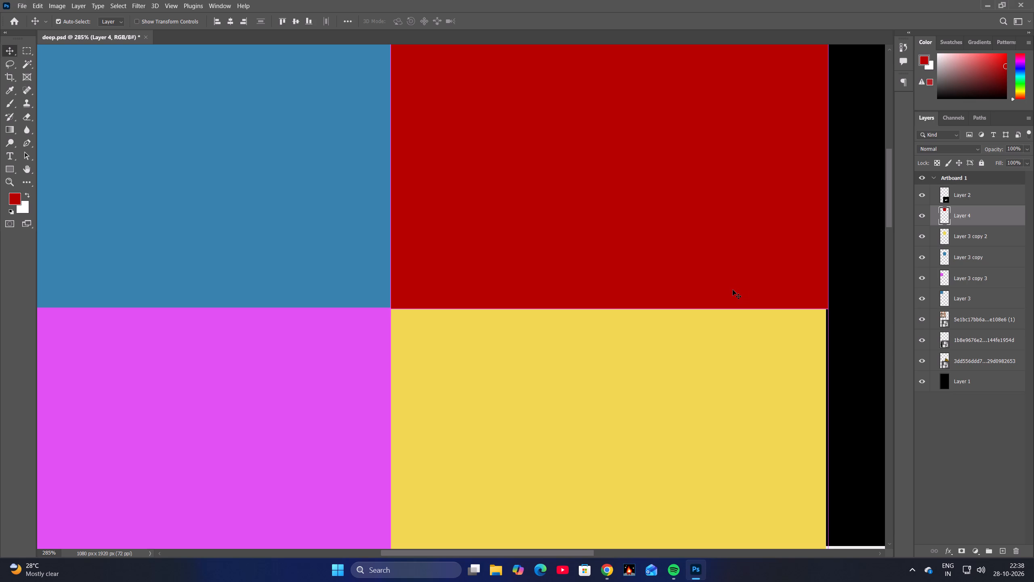
Examine how the edges of the four coloured squares meet on the artboard.
alt+scroll(712, 268, down, 11)
key(space)
key(space)
key(space)
key(space)
key(space)
key(space)
key(space)
key(space)
key(space)
key(space)
key(space)
key(space)
key(space)
key(space)
key(space)
key(space)
key(space)
key(space)
key(space)
key(space)
drag(715, 274, 654, 269)
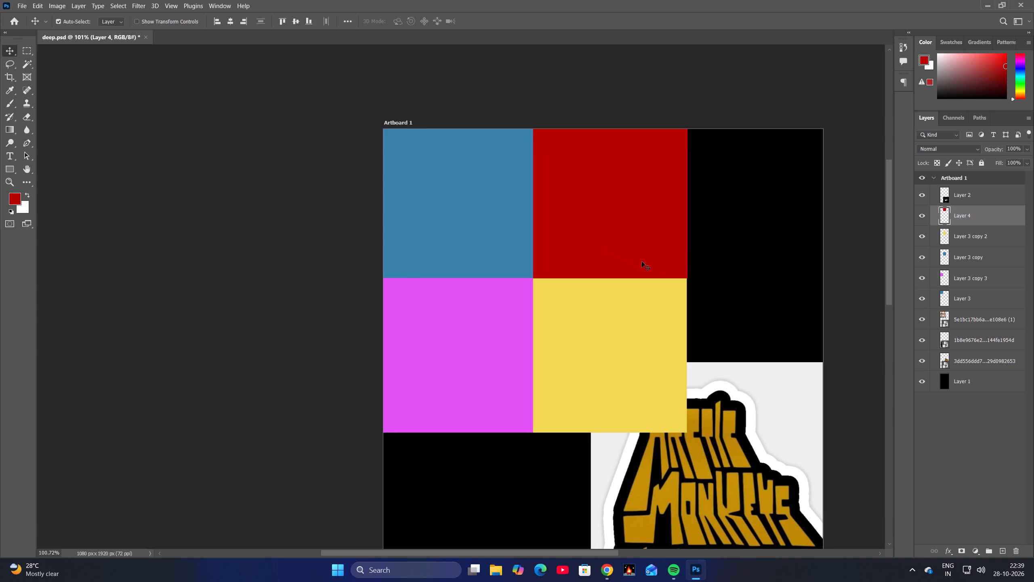
alt+scroll(642, 261, up, 6)
key(space)
key(space)
key(space)
key(space)
key(space)
key(space)
key(space)
key(space)
key(space)
key(space)
key(space)
key(space)
key(space)
key(space)
key(space)
key(space)
key(space)
key(space)
key(space)
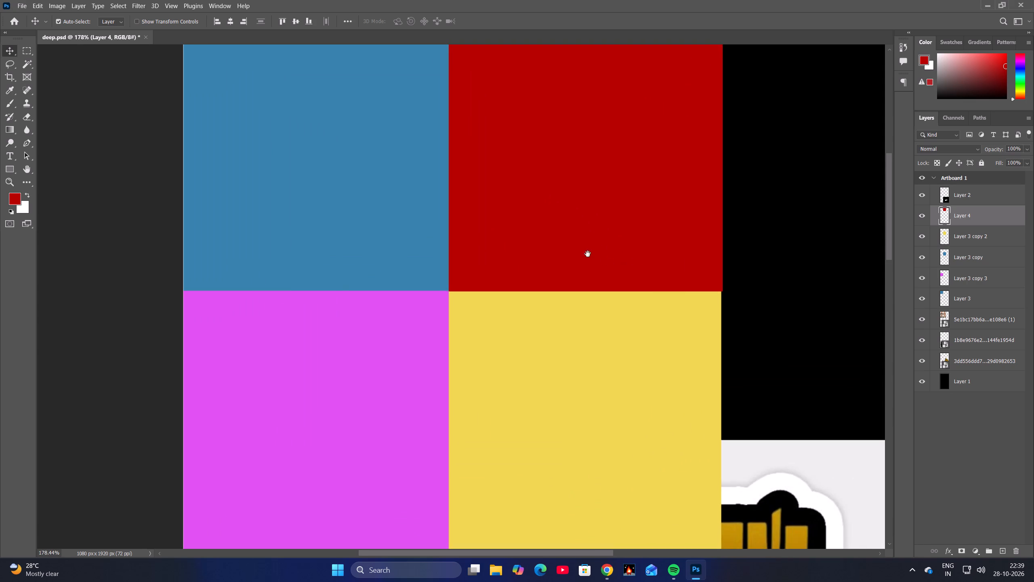
drag(587, 254, 593, 276)
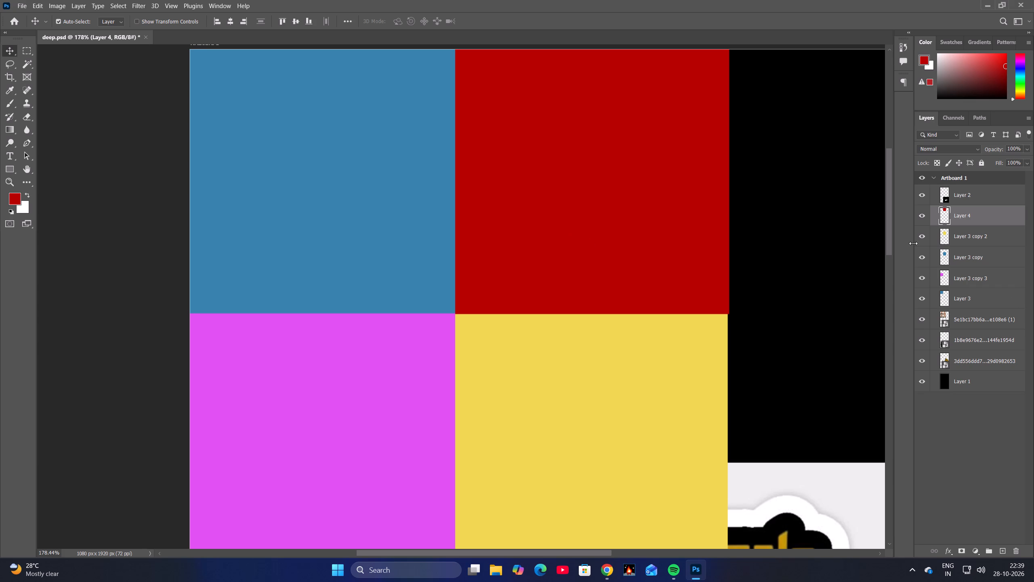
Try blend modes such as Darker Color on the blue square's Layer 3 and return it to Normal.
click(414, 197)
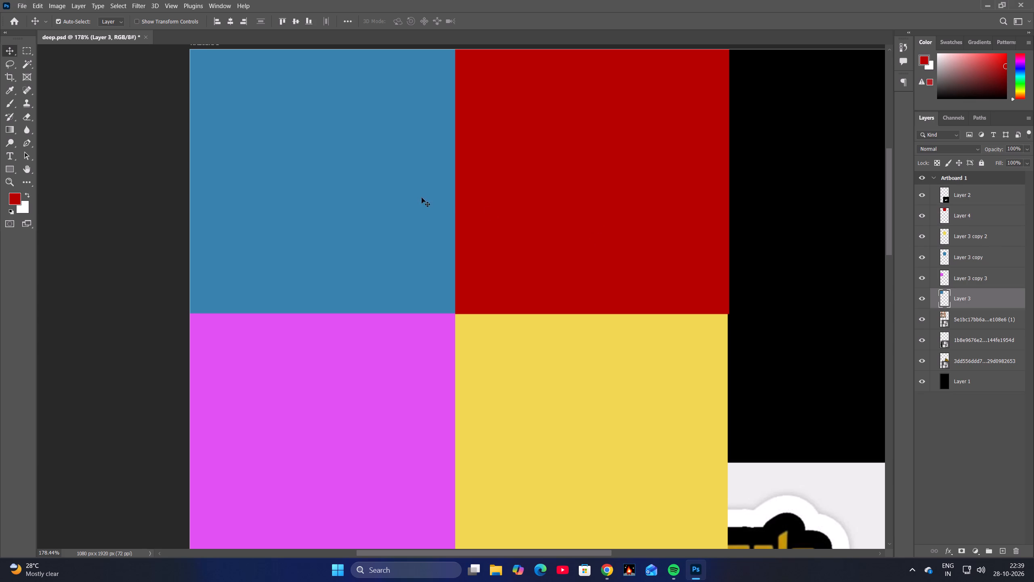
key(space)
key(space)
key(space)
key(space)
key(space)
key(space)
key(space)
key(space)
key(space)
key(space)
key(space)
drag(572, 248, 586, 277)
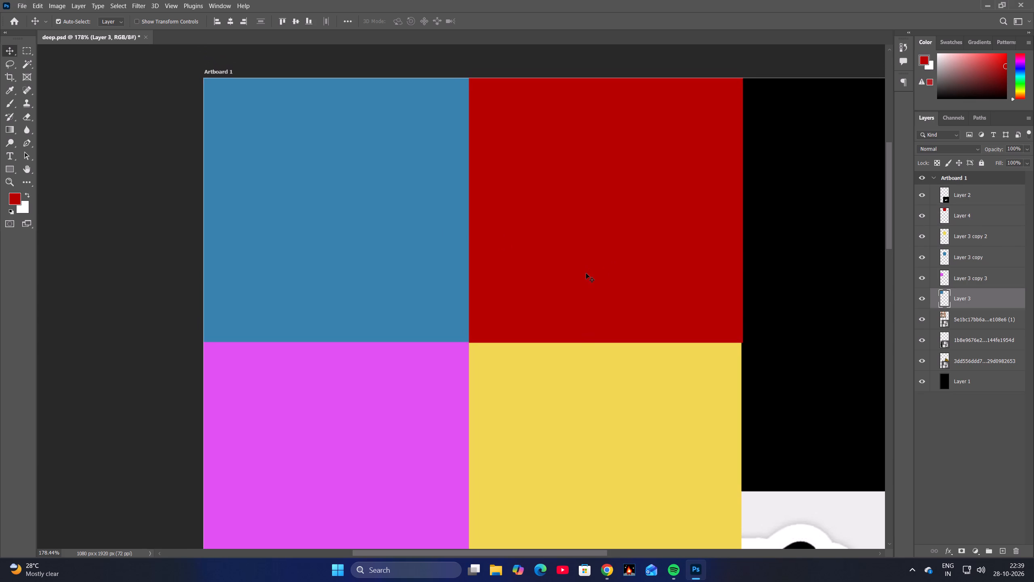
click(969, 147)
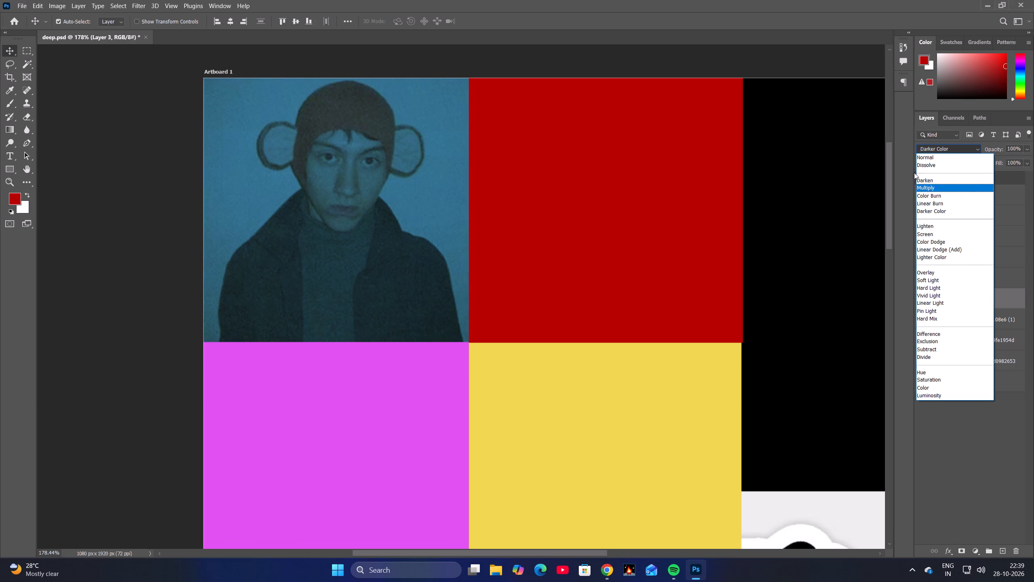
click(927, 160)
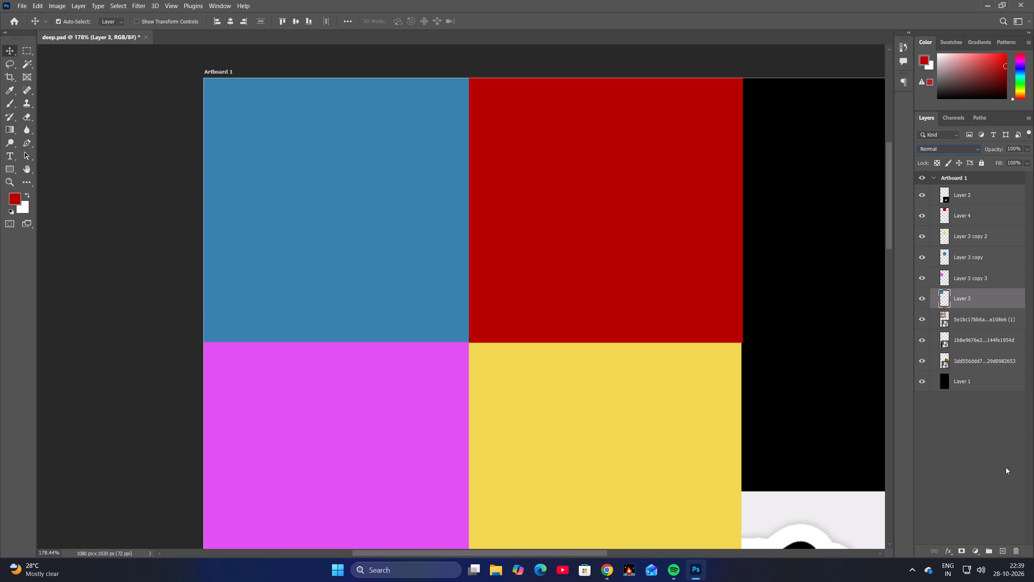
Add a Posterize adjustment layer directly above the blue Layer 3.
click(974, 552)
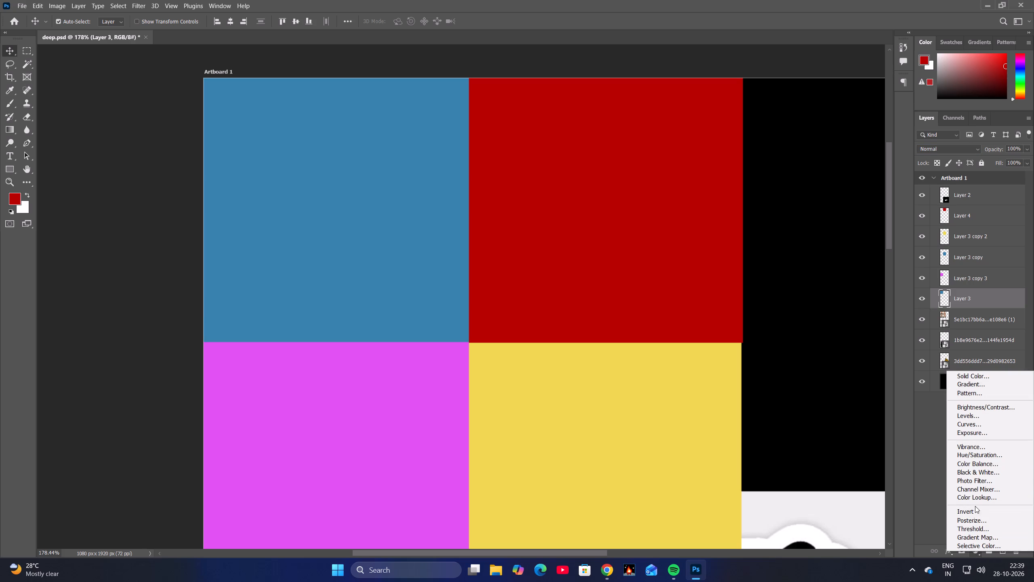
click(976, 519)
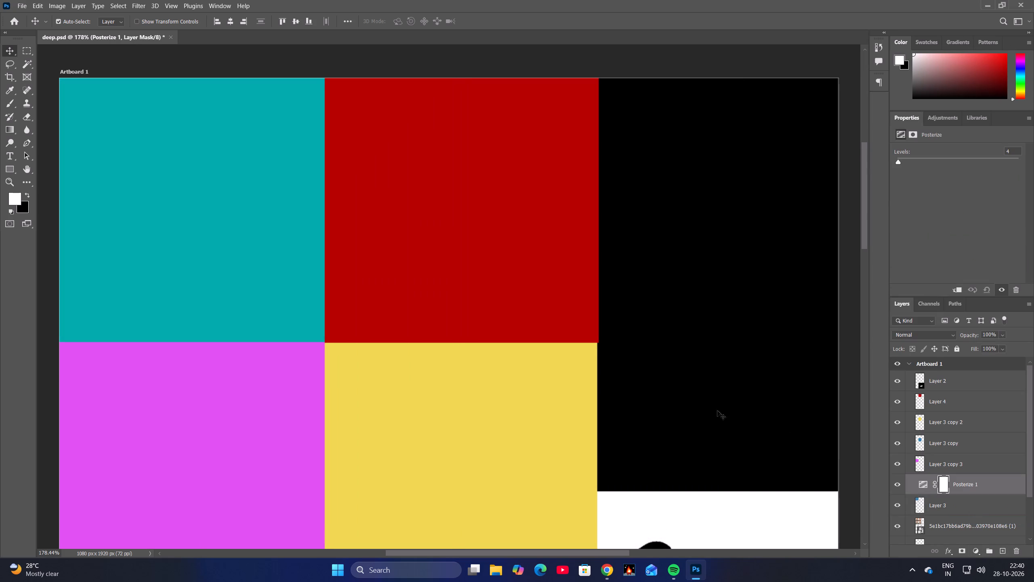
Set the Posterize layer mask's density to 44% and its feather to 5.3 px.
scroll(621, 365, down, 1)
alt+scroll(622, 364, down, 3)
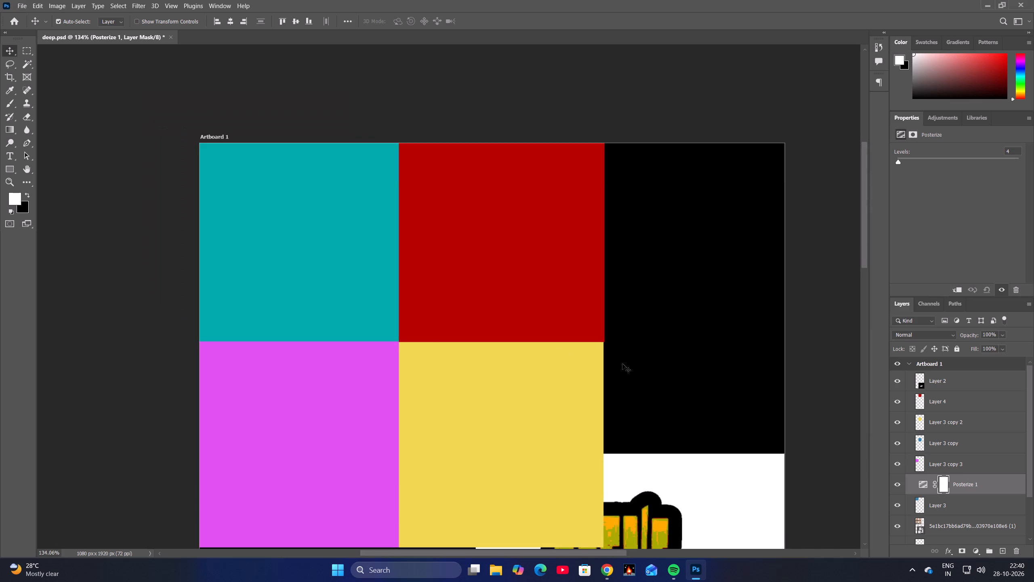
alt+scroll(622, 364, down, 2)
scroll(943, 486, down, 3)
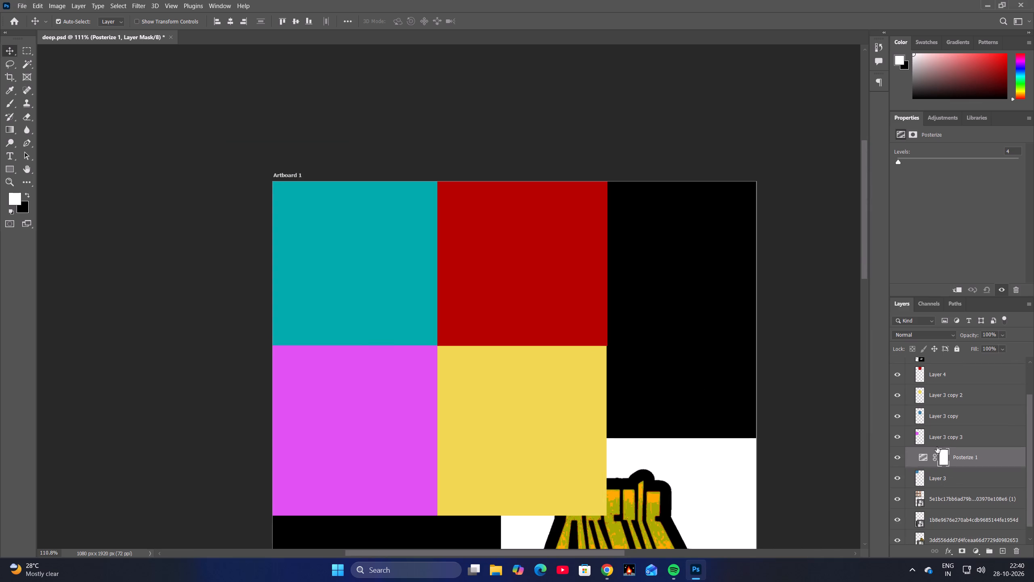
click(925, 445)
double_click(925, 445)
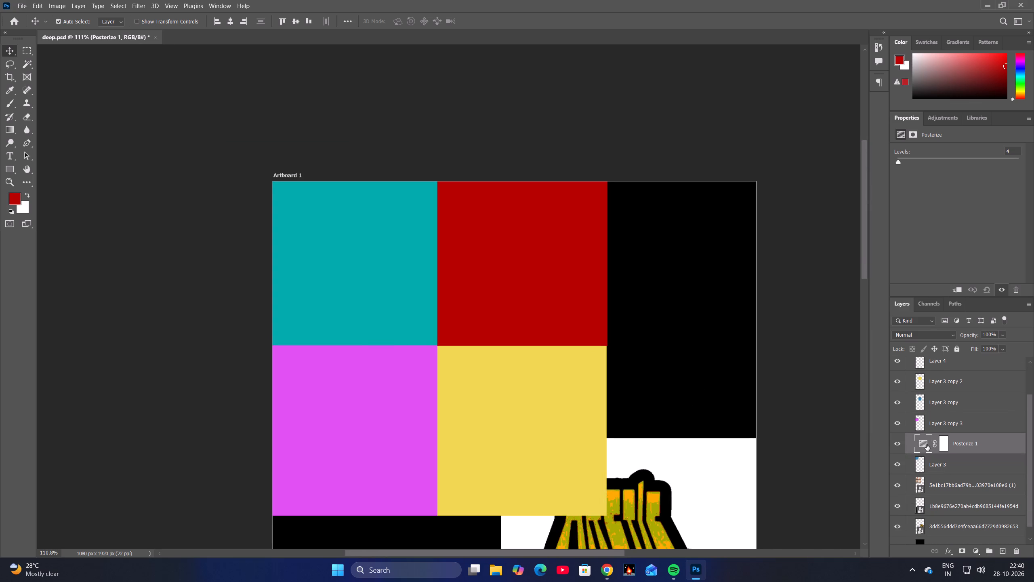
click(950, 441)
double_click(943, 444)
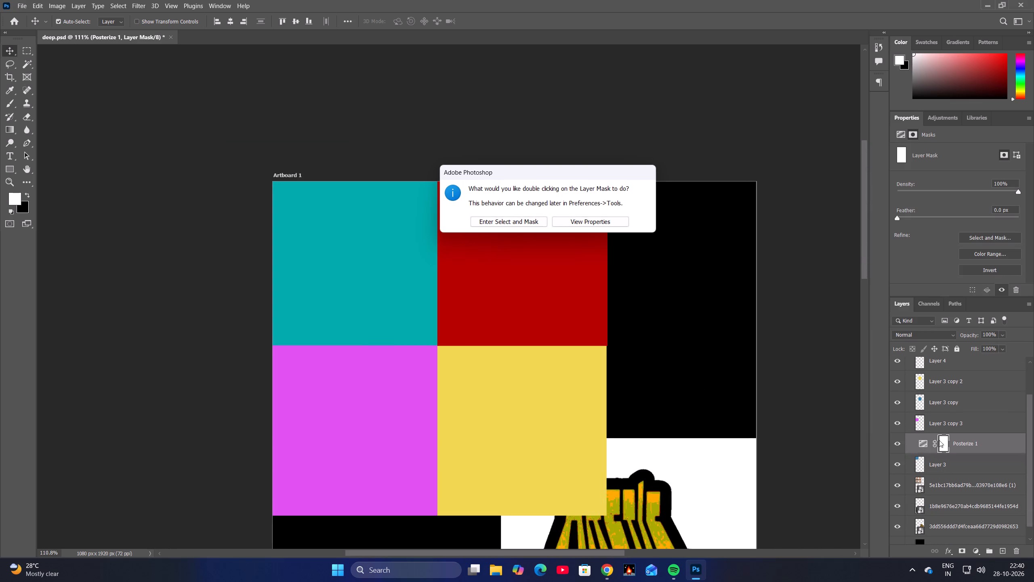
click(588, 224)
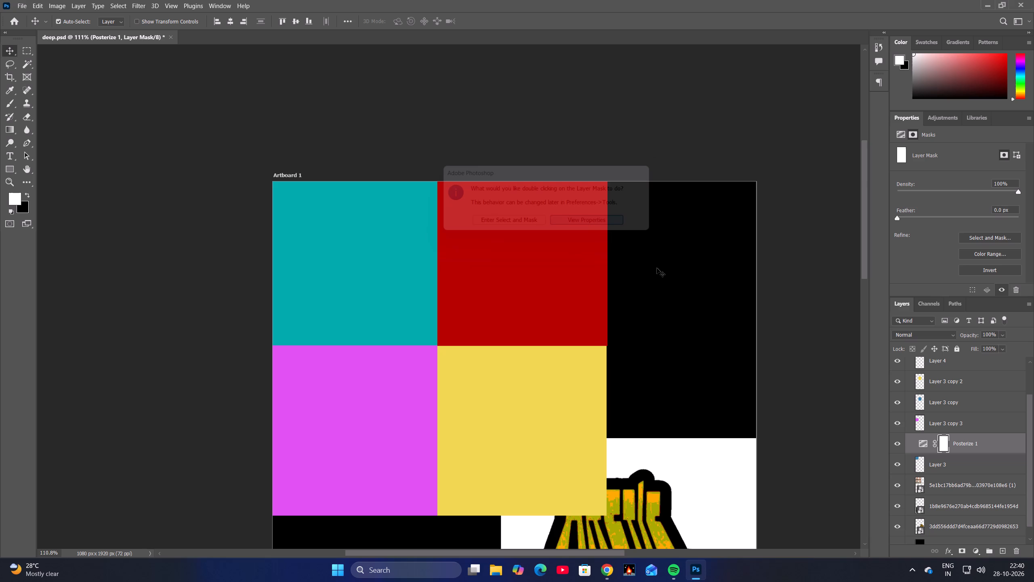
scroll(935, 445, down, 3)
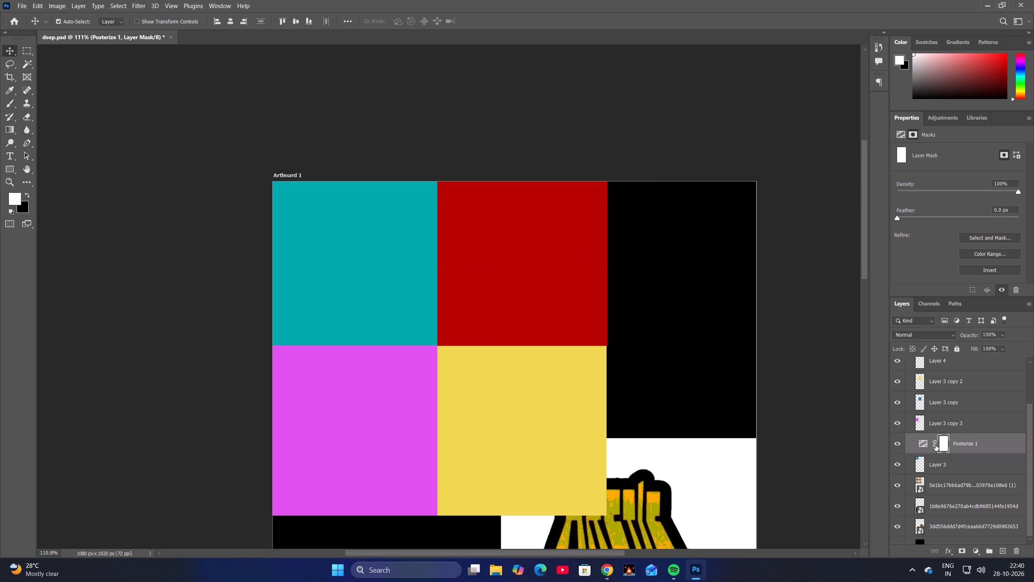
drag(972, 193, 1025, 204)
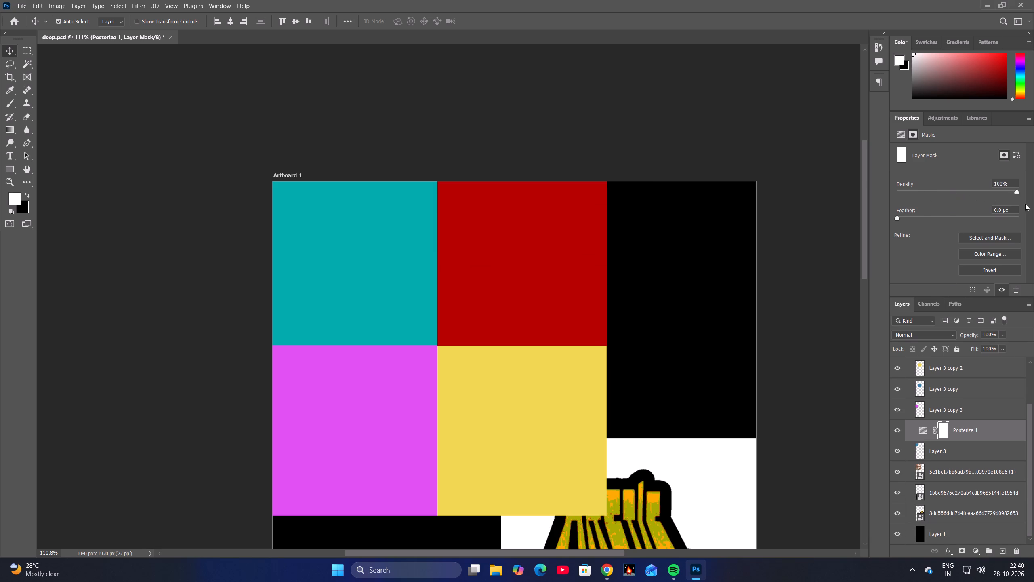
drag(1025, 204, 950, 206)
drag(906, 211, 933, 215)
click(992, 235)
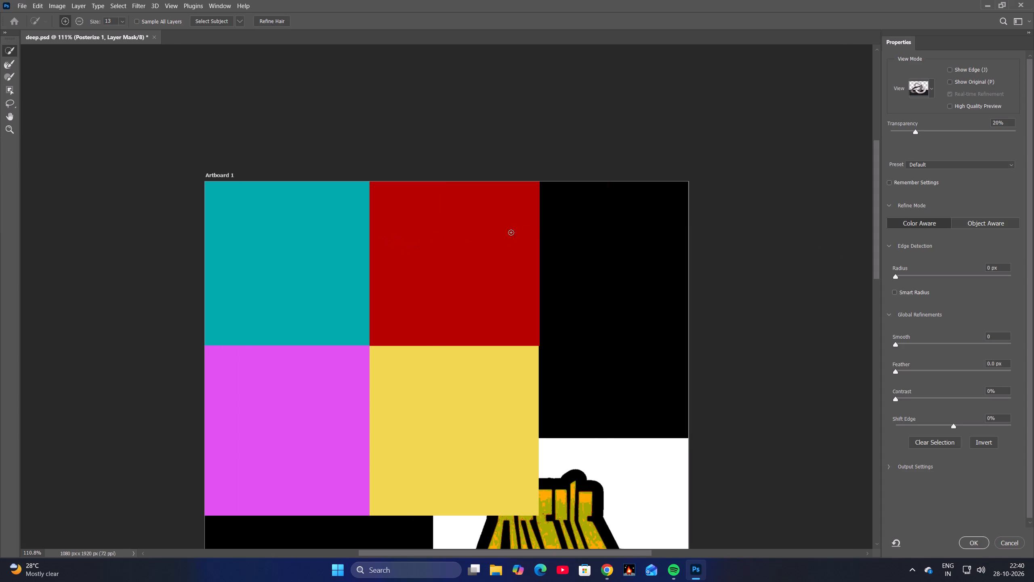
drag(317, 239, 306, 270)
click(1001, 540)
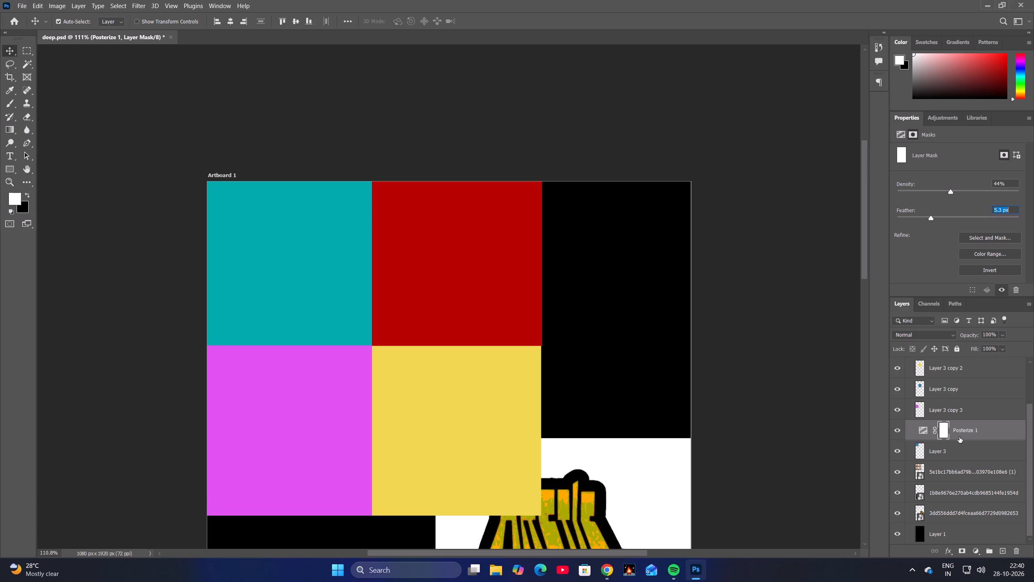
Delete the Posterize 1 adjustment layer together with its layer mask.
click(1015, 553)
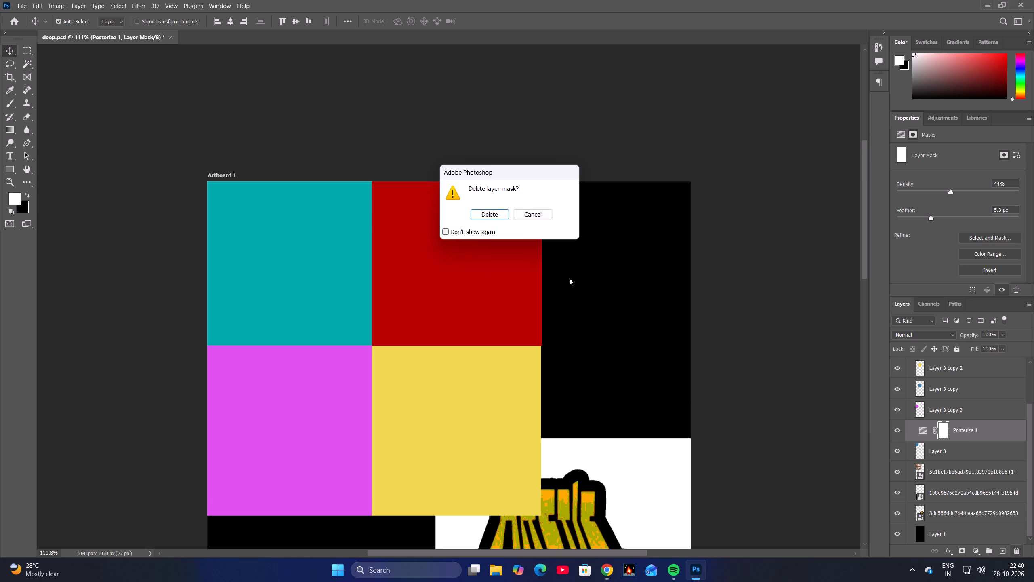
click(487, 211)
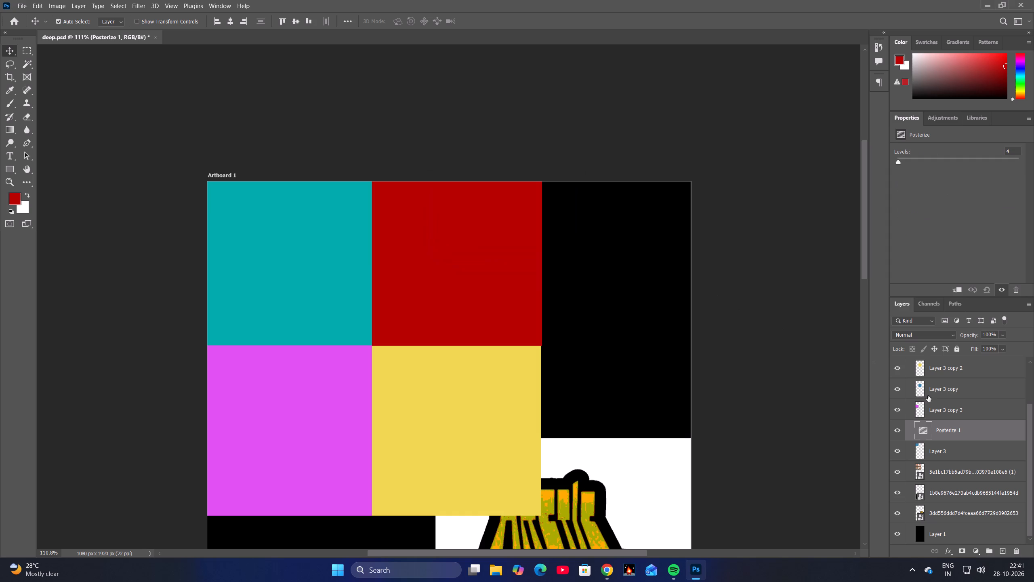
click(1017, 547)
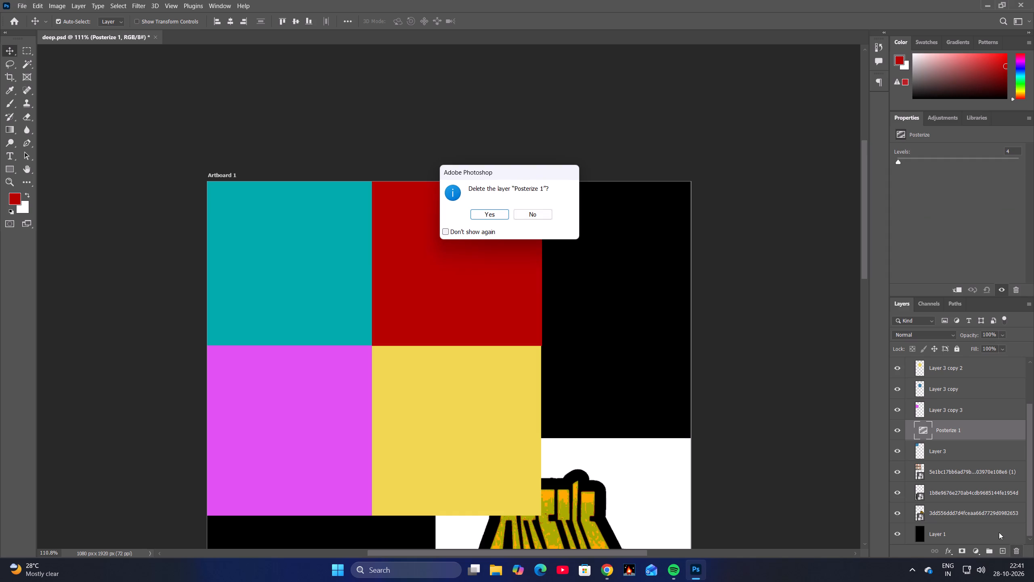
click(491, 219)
Preview the Filter Gallery's Diffuse Glow distortion on the blue square's Layer 3 with graininess raised to 7.
key(space)
key(space)
key(space)
key(space)
key(space)
key(space)
key(space)
key(space)
key(space)
key(space)
key(space)
key(space)
key(space)
key(space)
key(space)
key(space)
key(space)
drag(562, 299, 604, 271)
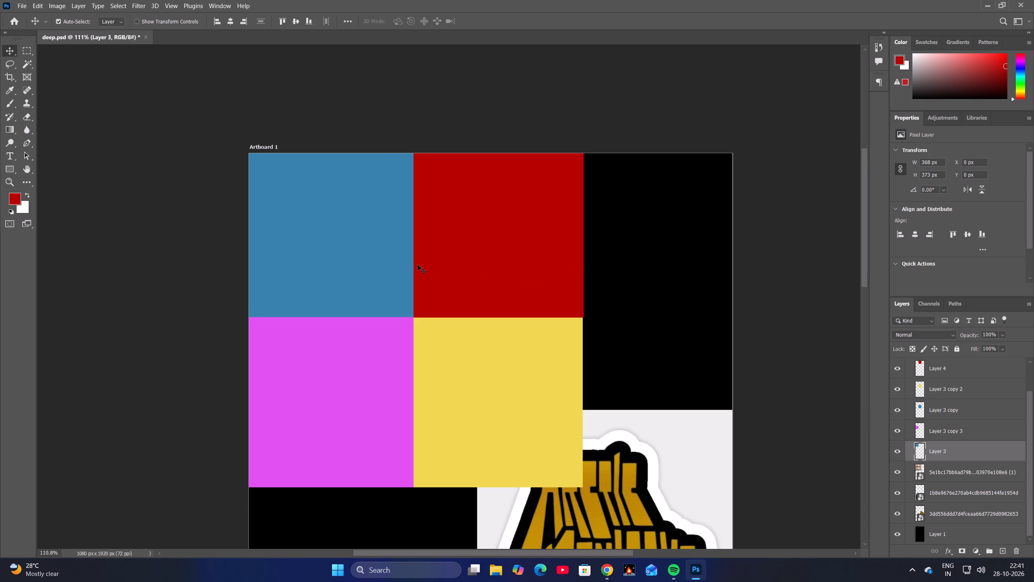
key(v)
click(364, 249)
click(142, 4)
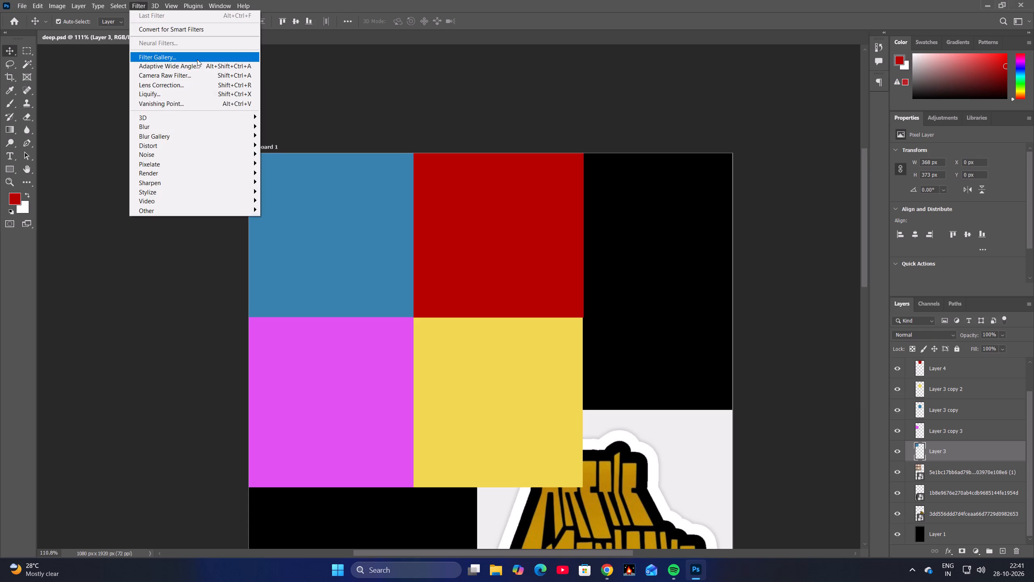
click(197, 59)
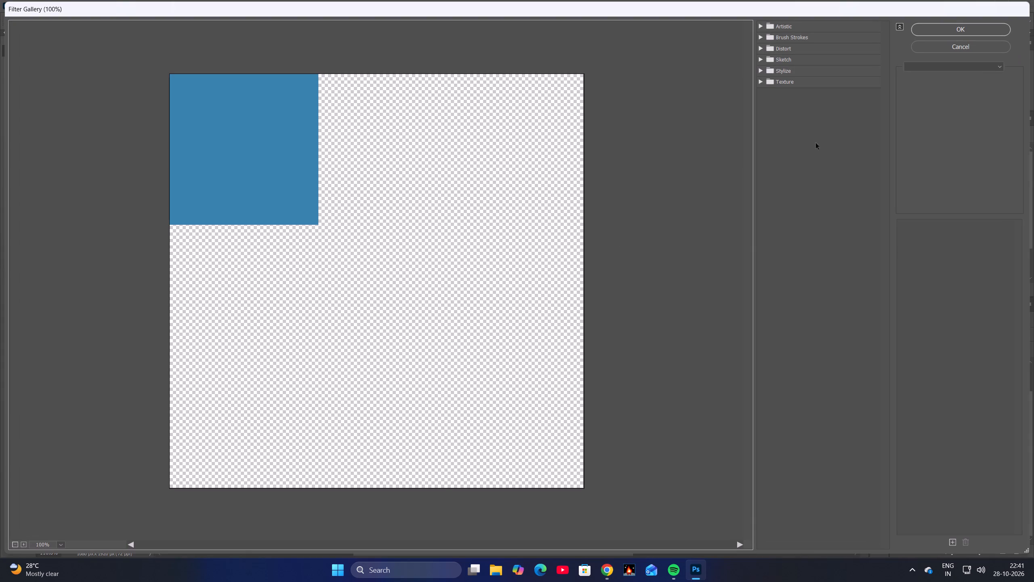
click(790, 51)
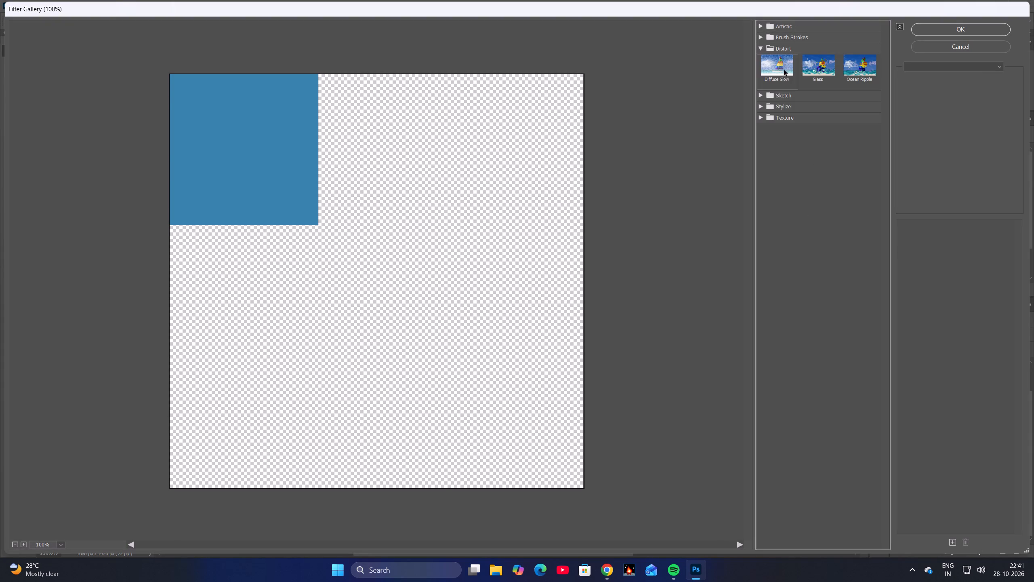
click(783, 70)
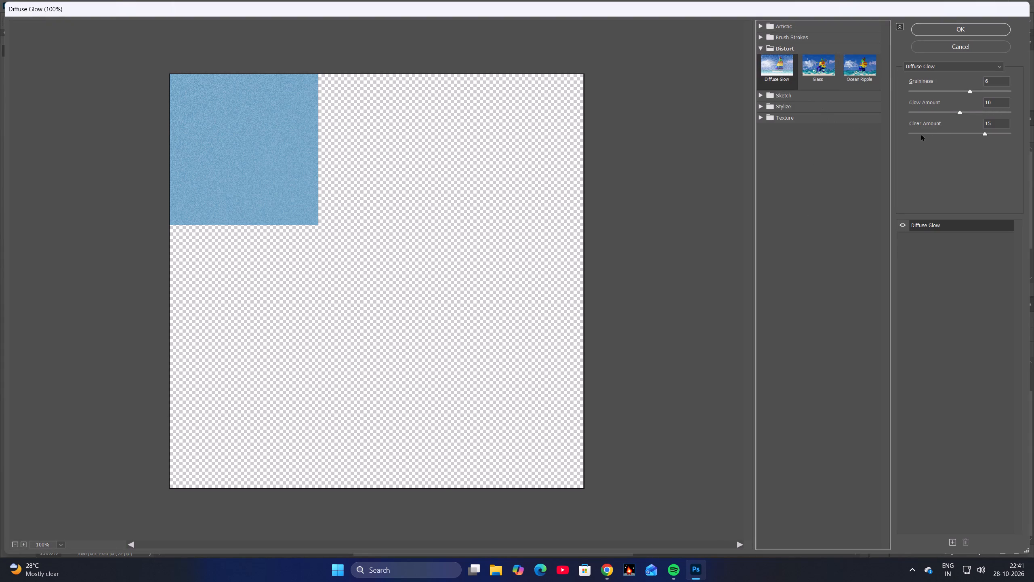
drag(968, 90, 970, 96)
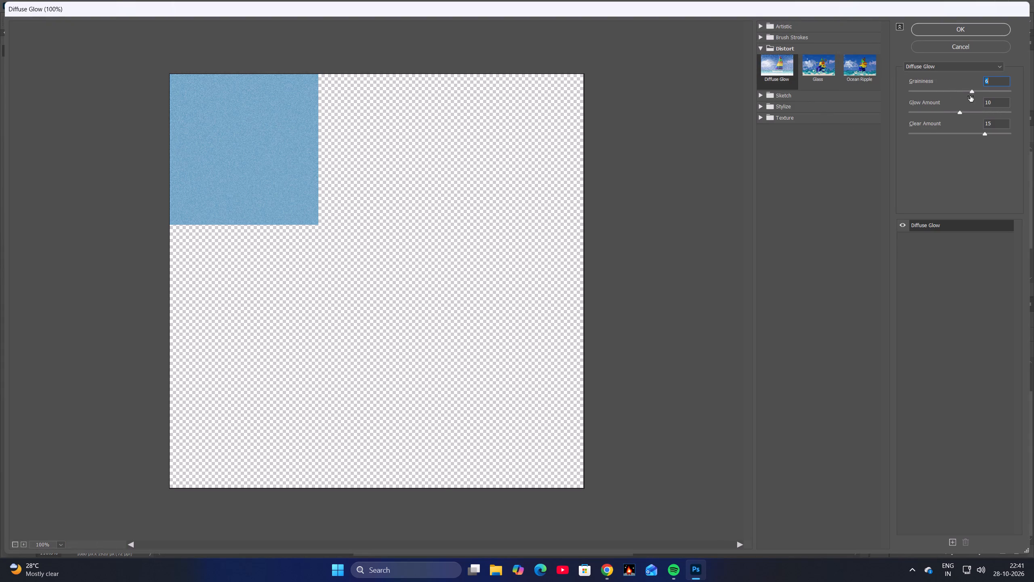
drag(970, 96, 983, 97)
drag(983, 97, 982, 97)
Compare the Glass and Ocean Ripple distortions on Layer 3, and apply Diffuse Glow with graininess 7 instead.
click(830, 65)
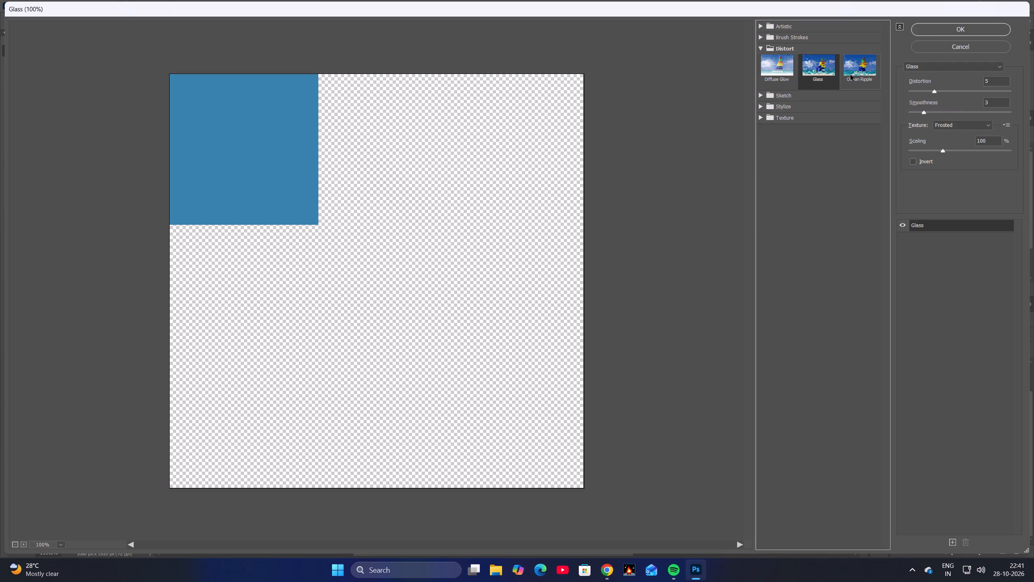
click(855, 72)
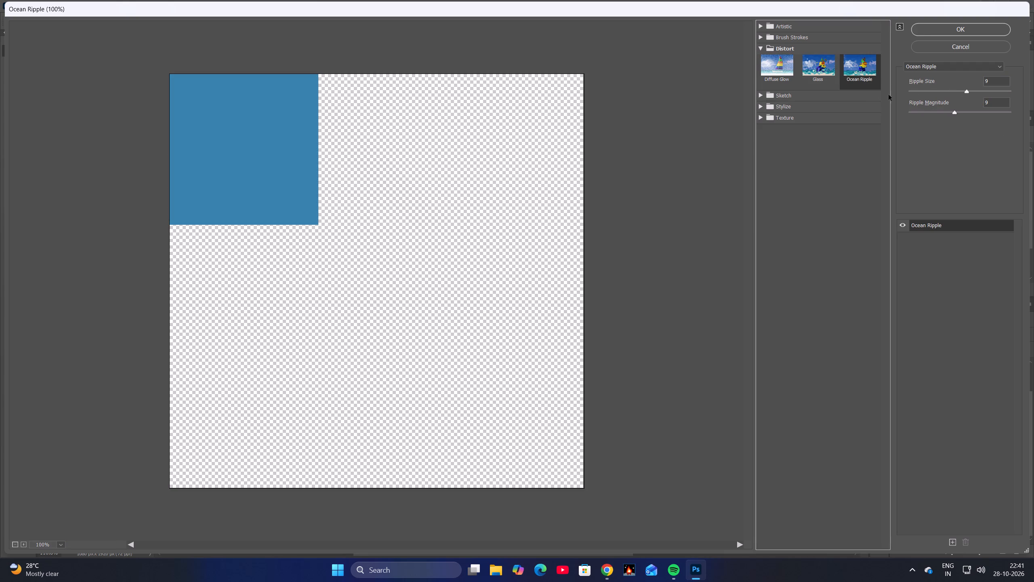
drag(956, 94, 922, 103)
click(775, 64)
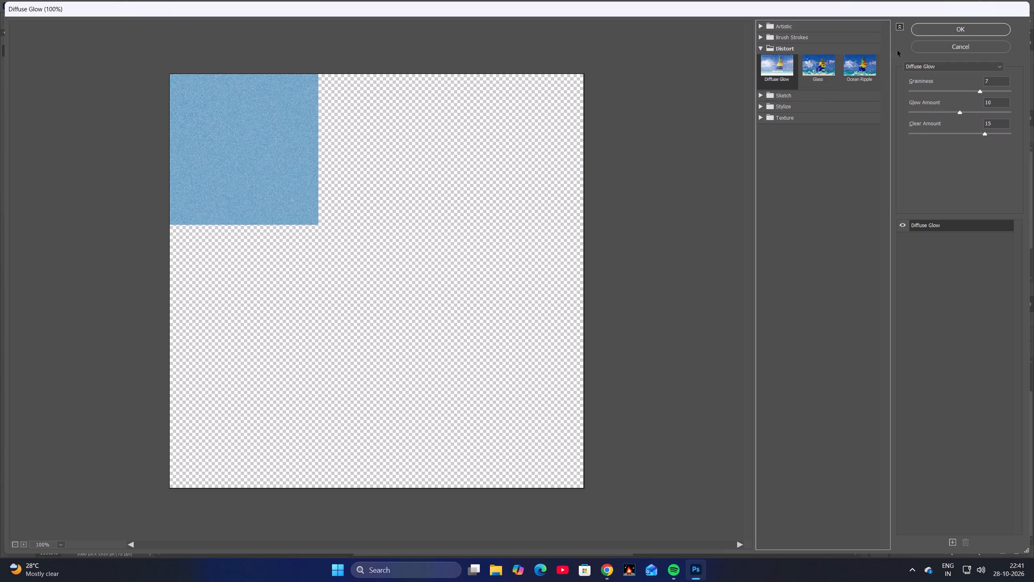
click(939, 31)
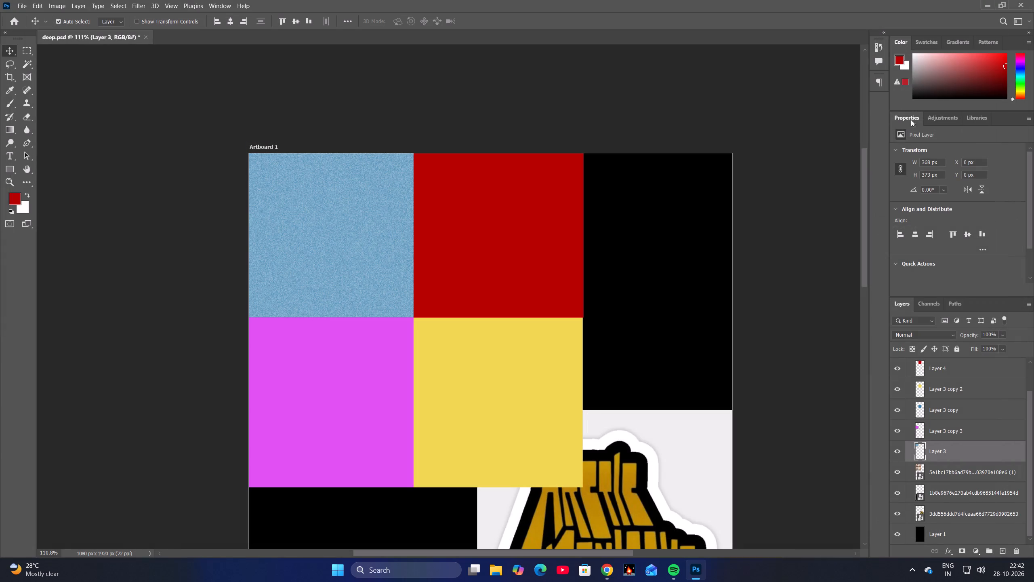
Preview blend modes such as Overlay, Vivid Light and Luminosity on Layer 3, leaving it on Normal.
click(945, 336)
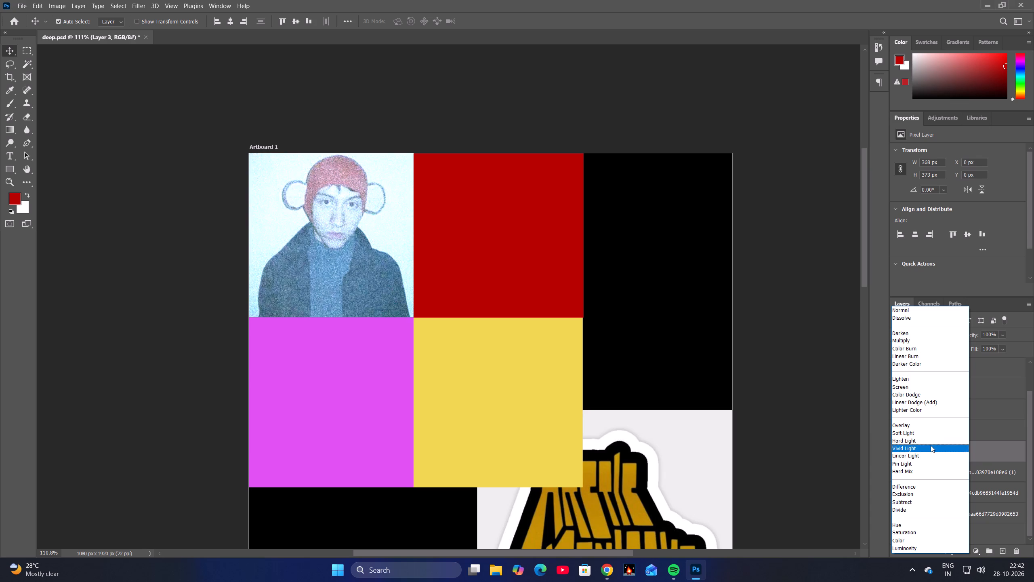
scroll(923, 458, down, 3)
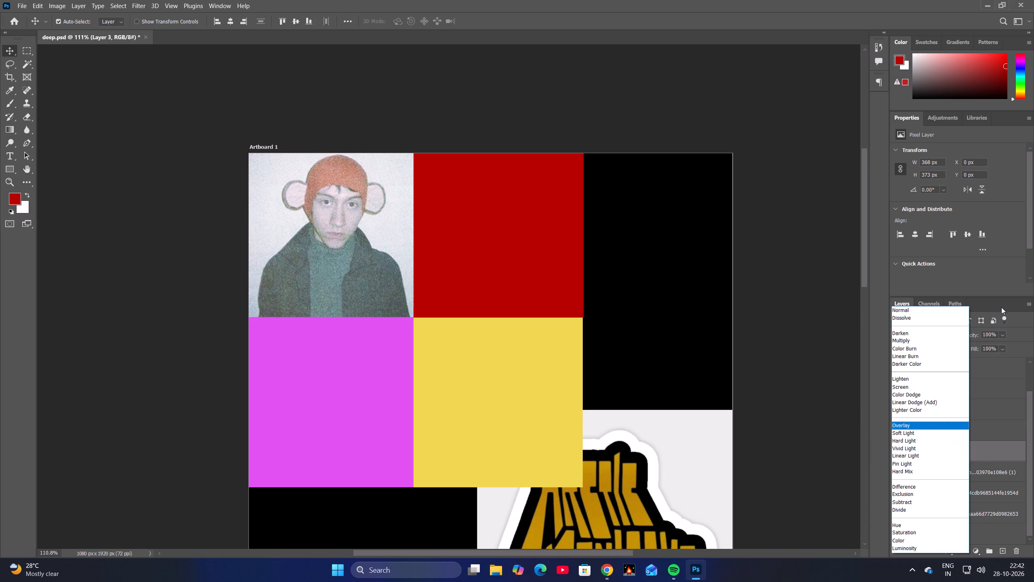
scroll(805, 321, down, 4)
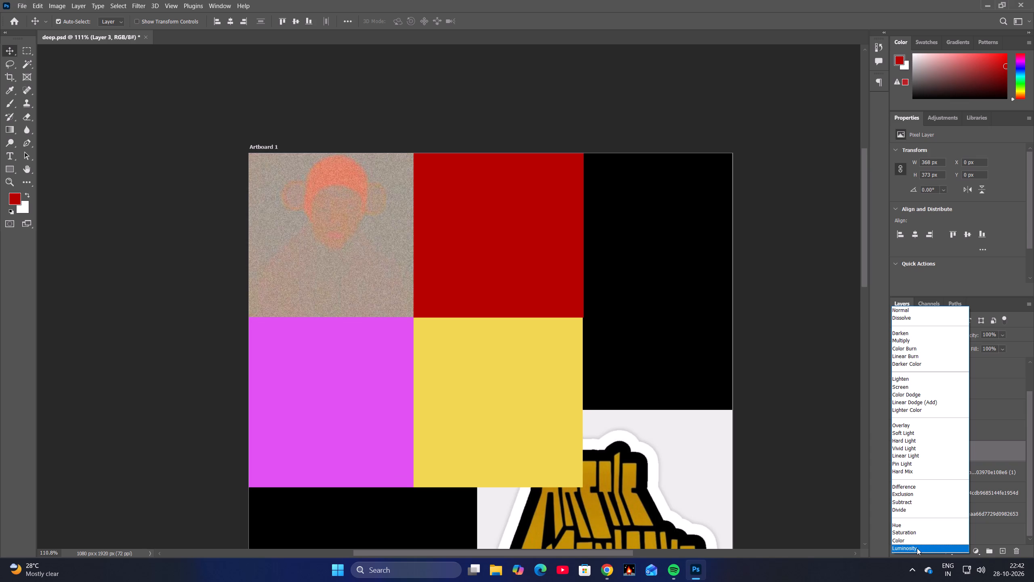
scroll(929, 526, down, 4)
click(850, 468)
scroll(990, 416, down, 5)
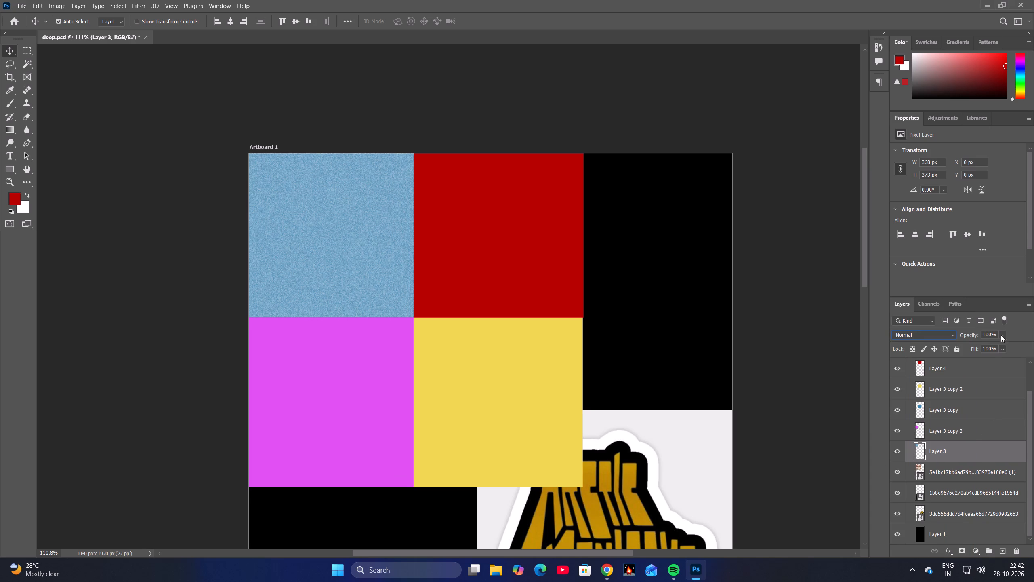
Dock the Layers, Channels and Paths group together with the Color group at the top of the workspace.
drag(1028, 225, 1032, 257)
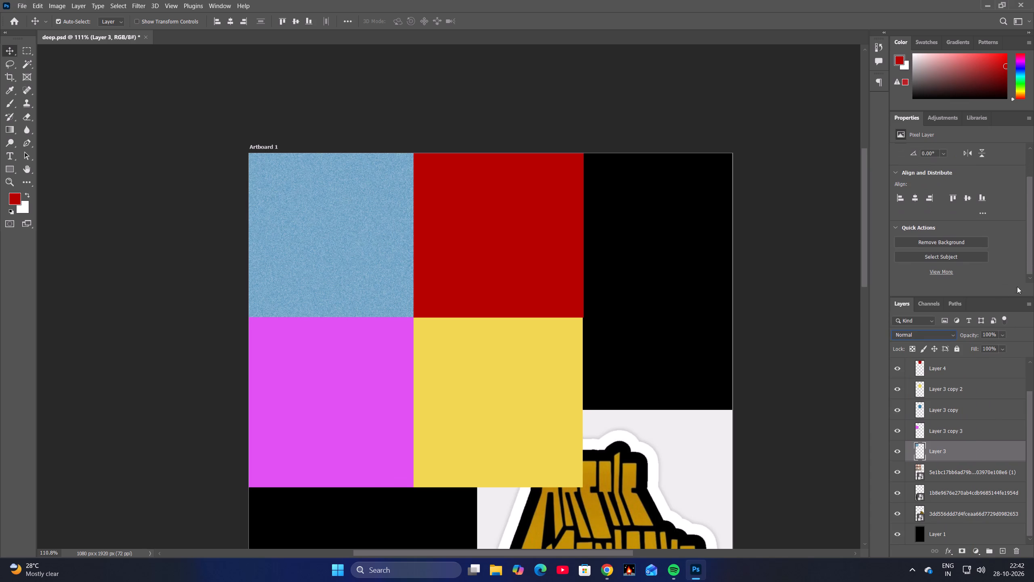
drag(984, 306, 986, 262)
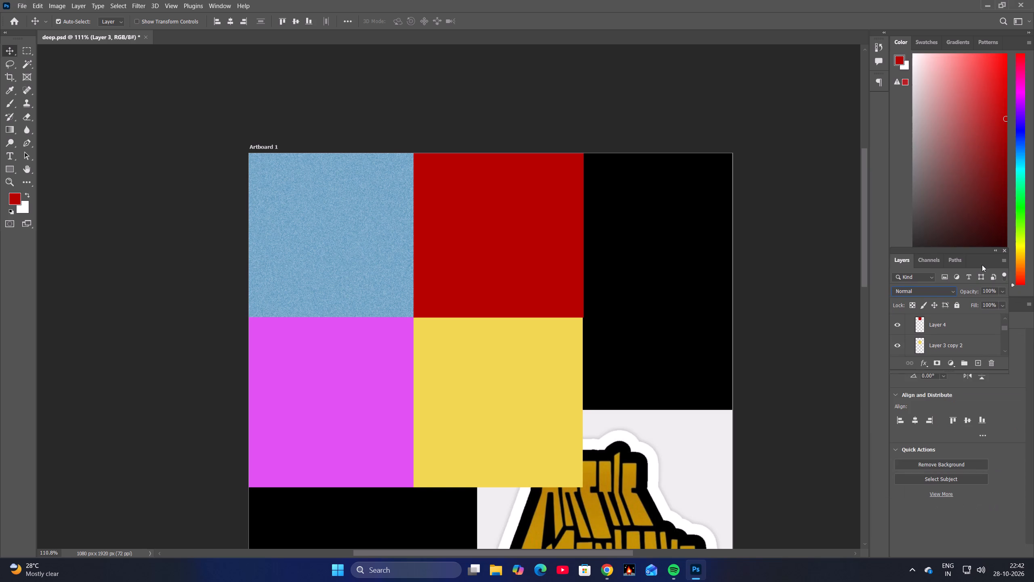
drag(922, 252, 927, 33)
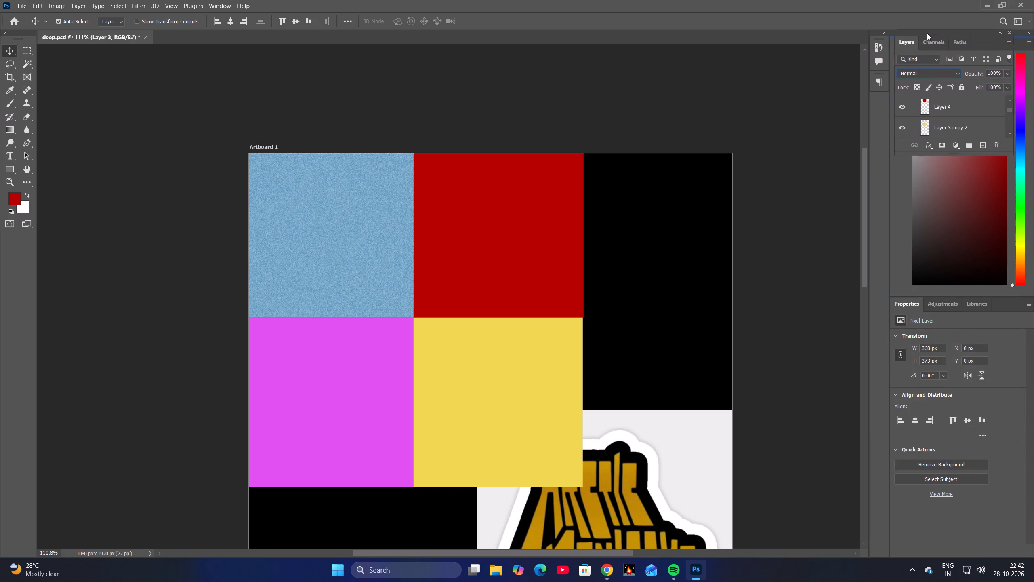
drag(927, 33, 927, 39)
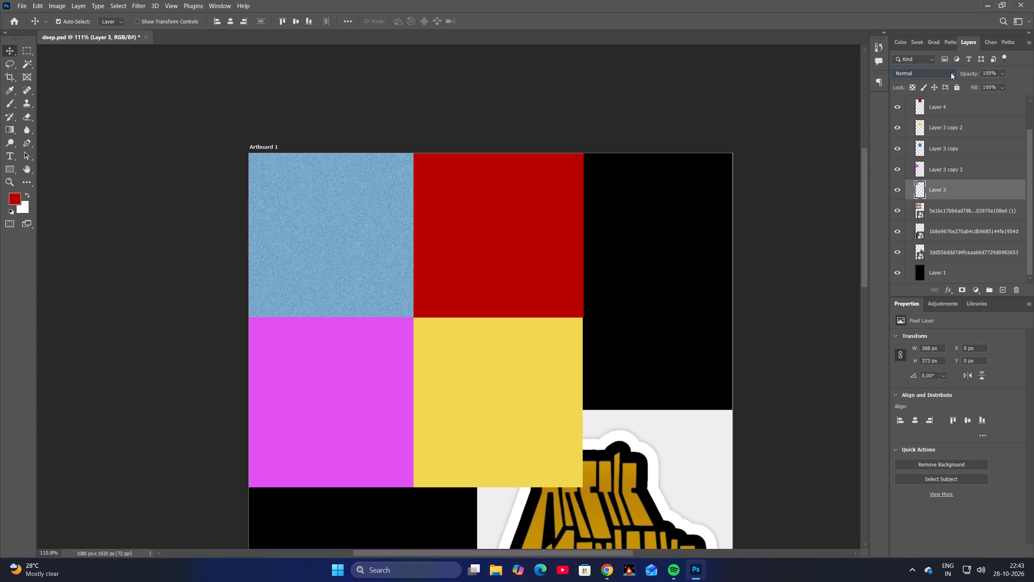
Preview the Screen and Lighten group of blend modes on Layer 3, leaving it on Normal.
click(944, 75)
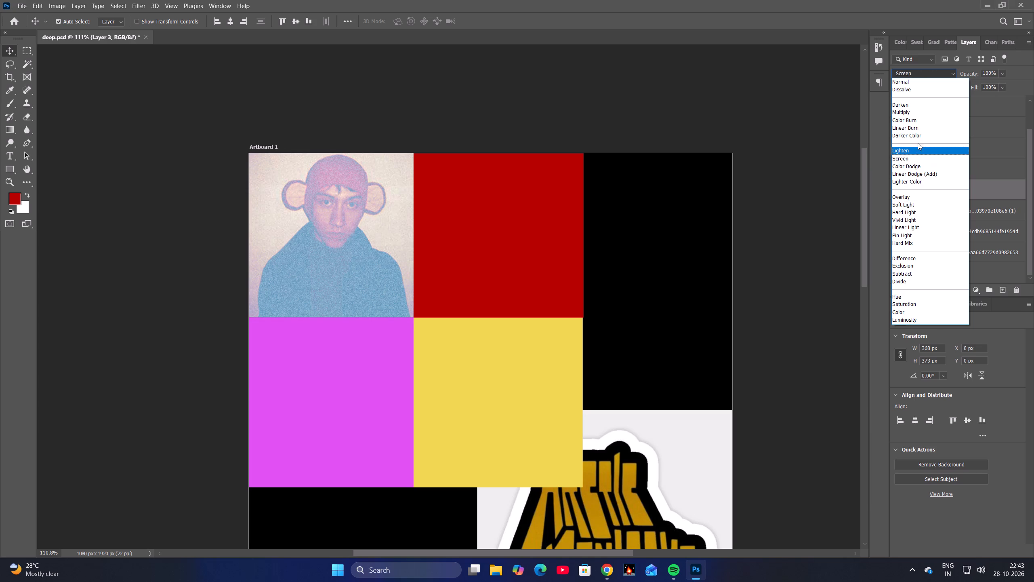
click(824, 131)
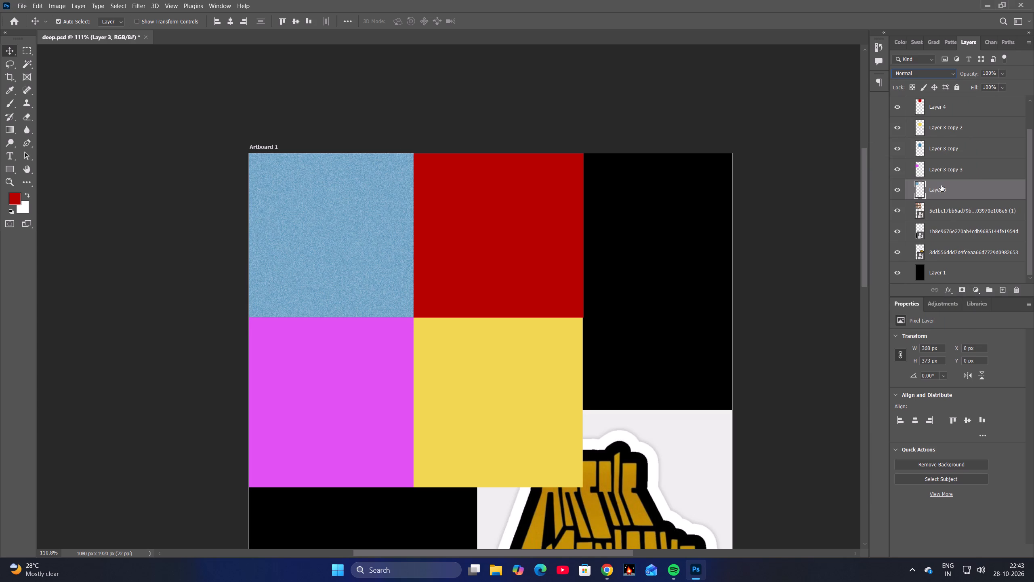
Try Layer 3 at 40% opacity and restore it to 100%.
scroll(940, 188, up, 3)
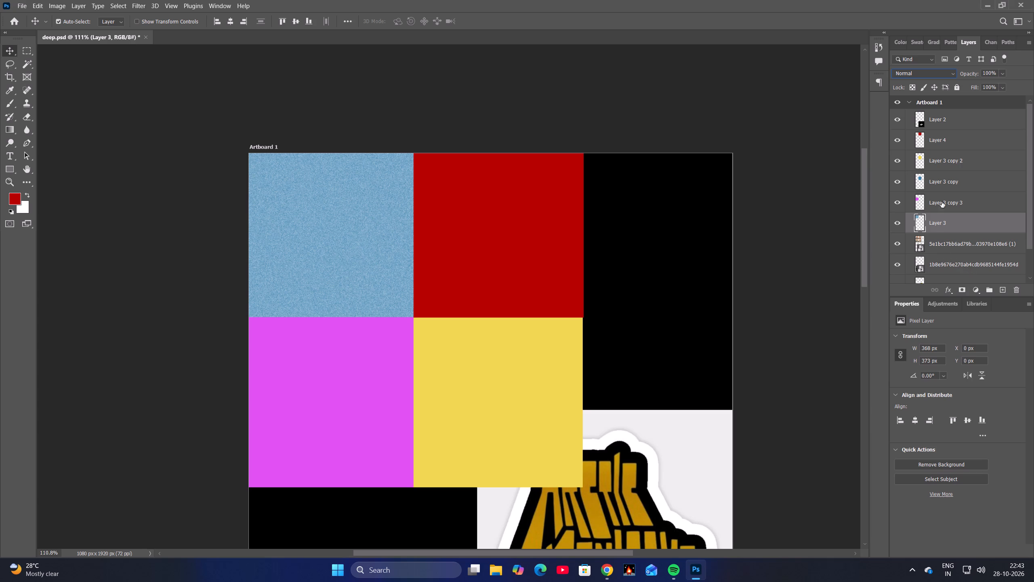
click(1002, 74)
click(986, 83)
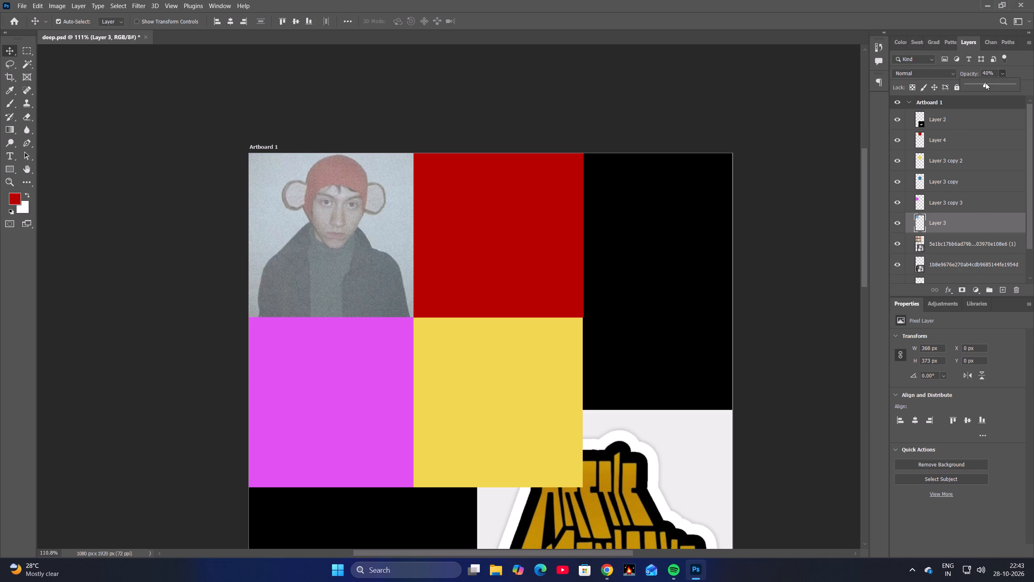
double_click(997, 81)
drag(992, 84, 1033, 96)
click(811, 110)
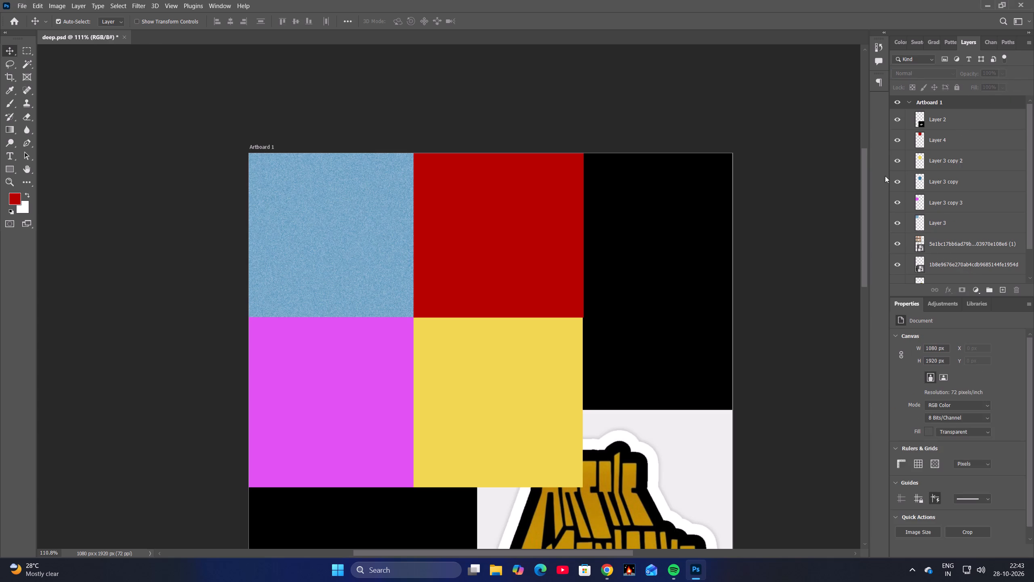
Set the blend mode of the blue square's Layer 3 to Multiply.
click(929, 226)
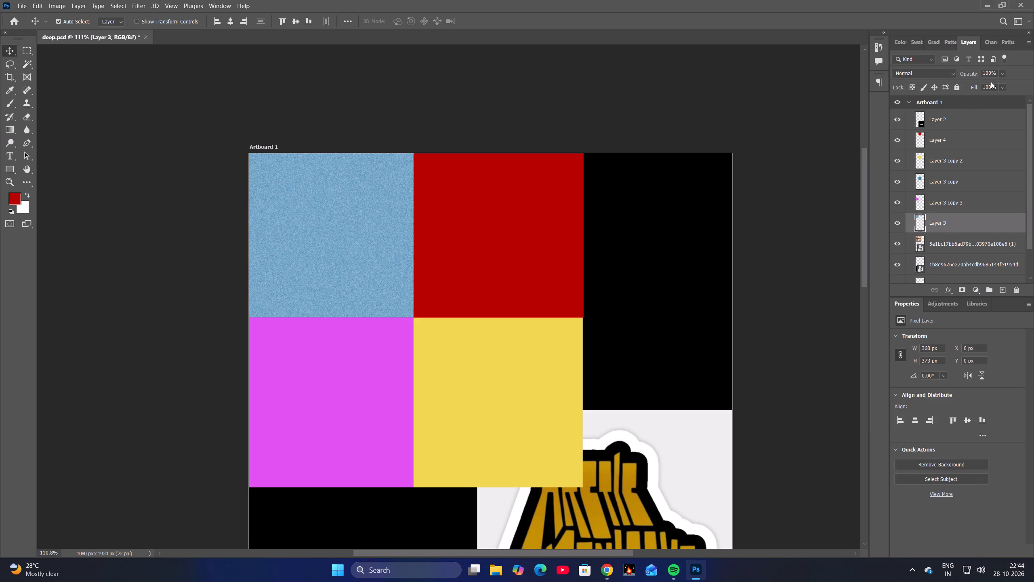
click(953, 71)
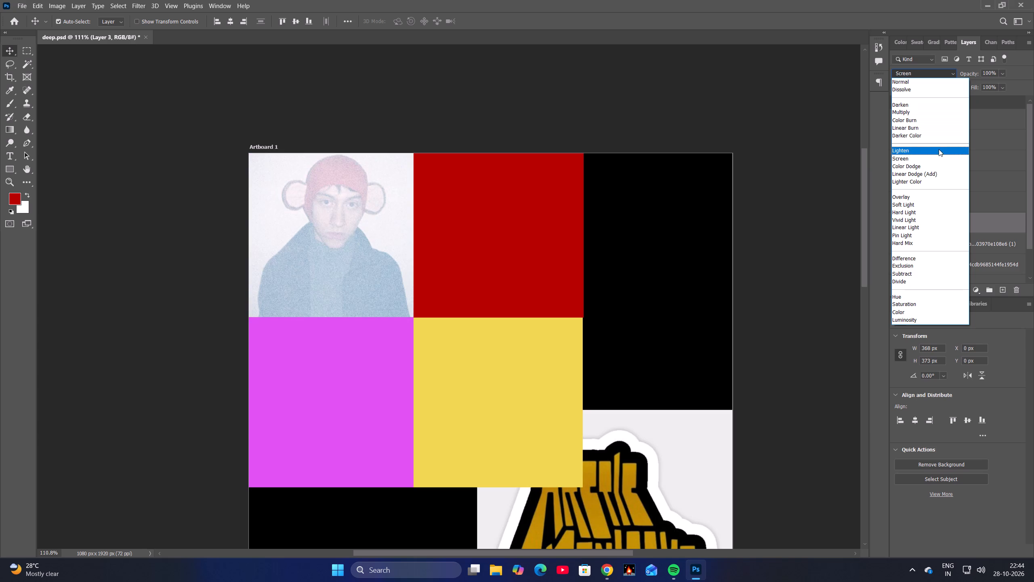
click(937, 109)
scroll(958, 209, down, 4)
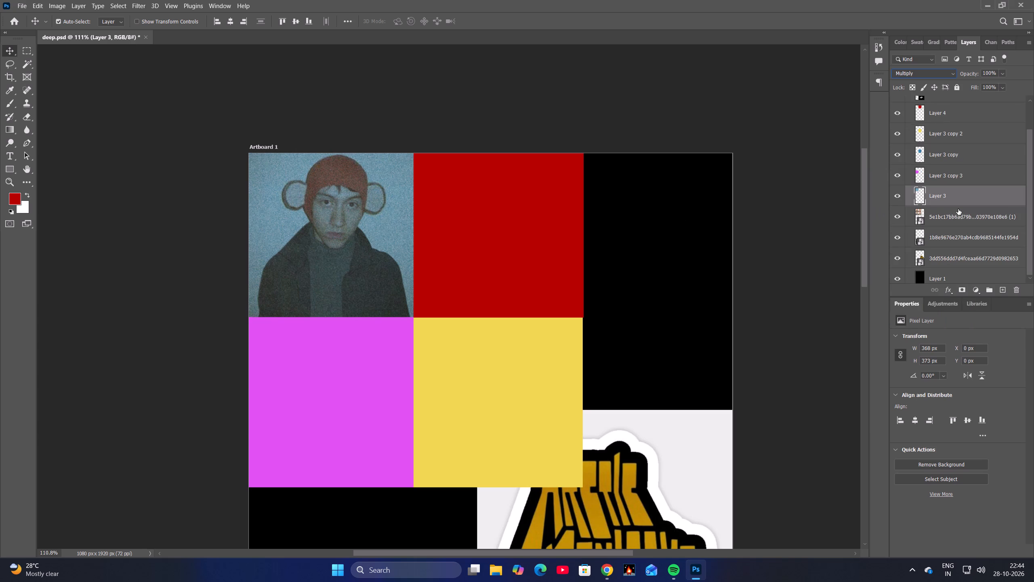
scroll(945, 244, down, 3)
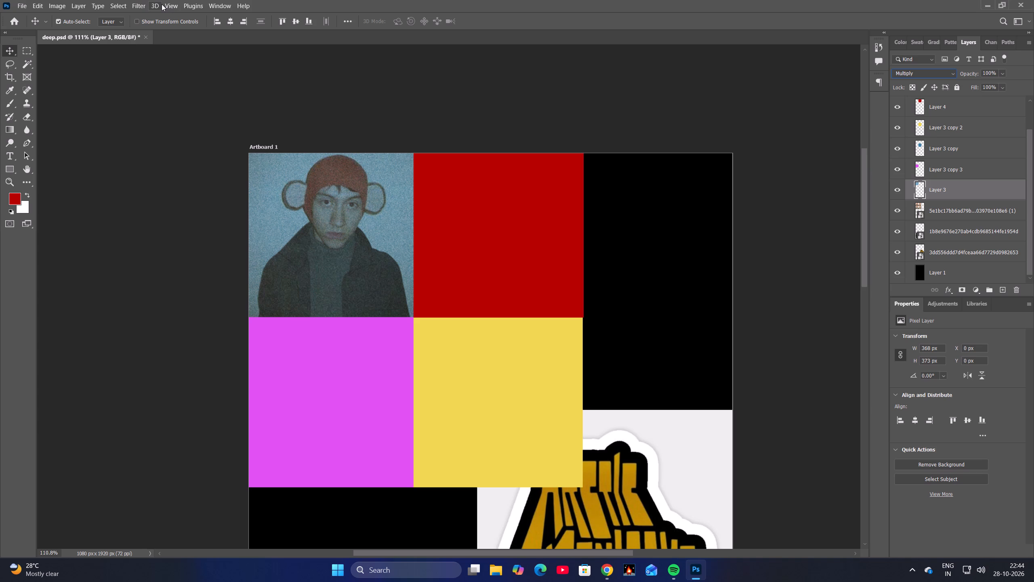
Apply the Despeckle noise filter to Layer 3.
click(137, 2)
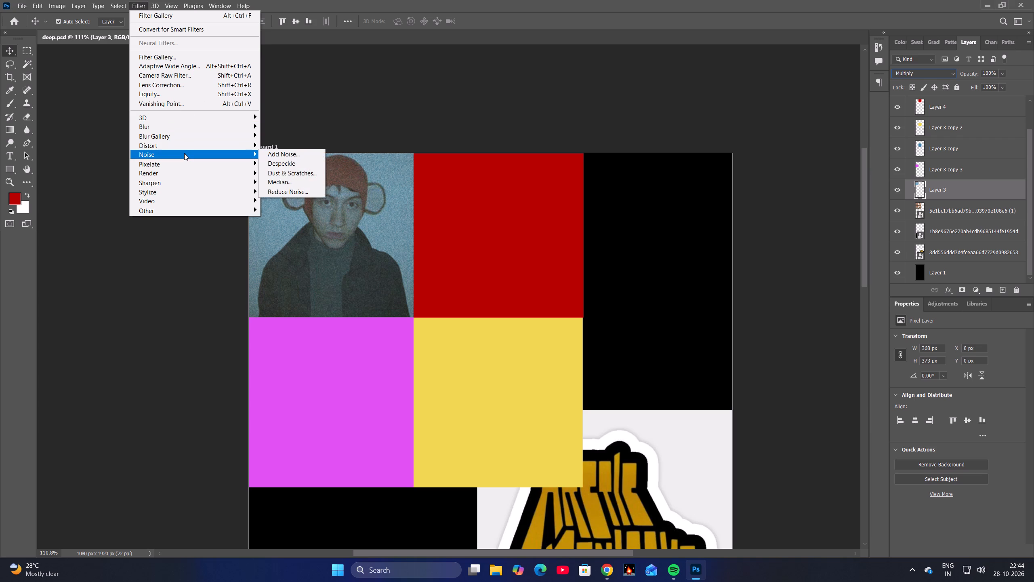
click(291, 163)
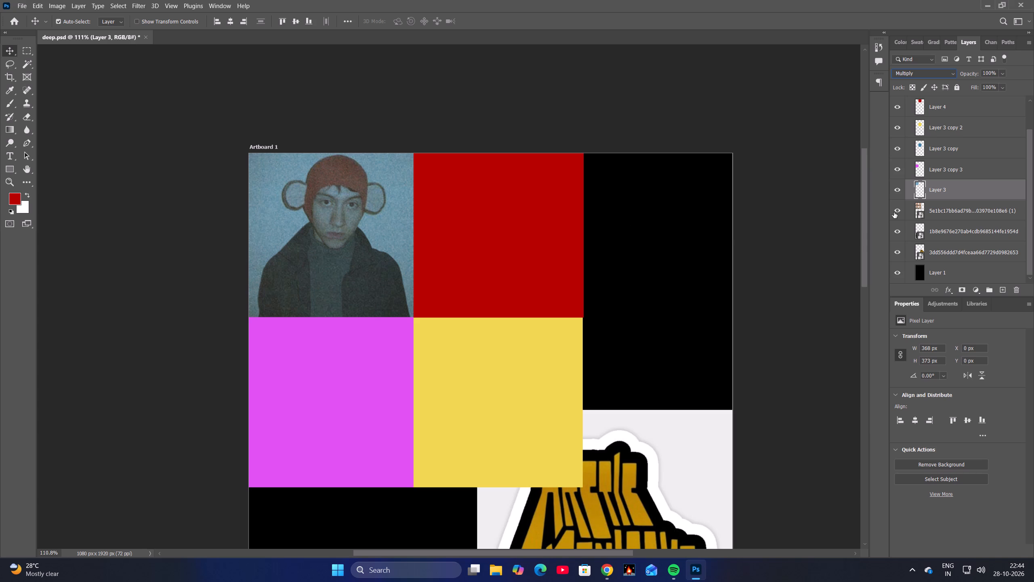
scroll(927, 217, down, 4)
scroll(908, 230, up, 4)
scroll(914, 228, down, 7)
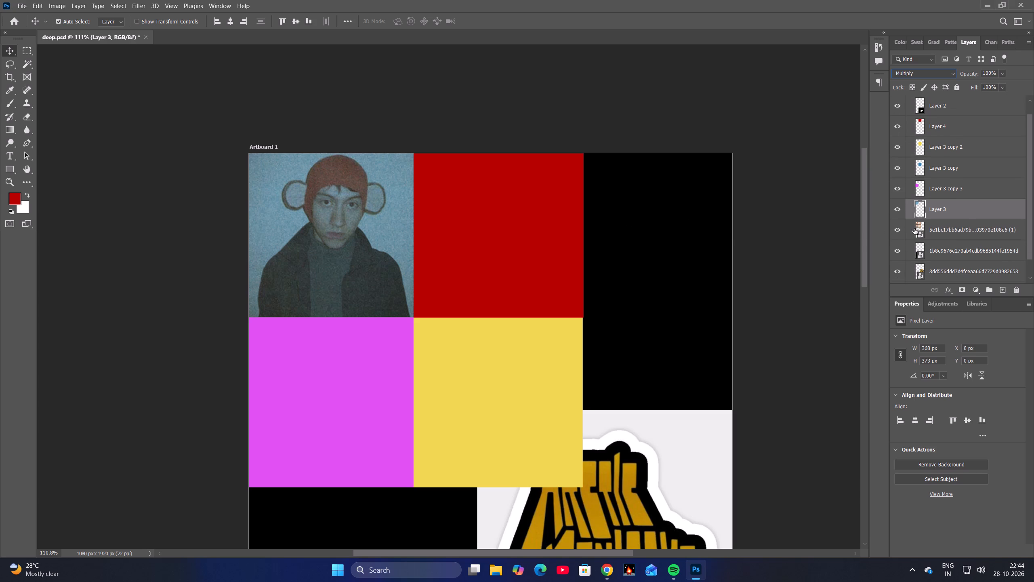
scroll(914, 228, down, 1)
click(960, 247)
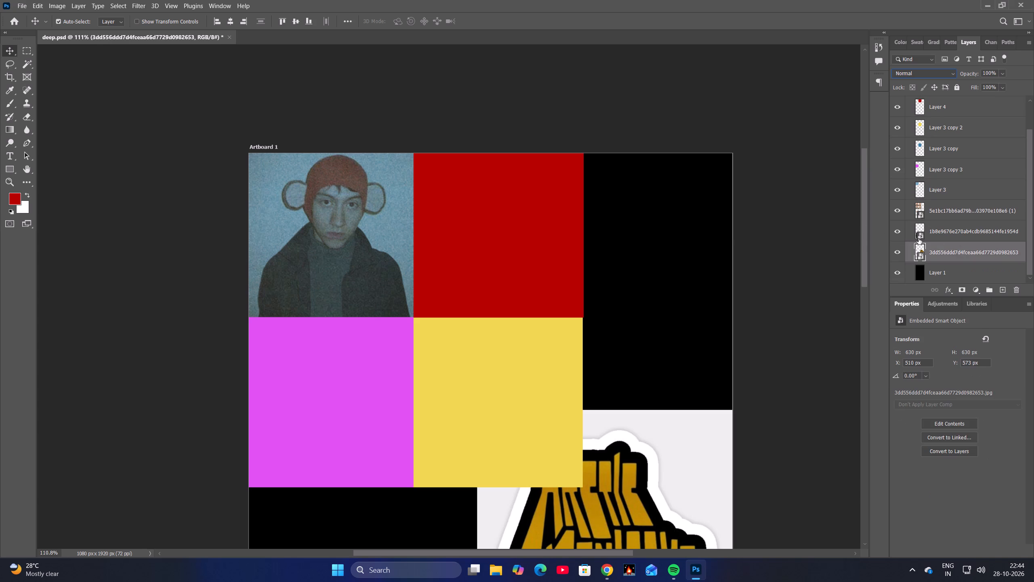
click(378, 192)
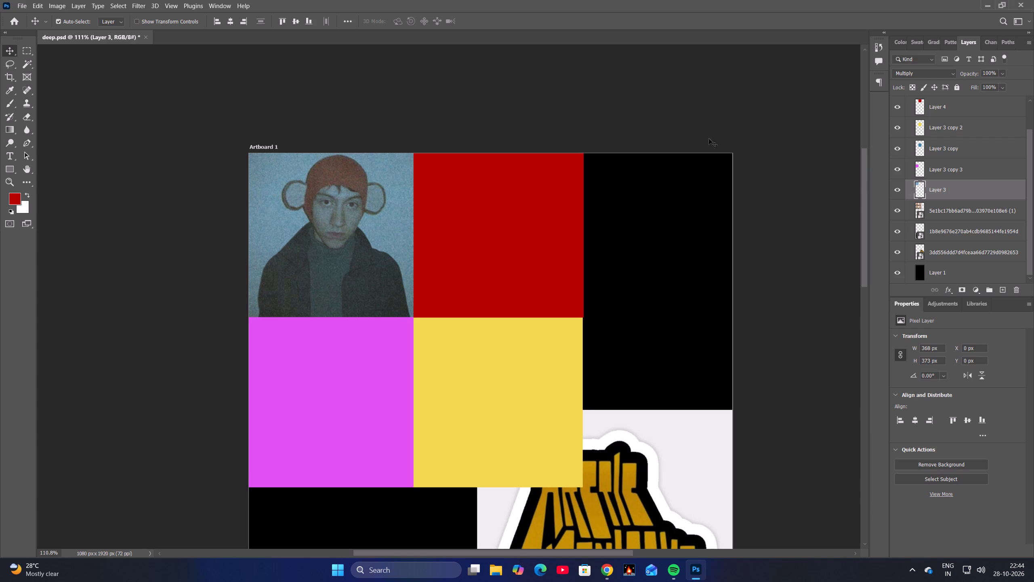
Open the Filter Gallery for Layer 3 and preview Artistic filters from Colored Pencil to Watercolor, plus Distort's Glass and Ocean Ripple.
click(138, 1)
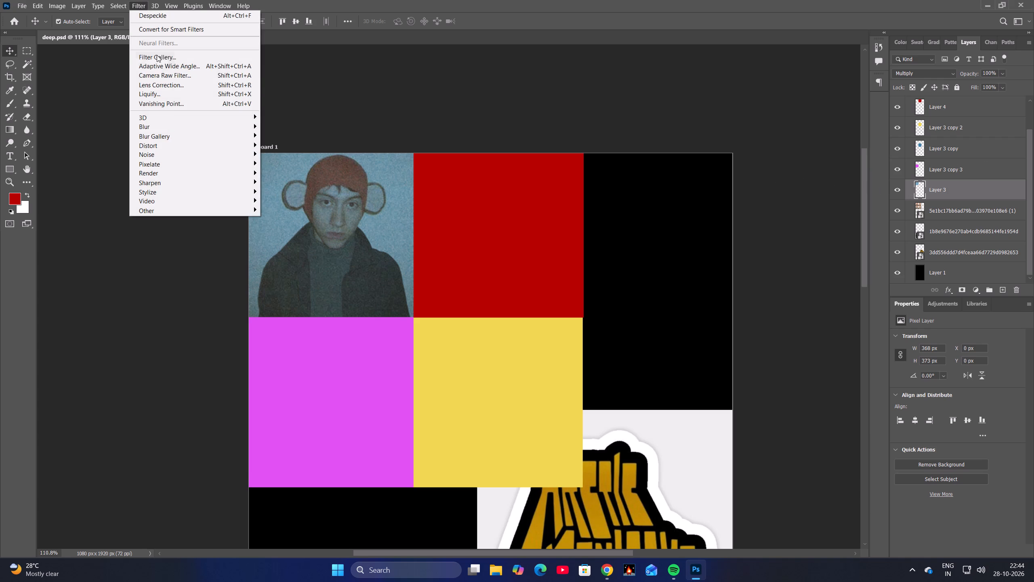
click(186, 58)
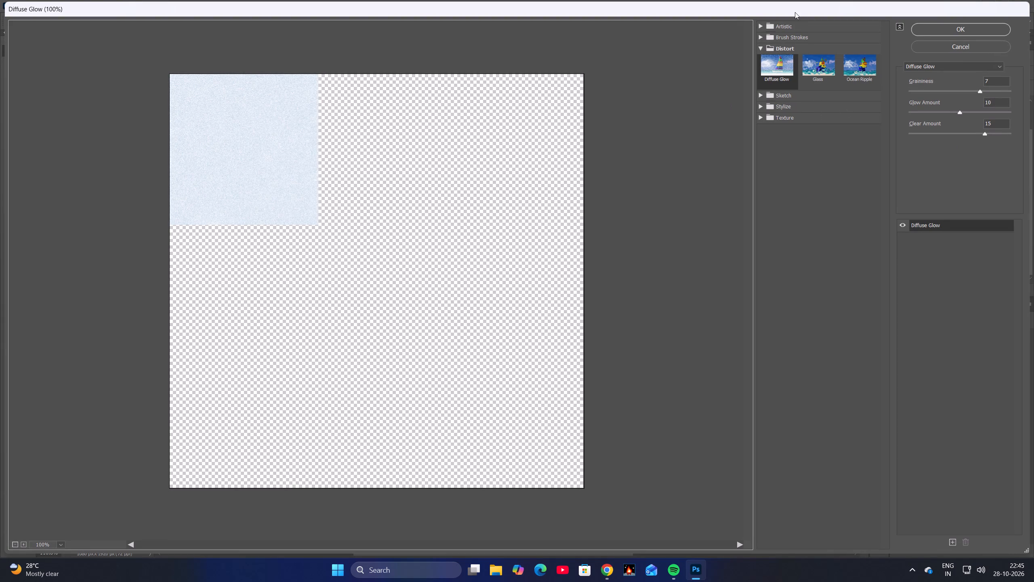
click(799, 24)
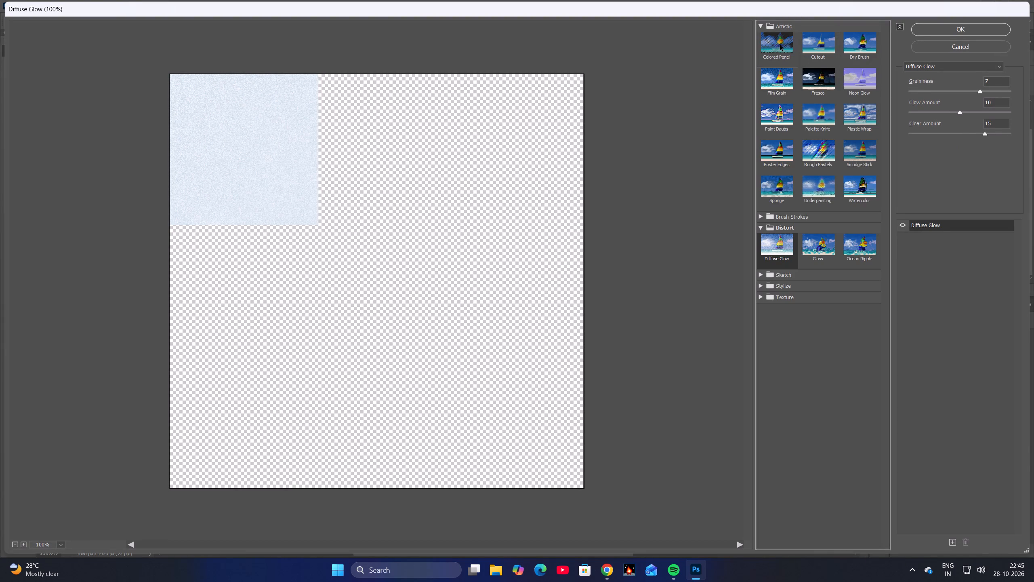
click(780, 45)
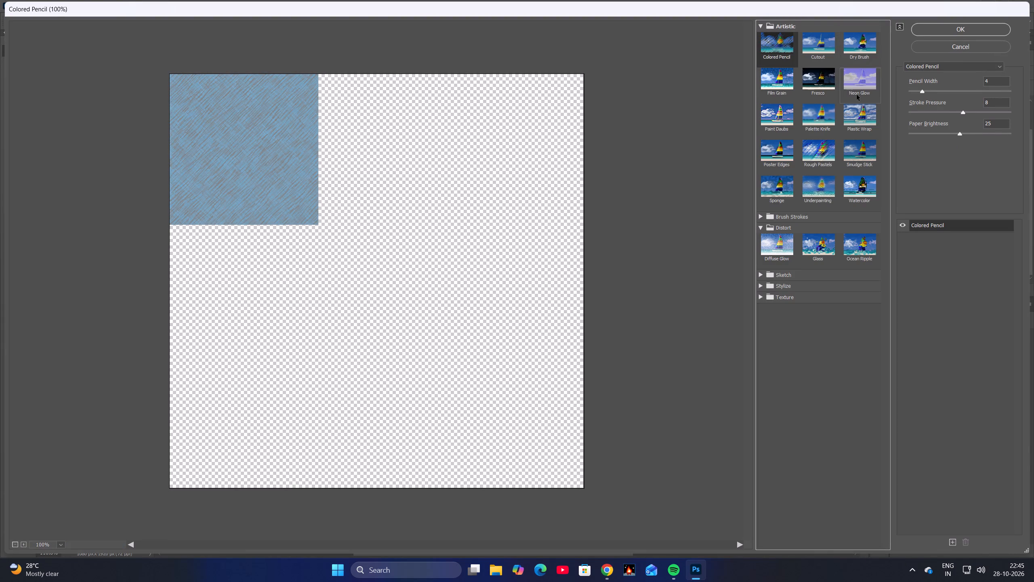
click(780, 79)
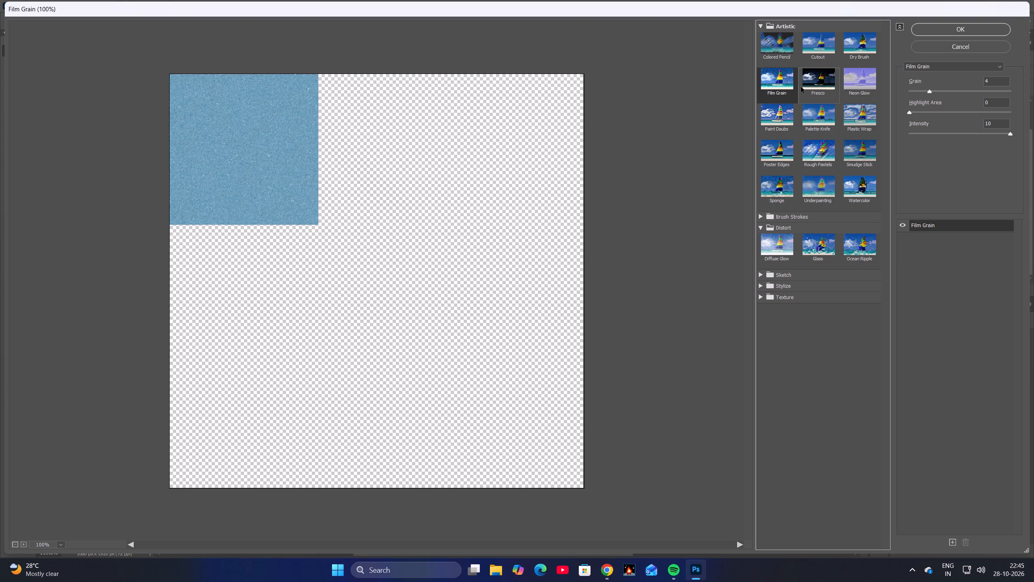
click(843, 80)
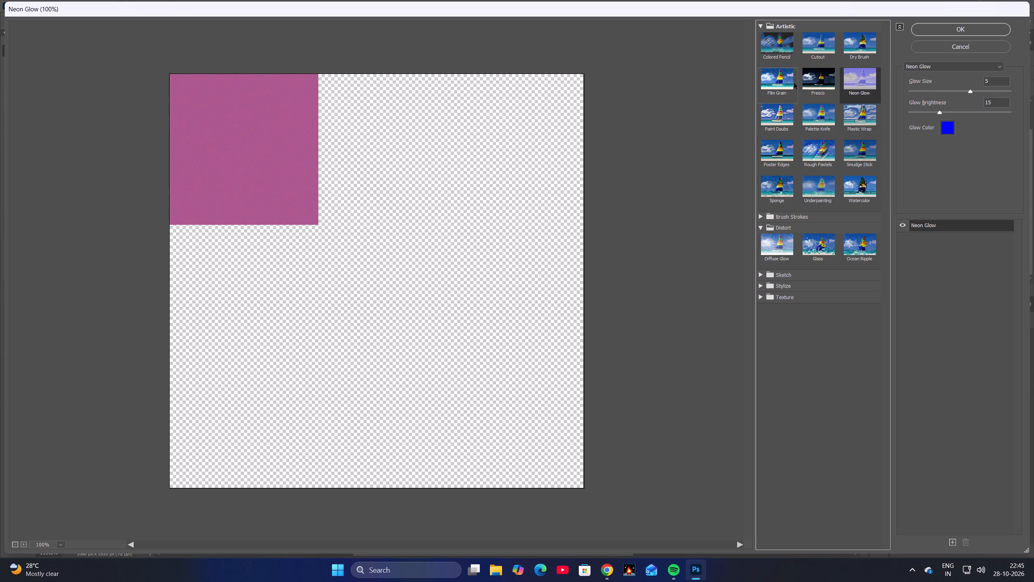
click(770, 78)
click(786, 42)
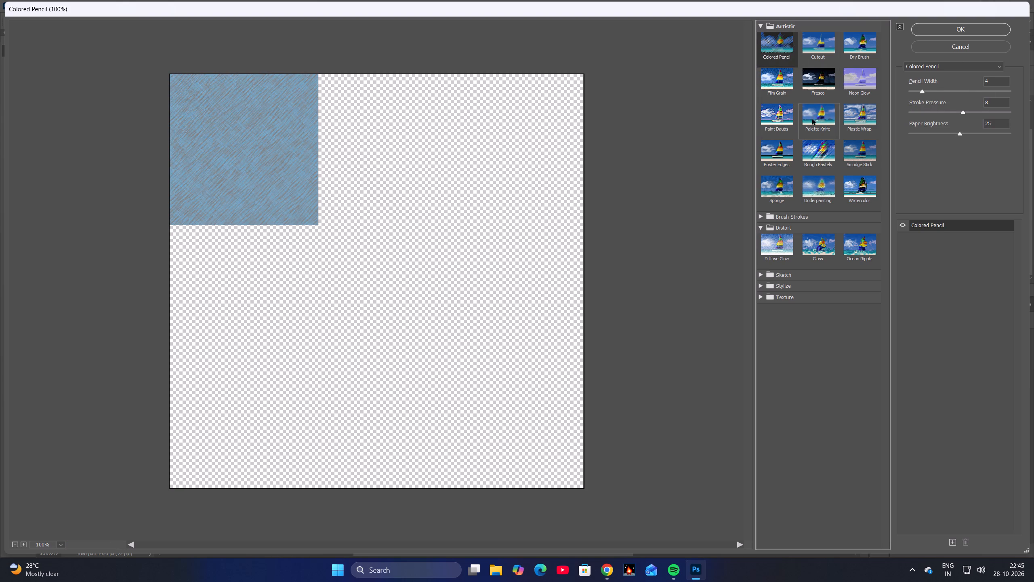
click(781, 178)
click(833, 194)
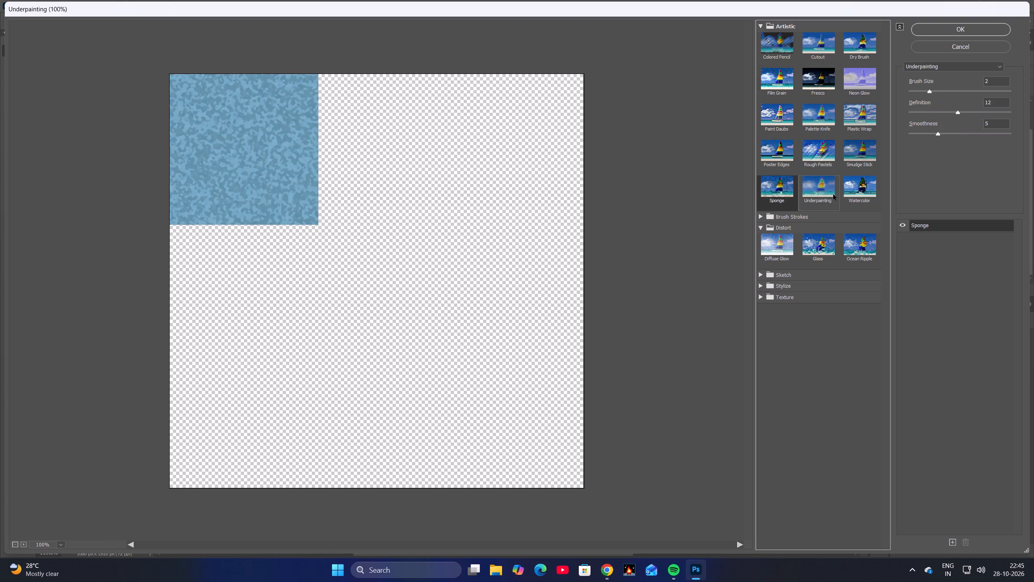
click(847, 187)
click(828, 257)
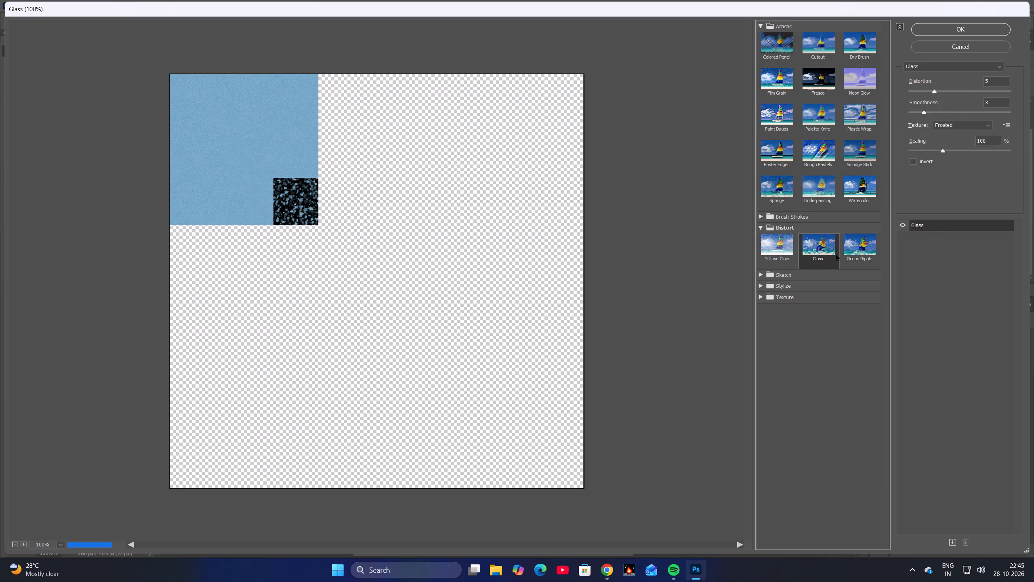
click(853, 257)
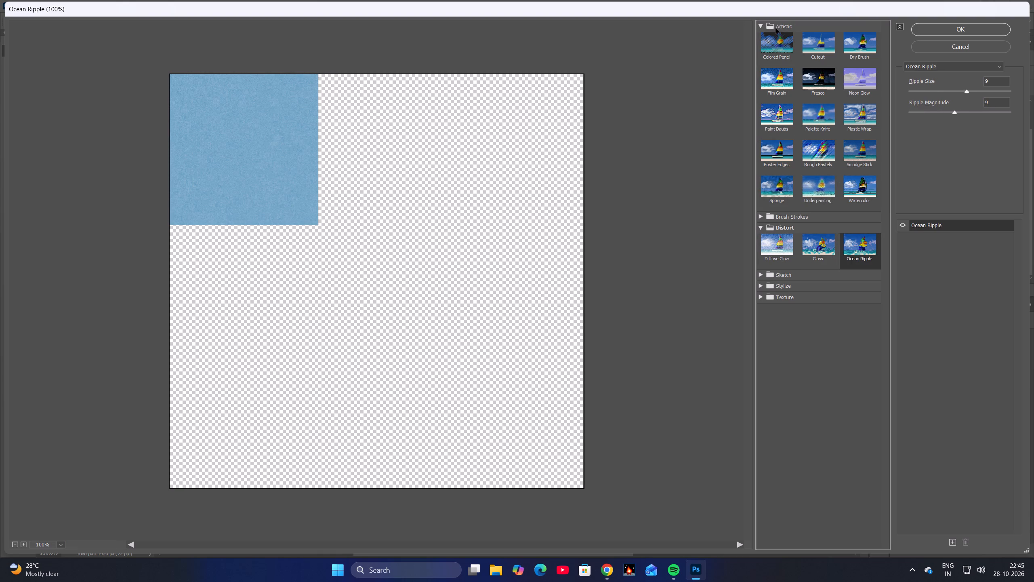
Look through the Brush Strokes filters, re-preview the Distort filters, and preview Bas Relief and Water Paper from the Sketch group on Layer 3.
click(777, 28)
click(795, 25)
click(775, 26)
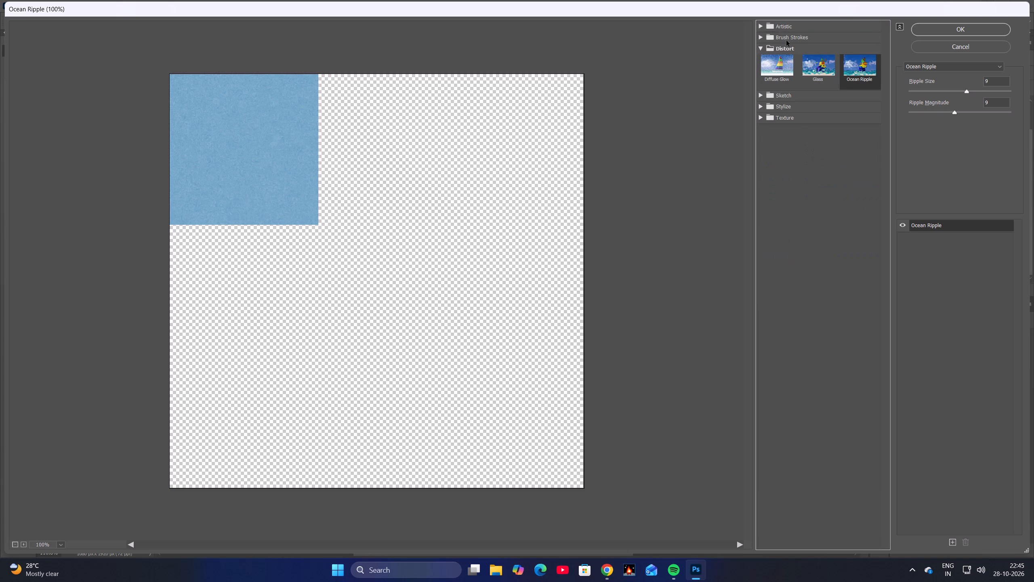
click(788, 40)
click(785, 164)
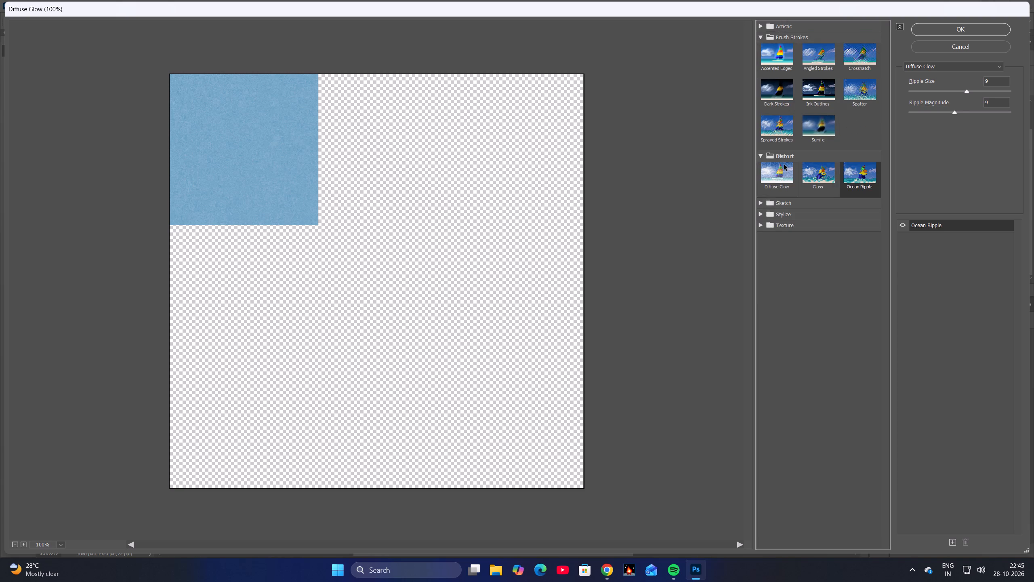
click(809, 176)
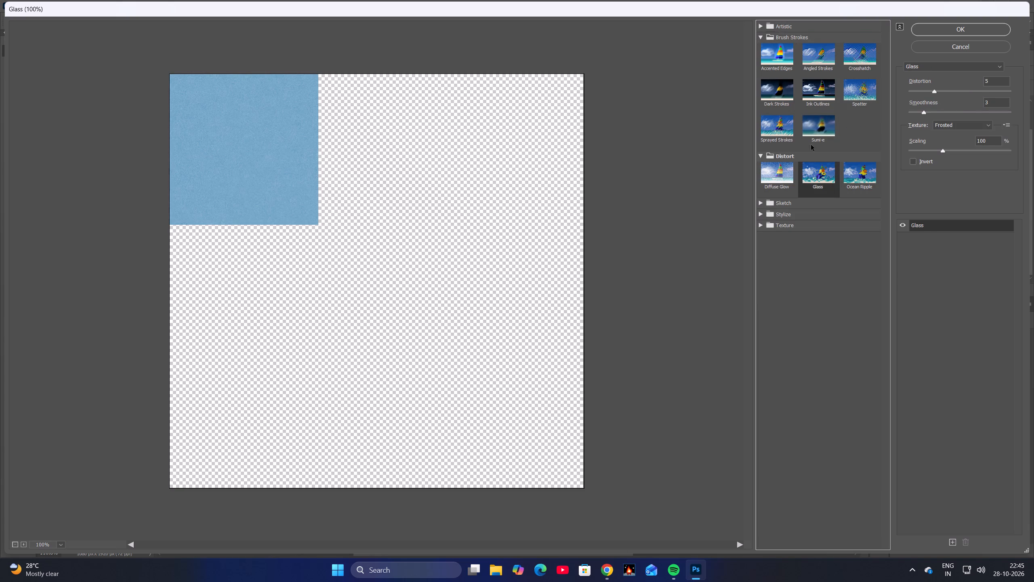
click(862, 171)
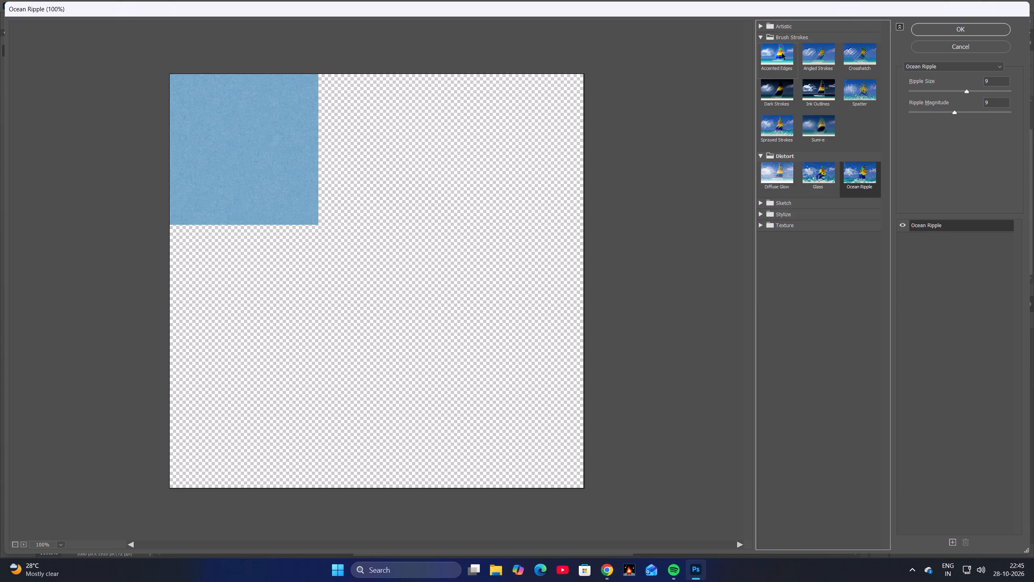
click(789, 38)
click(784, 101)
click(777, 111)
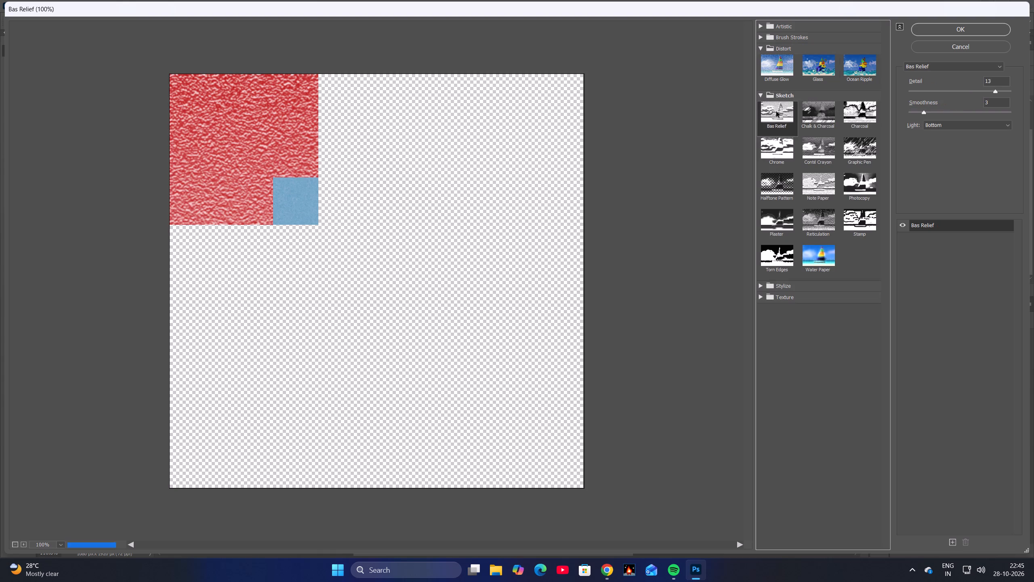
click(811, 259)
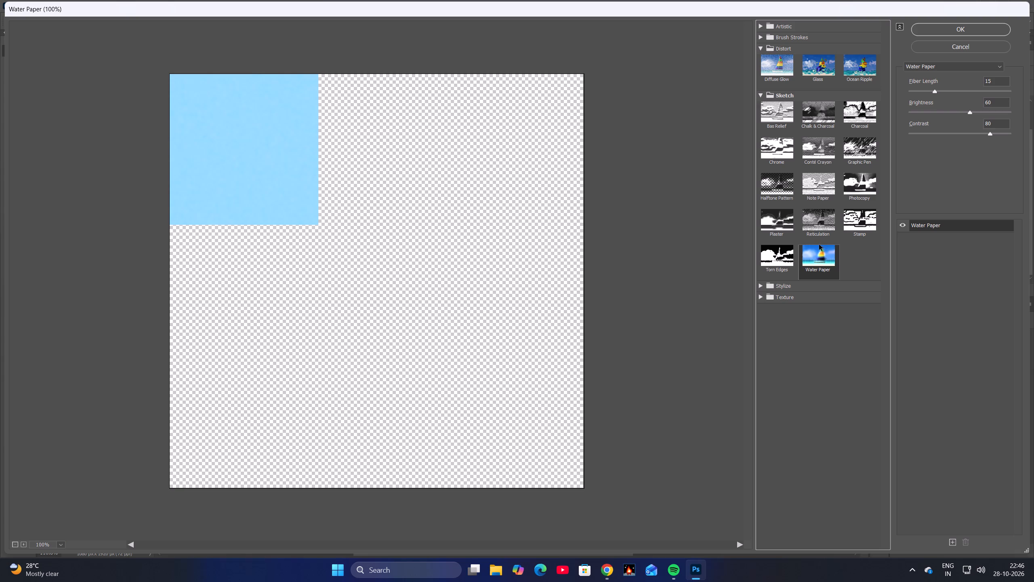
Preview the Glowing Edges filter from the Stylize group and the Patchwork filter from the Texture group on Layer 3.
click(786, 285)
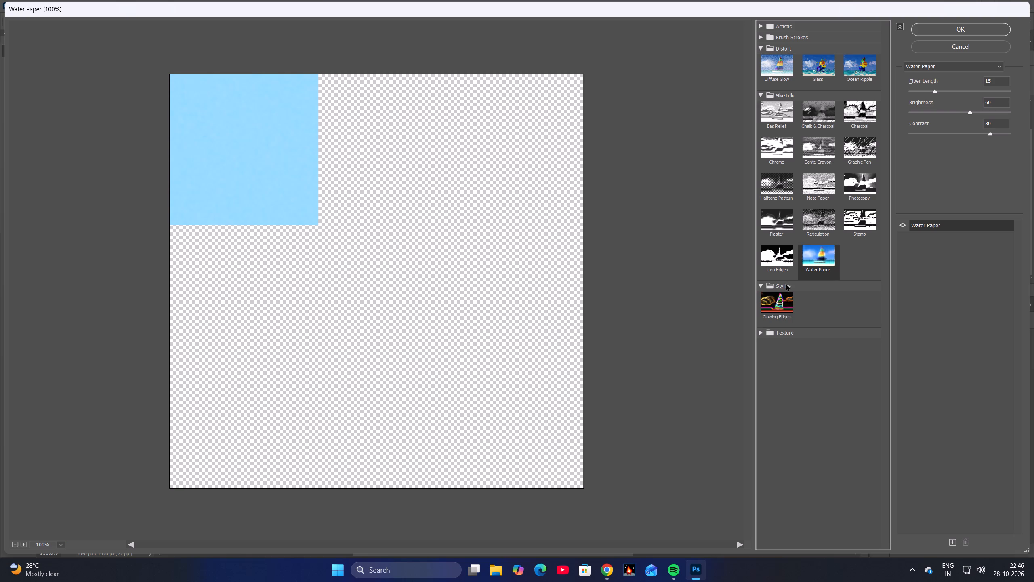
click(784, 48)
click(784, 57)
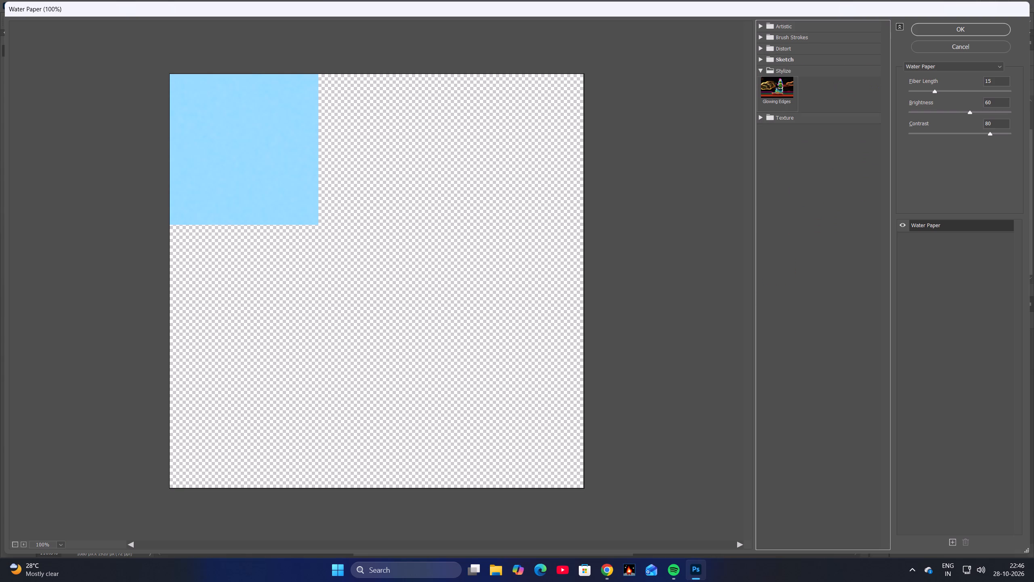
click(778, 92)
click(783, 71)
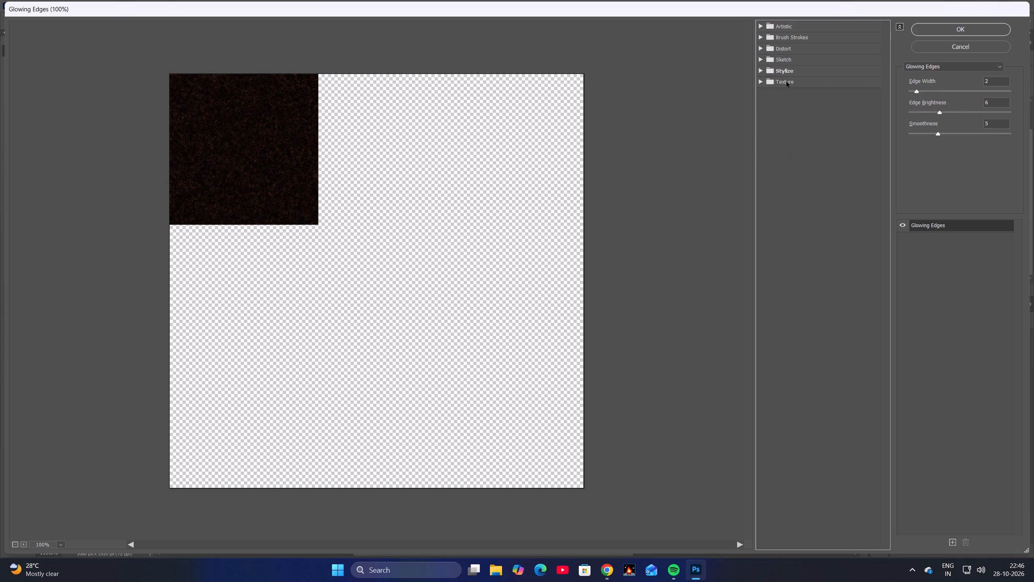
click(786, 82)
click(790, 137)
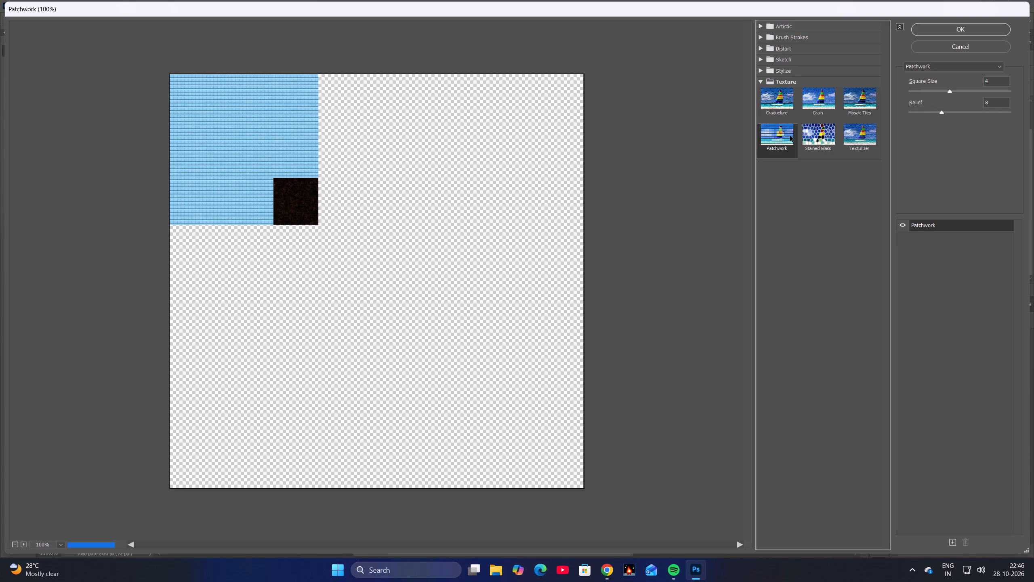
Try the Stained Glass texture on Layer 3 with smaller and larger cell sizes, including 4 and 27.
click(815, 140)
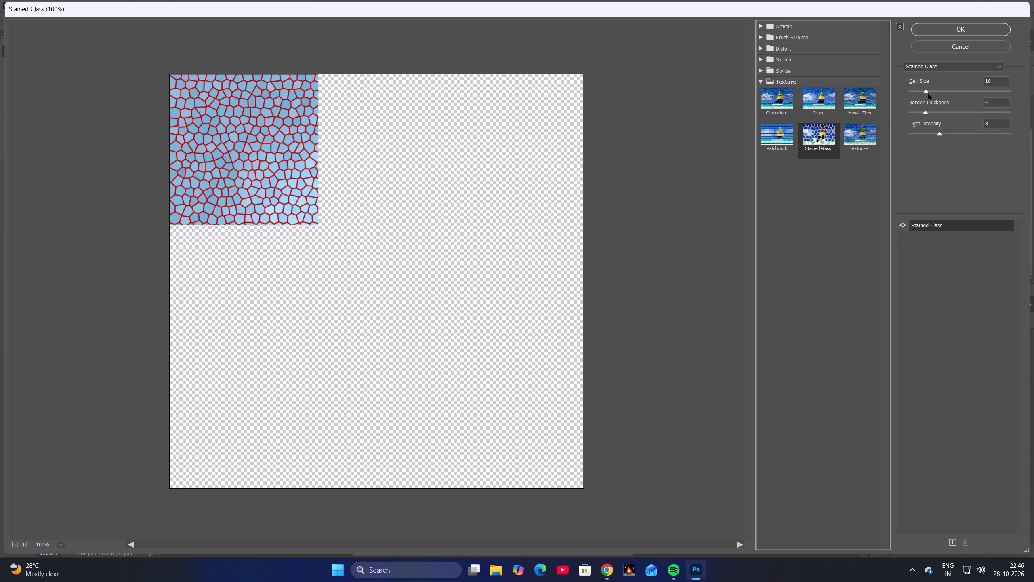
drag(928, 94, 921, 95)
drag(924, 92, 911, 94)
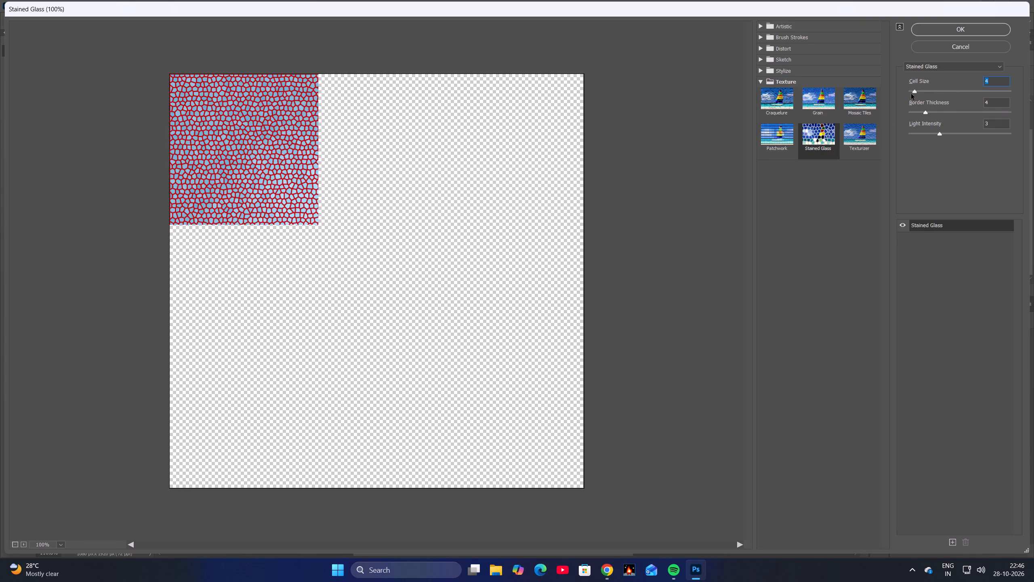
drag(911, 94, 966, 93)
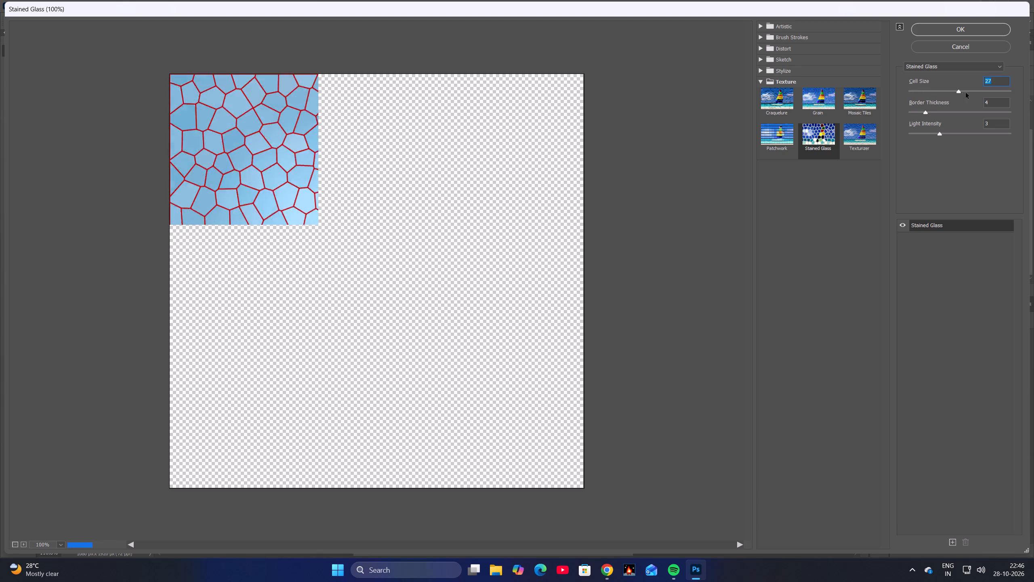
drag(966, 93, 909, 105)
Apply the Texturizer filter to Layer 3 with Canvas texture, 149% scaling, relief 4 and Top light.
click(859, 139)
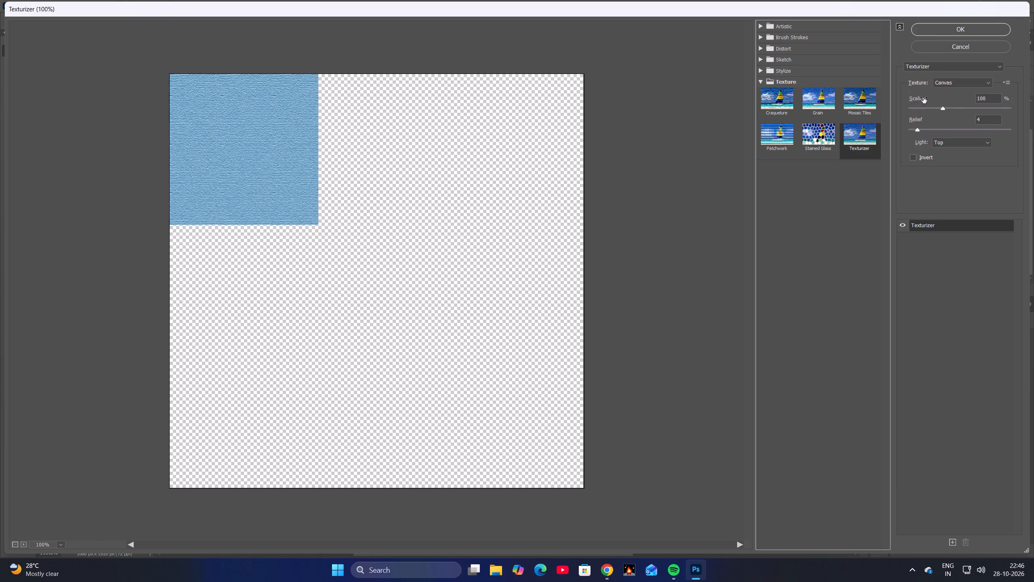
drag(943, 108, 951, 114)
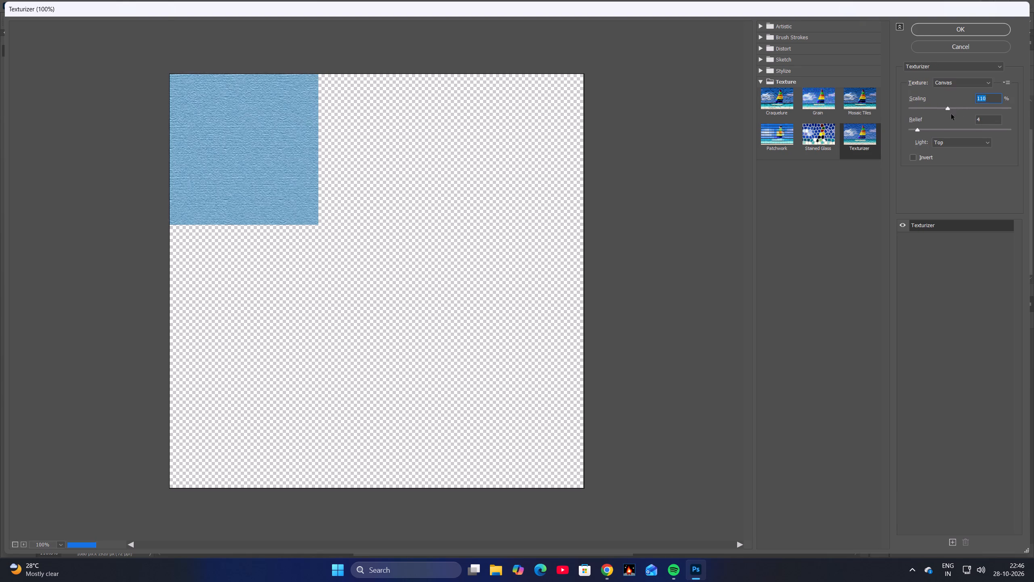
drag(951, 114, 976, 115)
click(967, 145)
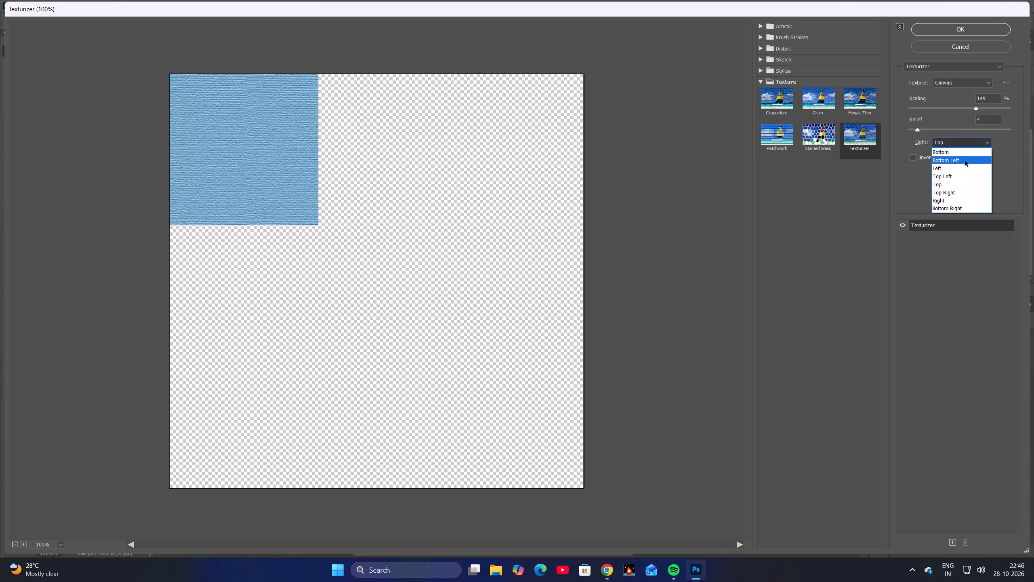
click(1011, 161)
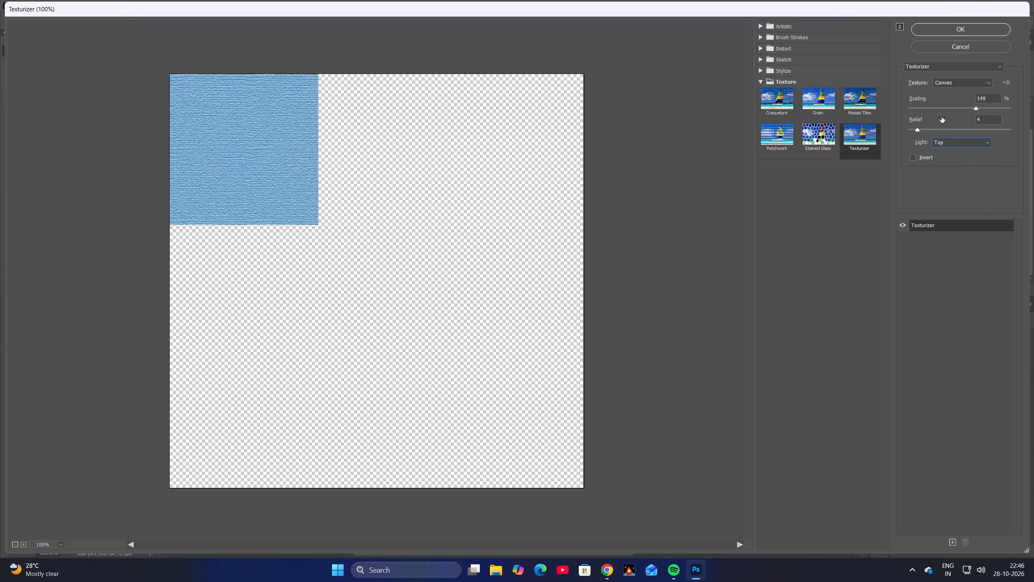
click(983, 30)
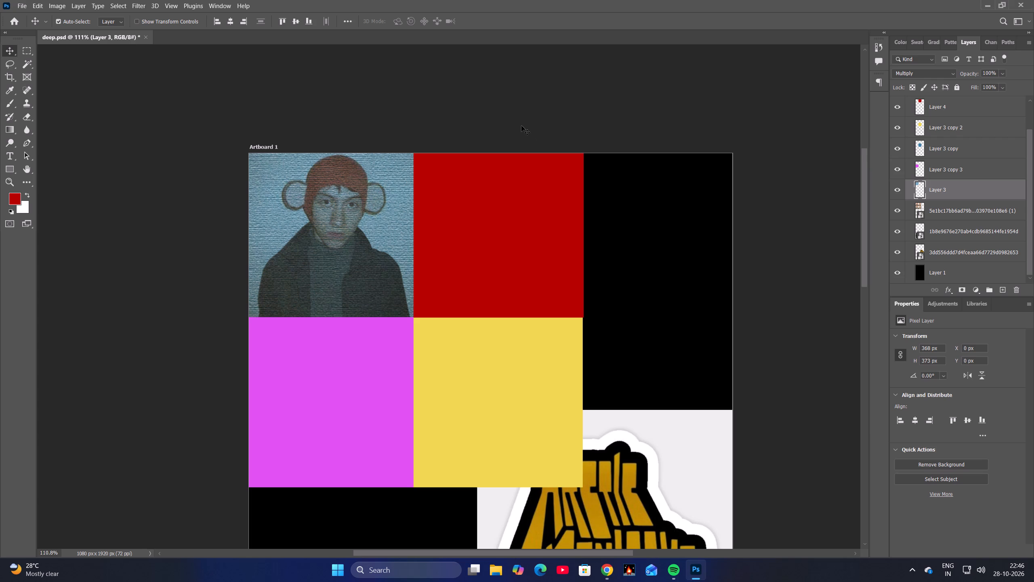
Apply the Color Halftone filter to the magenta square's Layer 3 copy 3, keeping the default radius and screen angles.
click(927, 175)
click(900, 169)
click(897, 167)
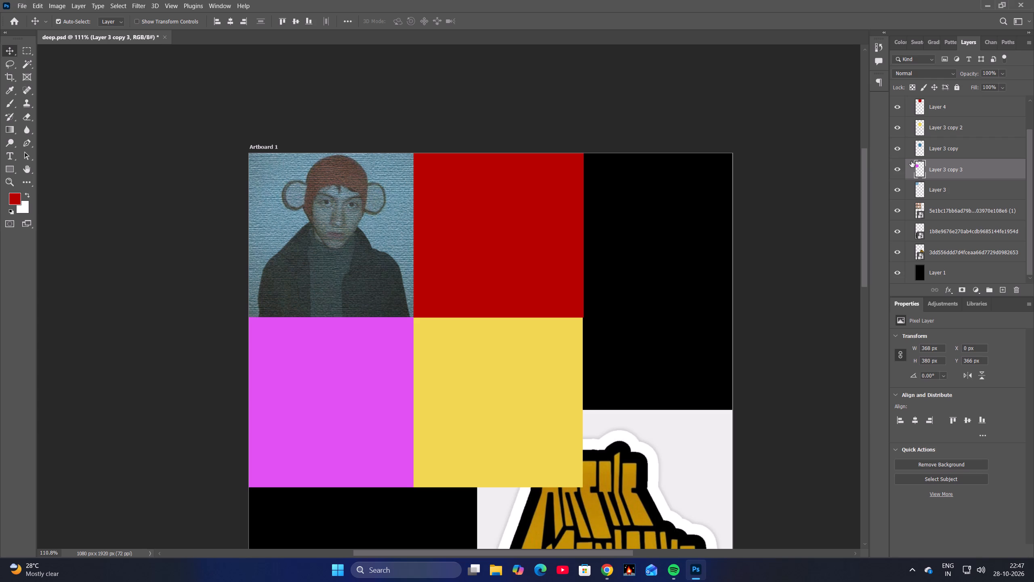
click(142, 4)
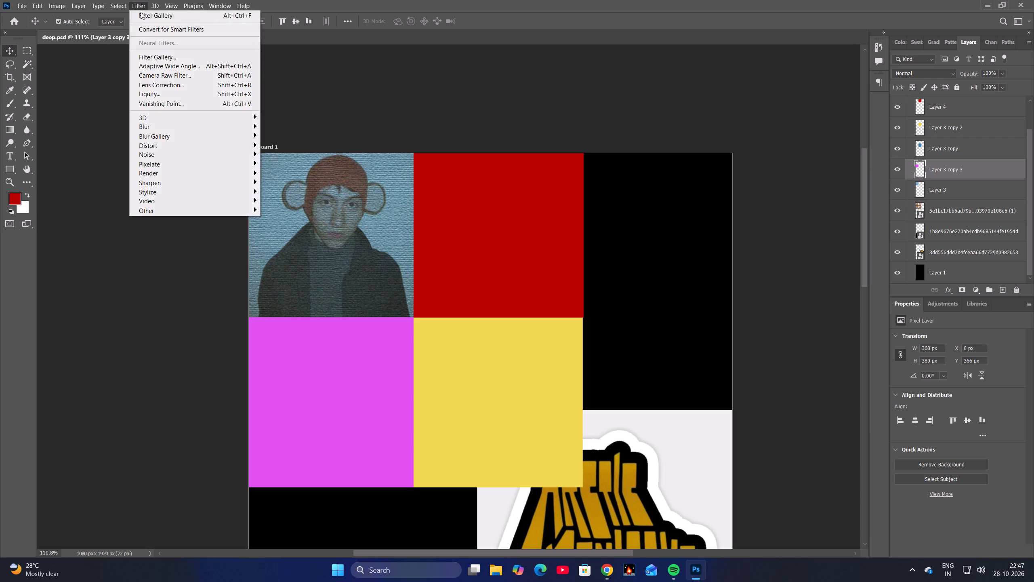
click(187, 167)
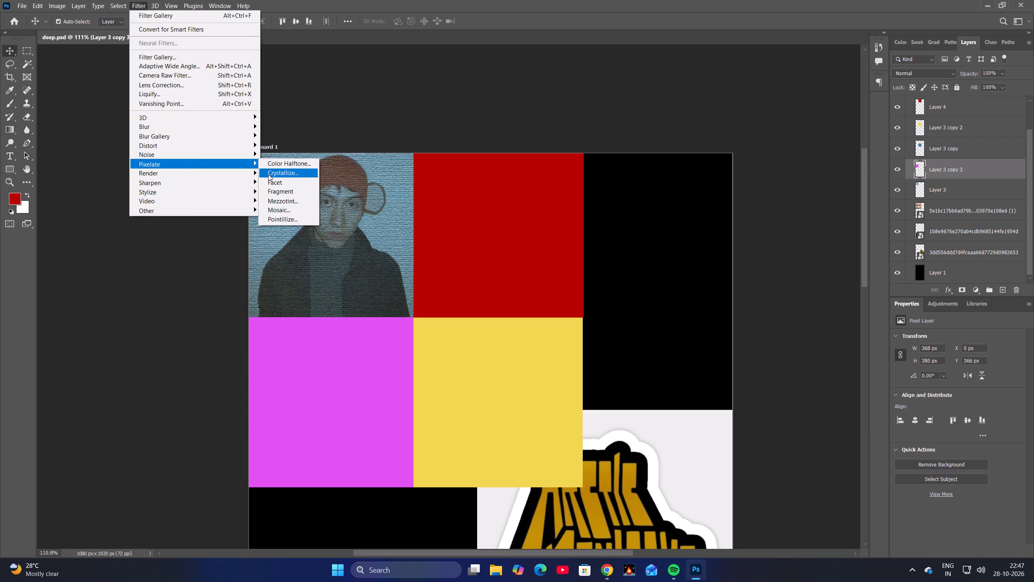
click(308, 166)
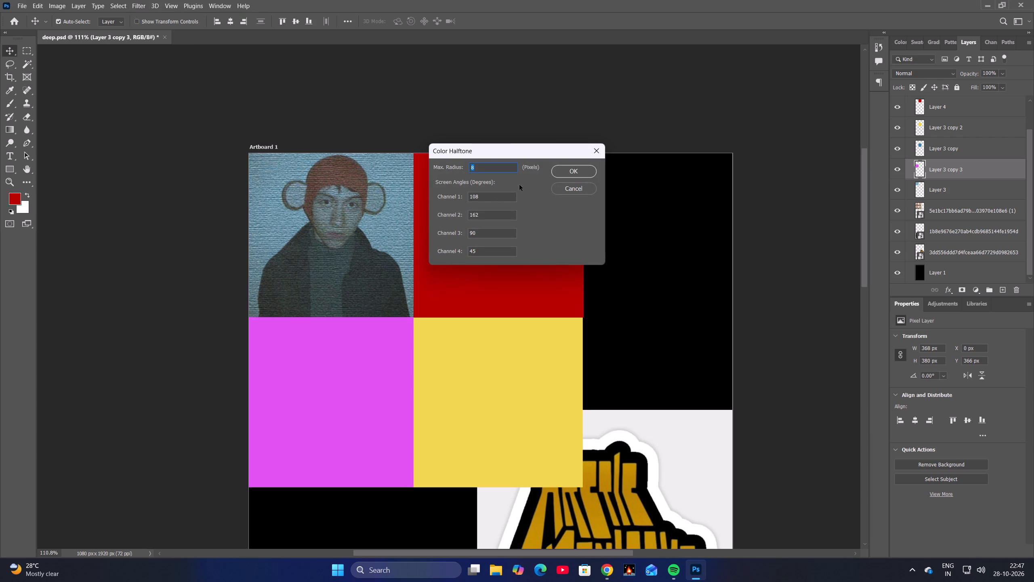
click(585, 171)
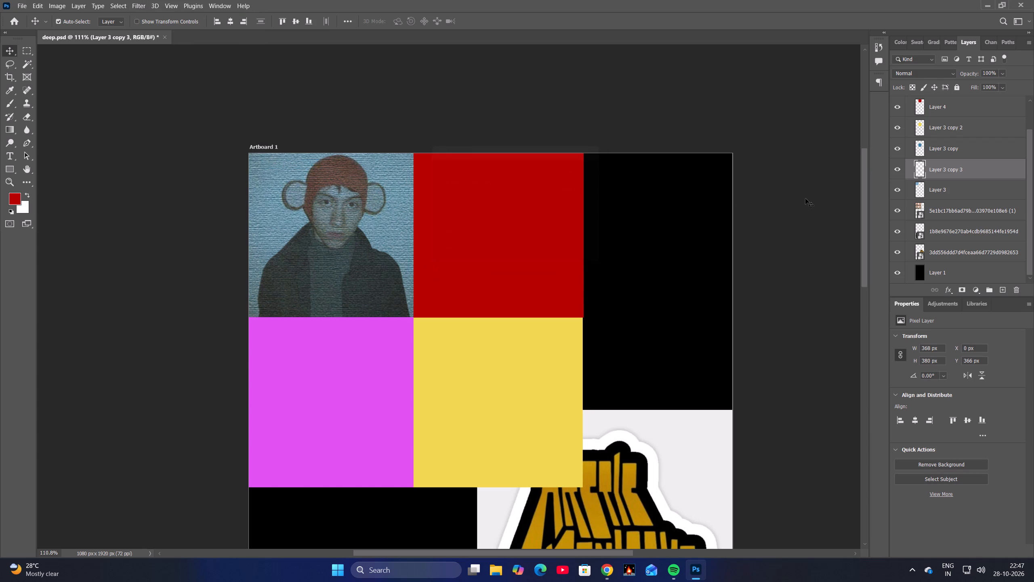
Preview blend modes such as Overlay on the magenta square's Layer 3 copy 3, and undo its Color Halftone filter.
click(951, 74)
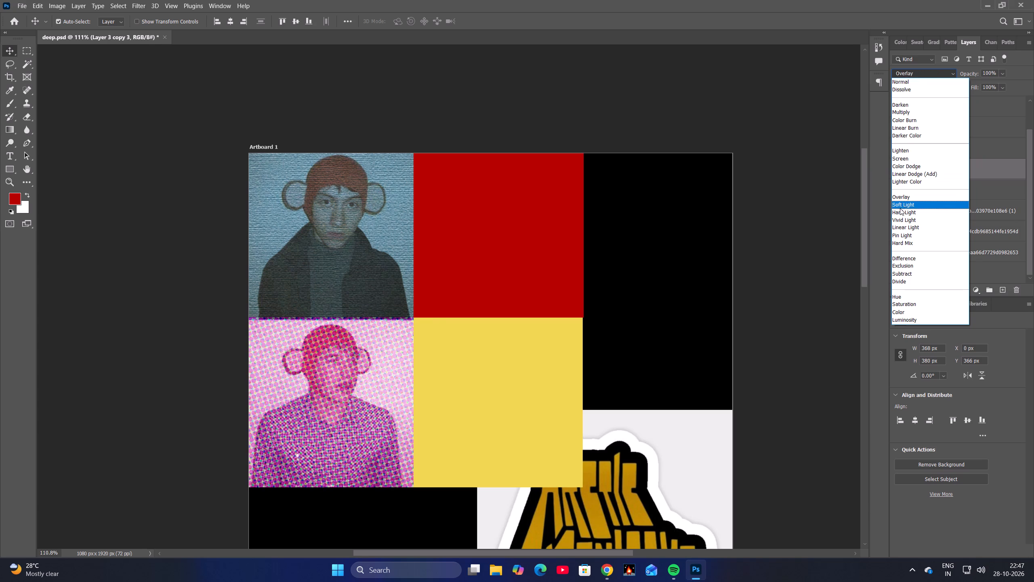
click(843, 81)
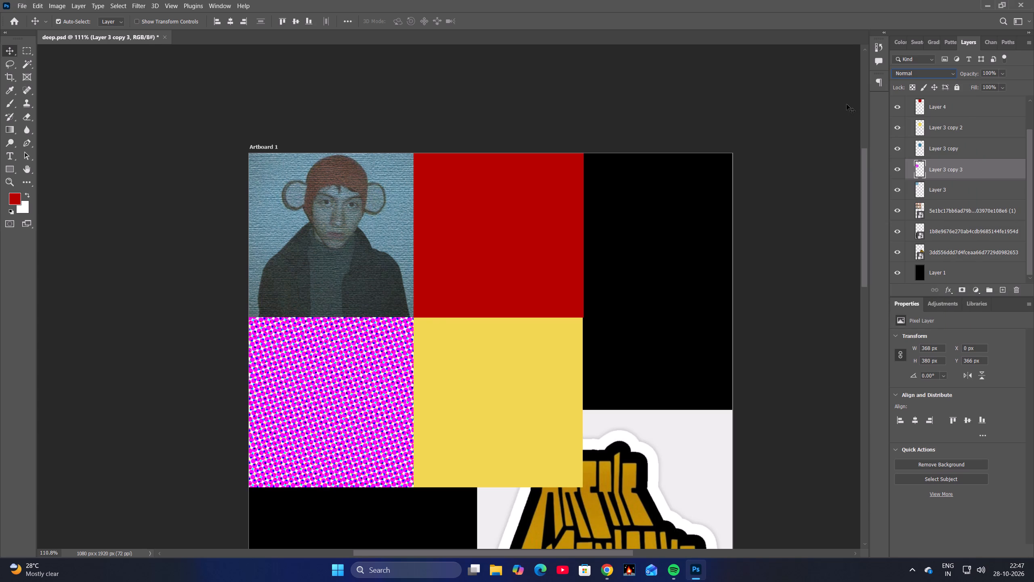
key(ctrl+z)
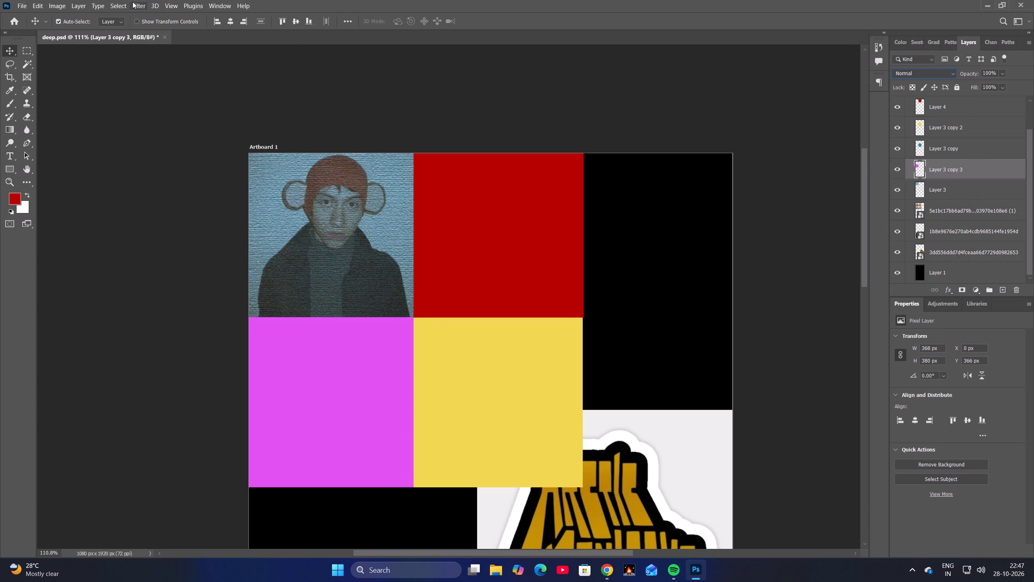
Open the Filter Gallery on Layer 3 copy 3 and switch from Texturizer to the Halftone Pattern filter.
click(133, 2)
click(186, 60)
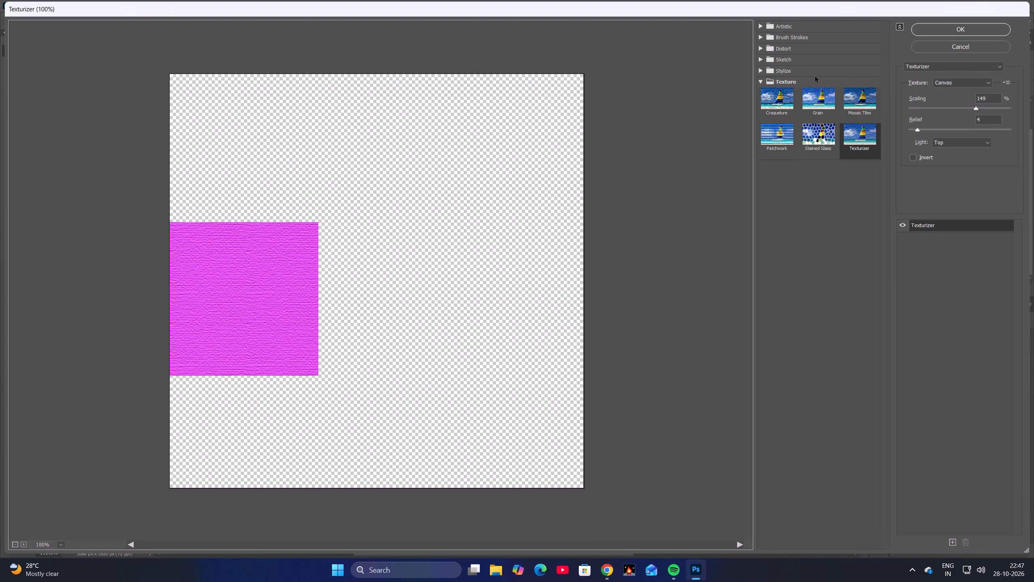
click(930, 68)
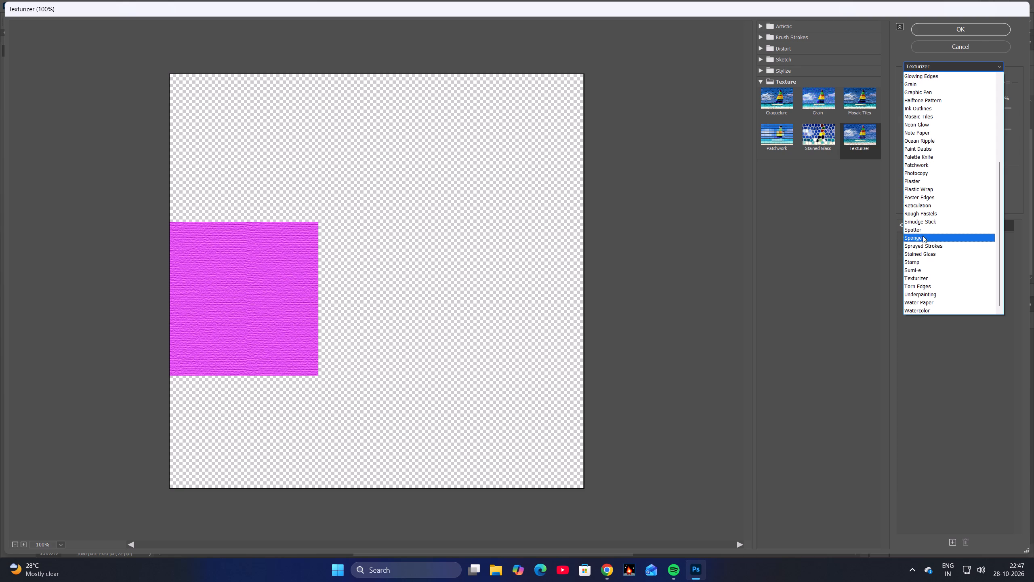
click(927, 276)
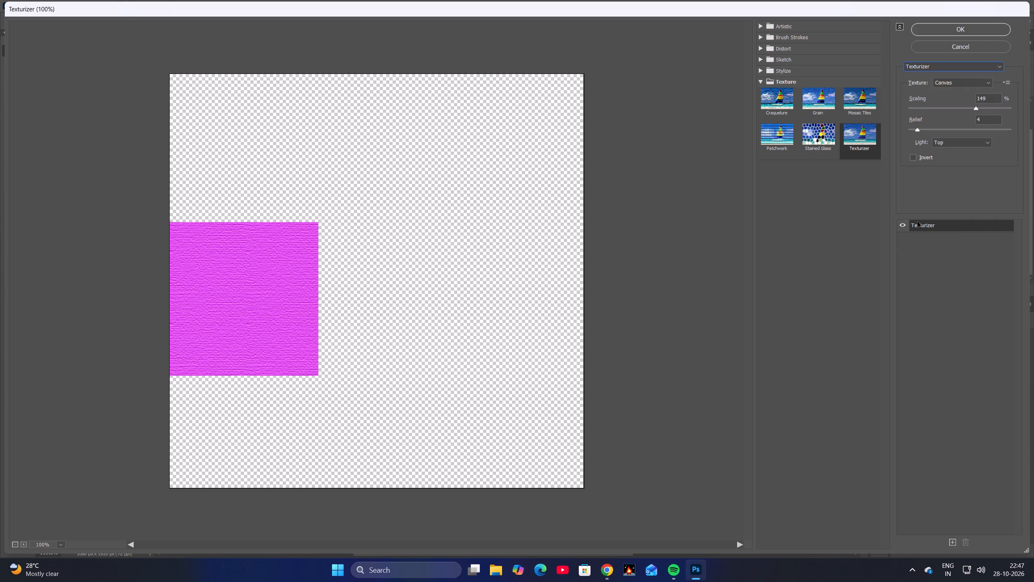
click(955, 66)
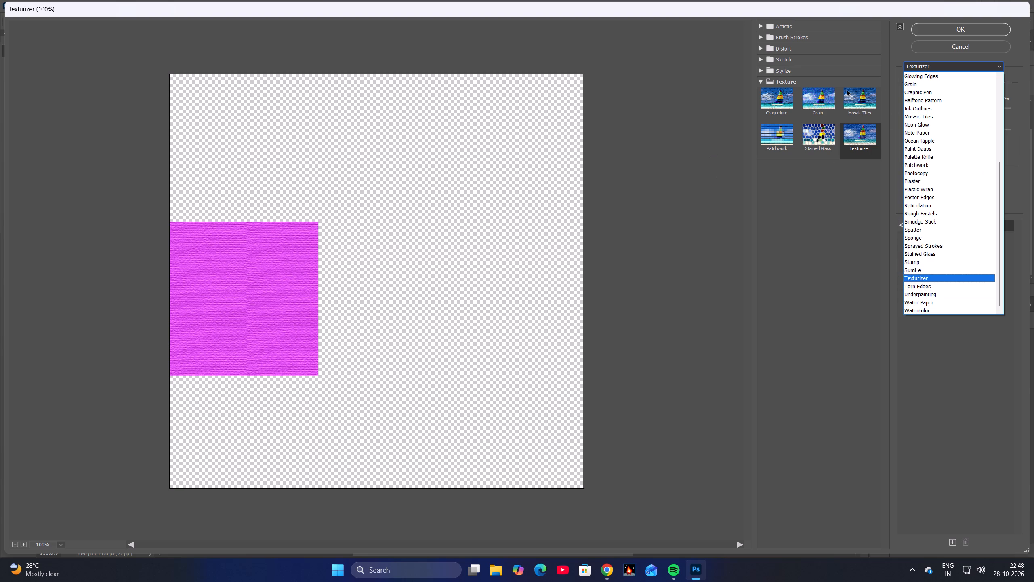
click(938, 99)
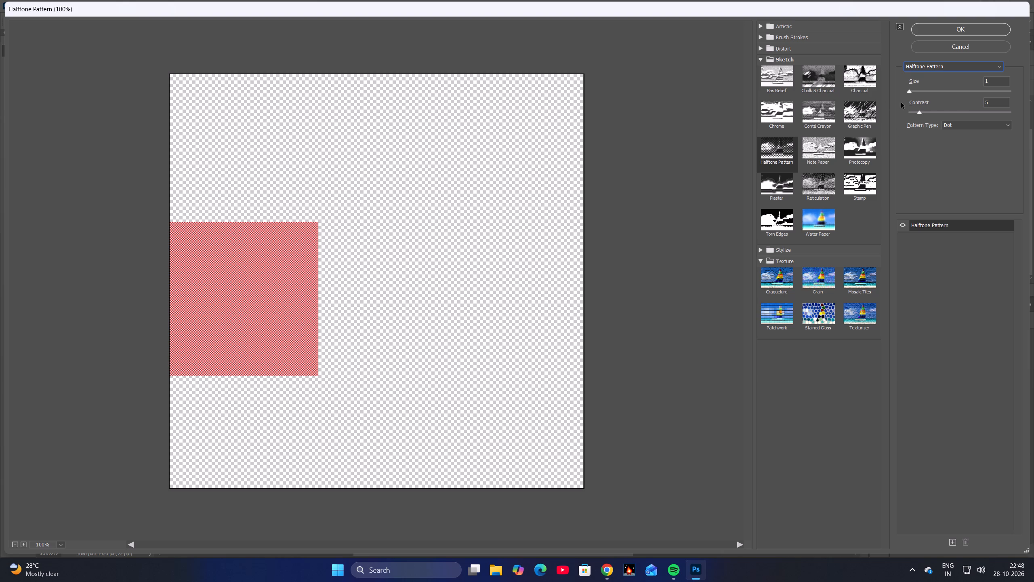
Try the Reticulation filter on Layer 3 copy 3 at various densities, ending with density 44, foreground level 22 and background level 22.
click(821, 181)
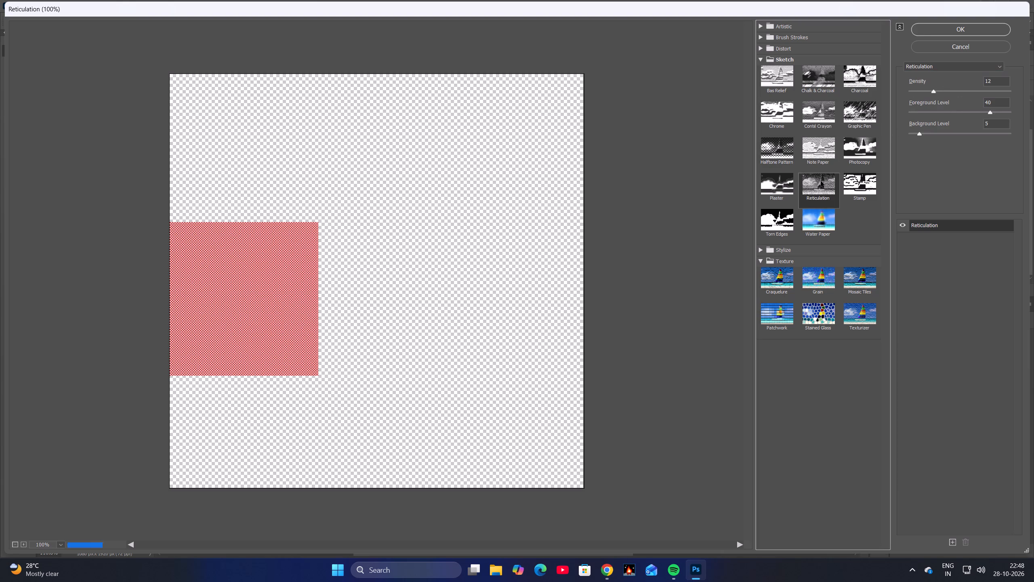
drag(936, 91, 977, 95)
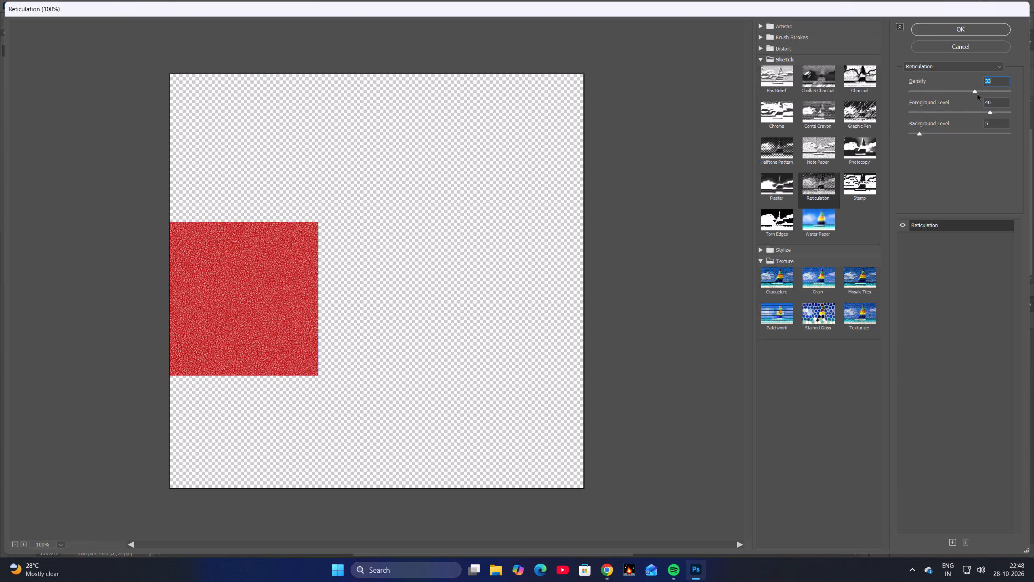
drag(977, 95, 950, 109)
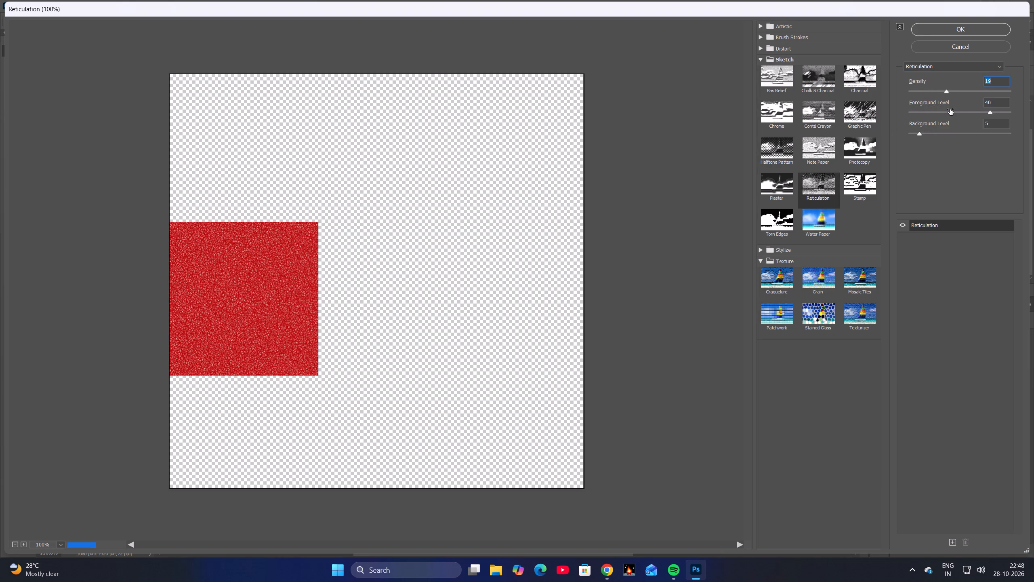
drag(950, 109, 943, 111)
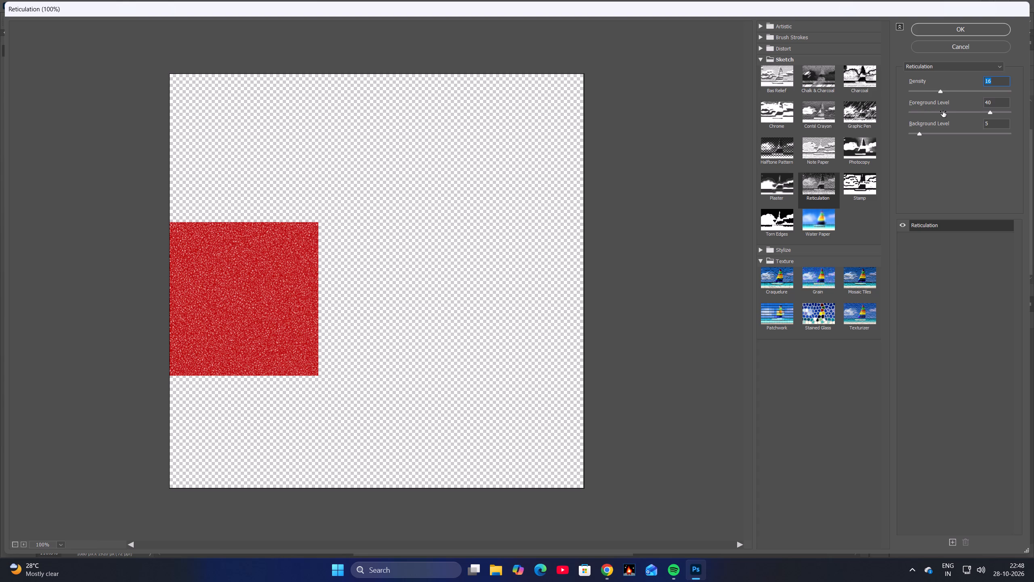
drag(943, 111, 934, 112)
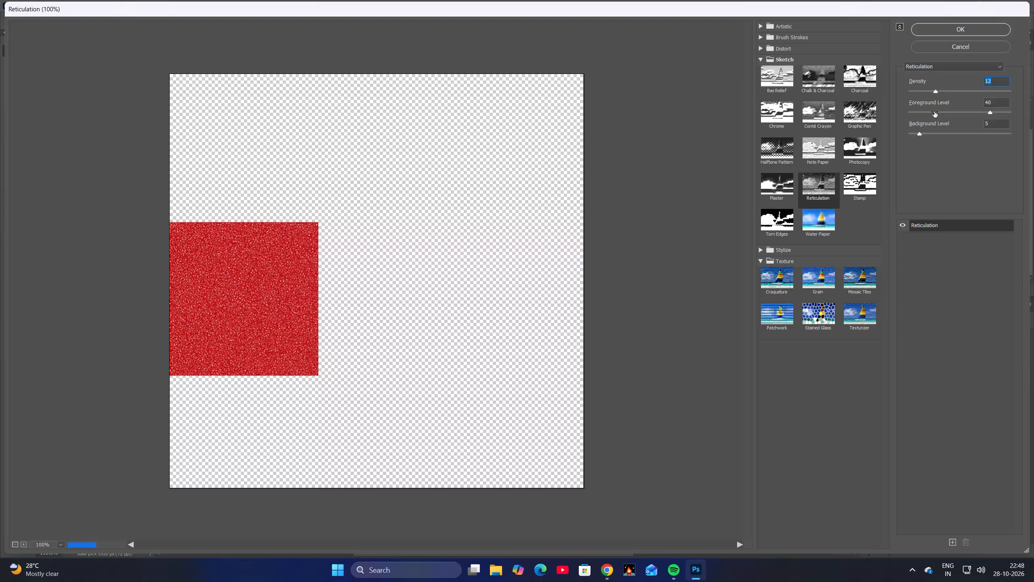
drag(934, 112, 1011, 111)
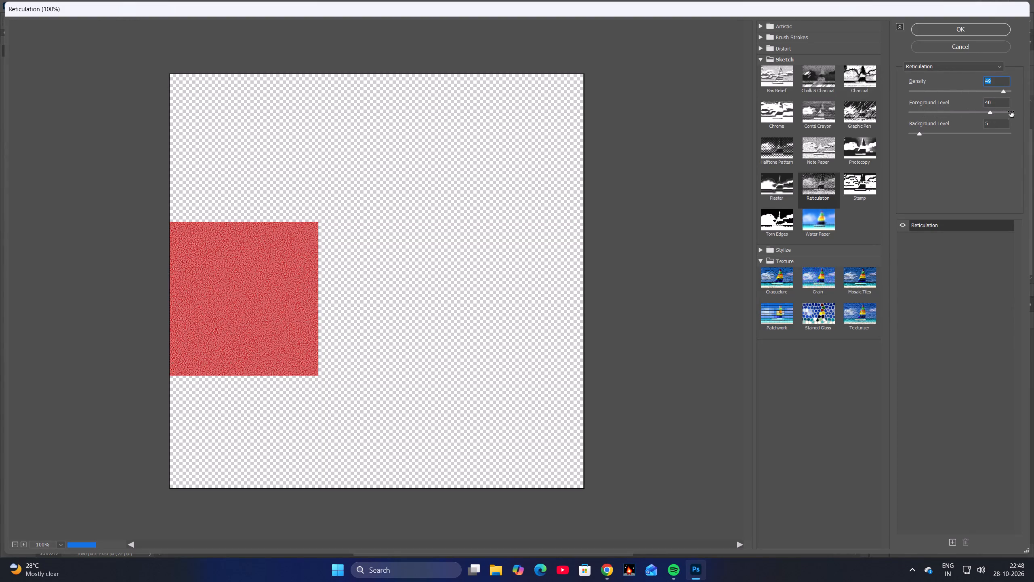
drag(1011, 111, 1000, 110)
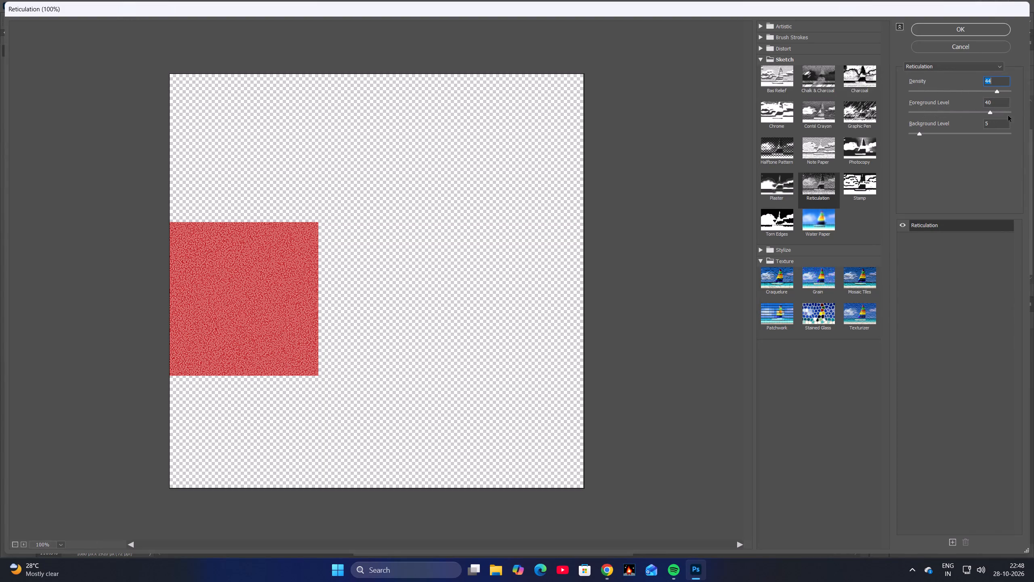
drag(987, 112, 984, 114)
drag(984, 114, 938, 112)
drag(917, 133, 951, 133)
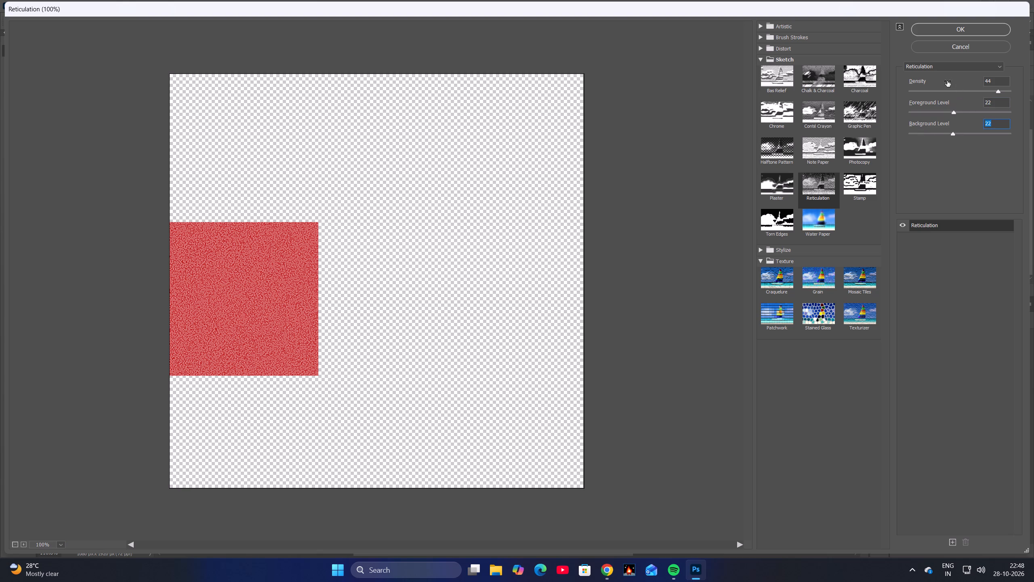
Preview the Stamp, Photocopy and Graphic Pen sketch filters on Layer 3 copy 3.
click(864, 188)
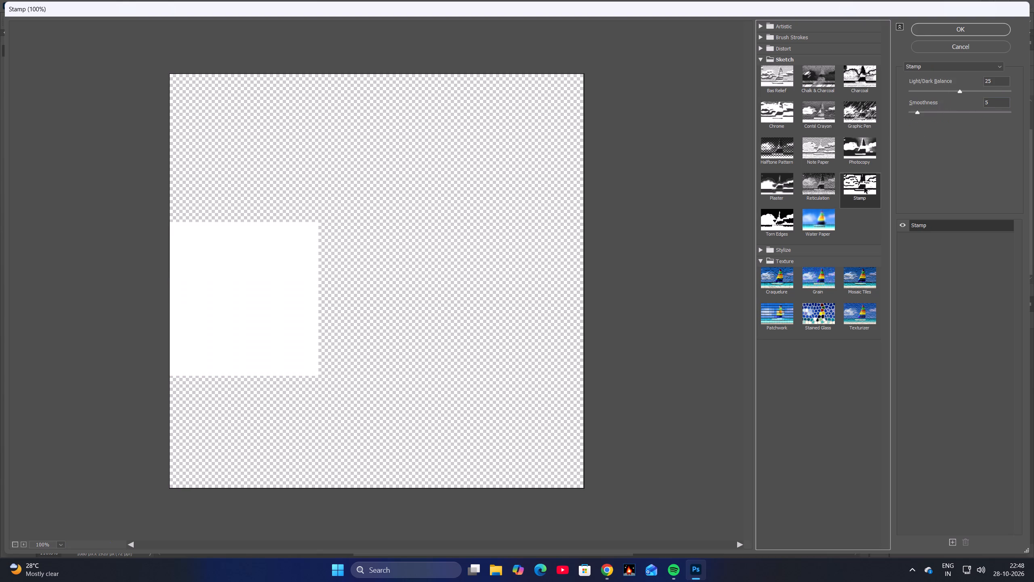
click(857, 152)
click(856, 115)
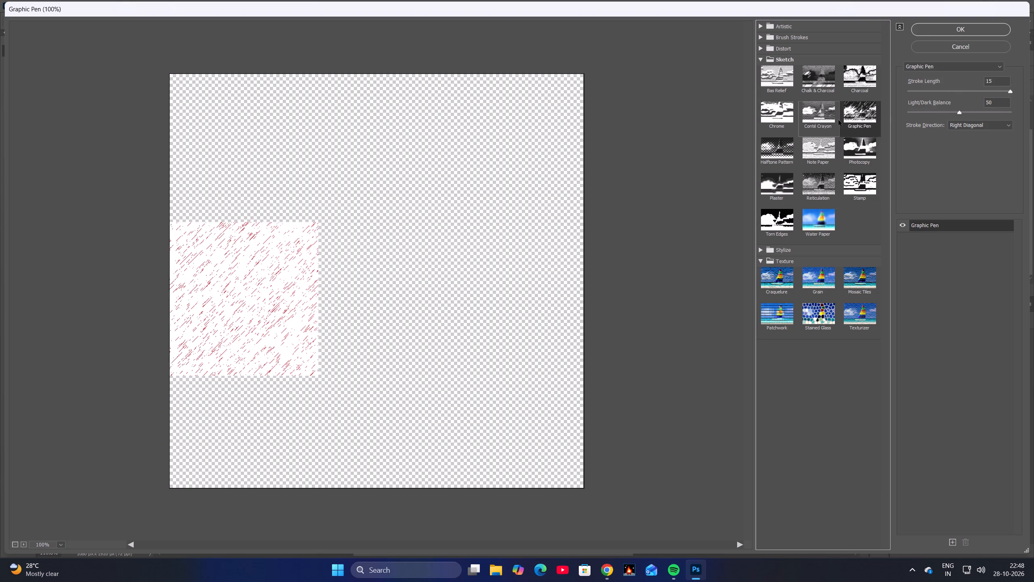
Apply the Halftone Pattern filter to Layer 3 copy 3 with size 1, contrast 16 and the Dot pattern, trying Circle first.
click(770, 154)
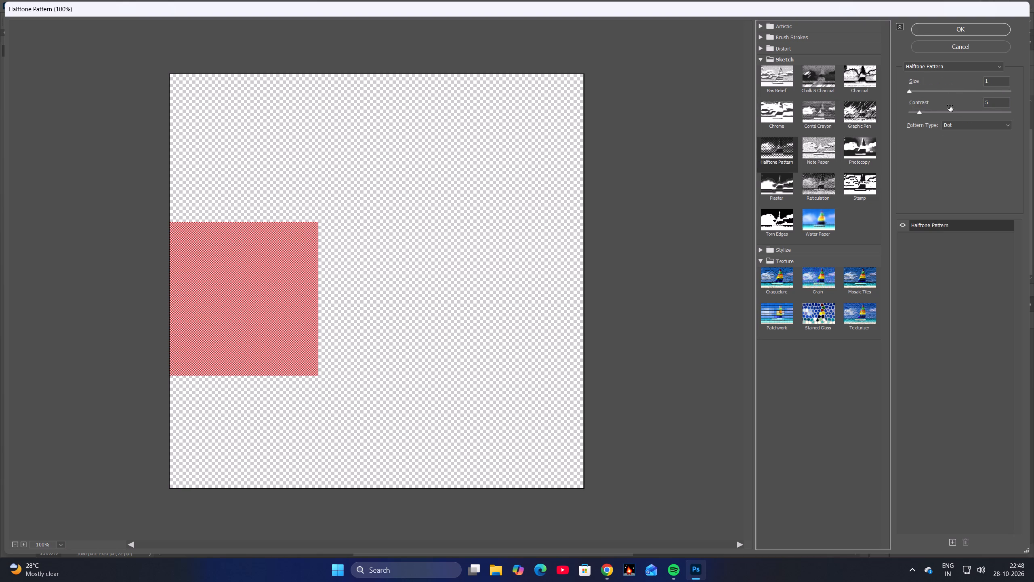
drag(913, 89, 880, 96)
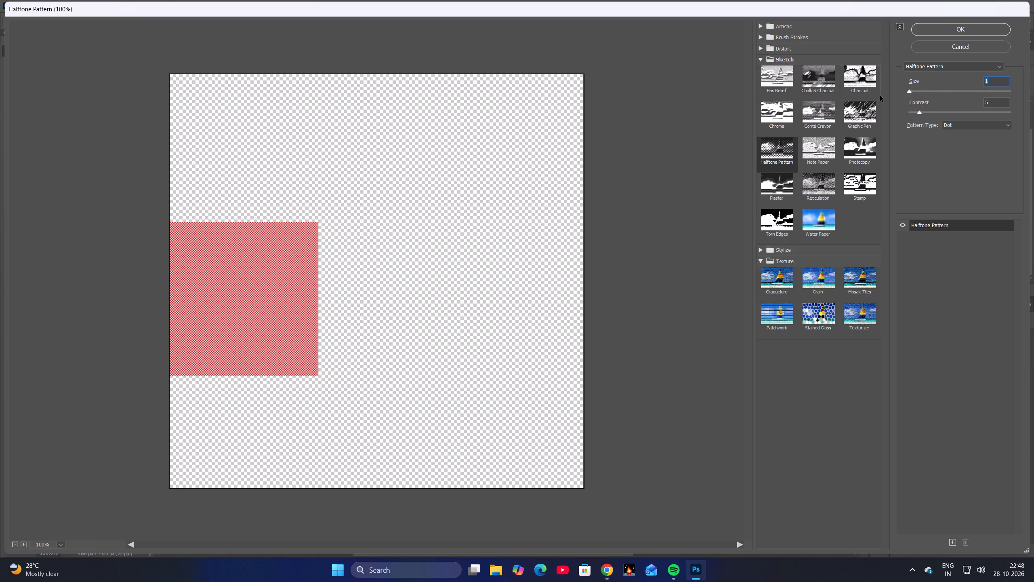
drag(880, 96, 878, 96)
drag(920, 113, 944, 113)
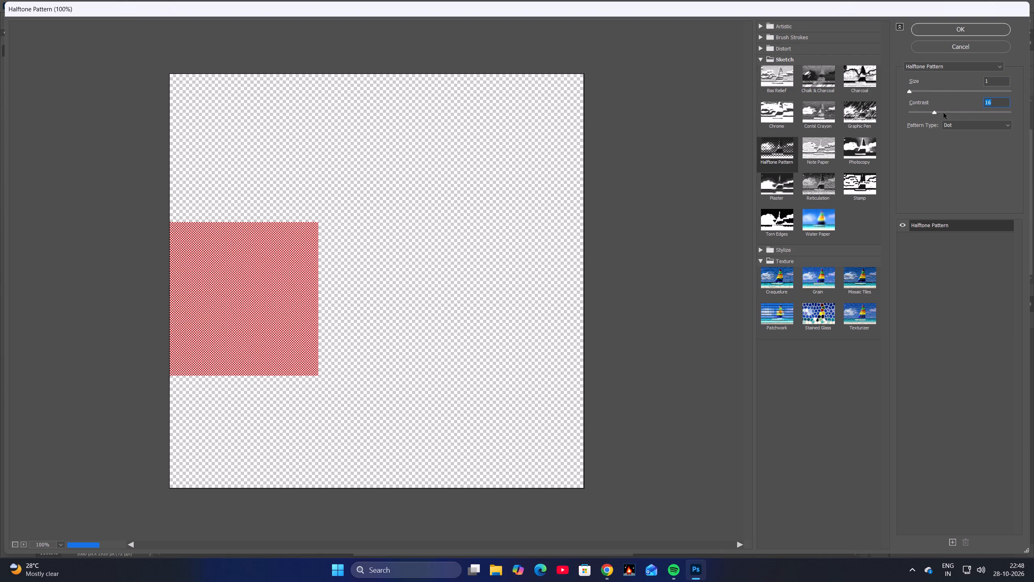
drag(944, 113, 942, 115)
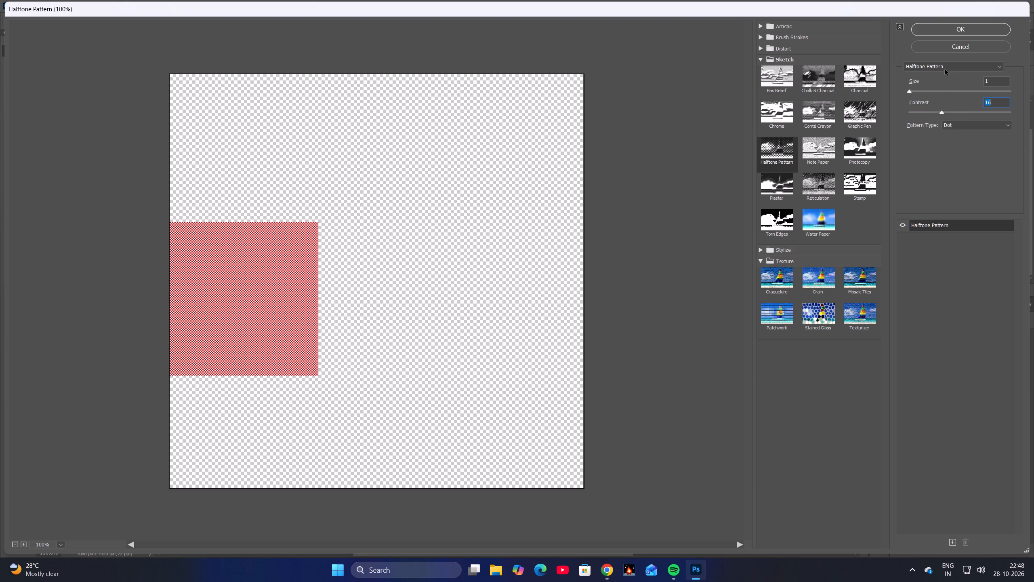
click(1005, 122)
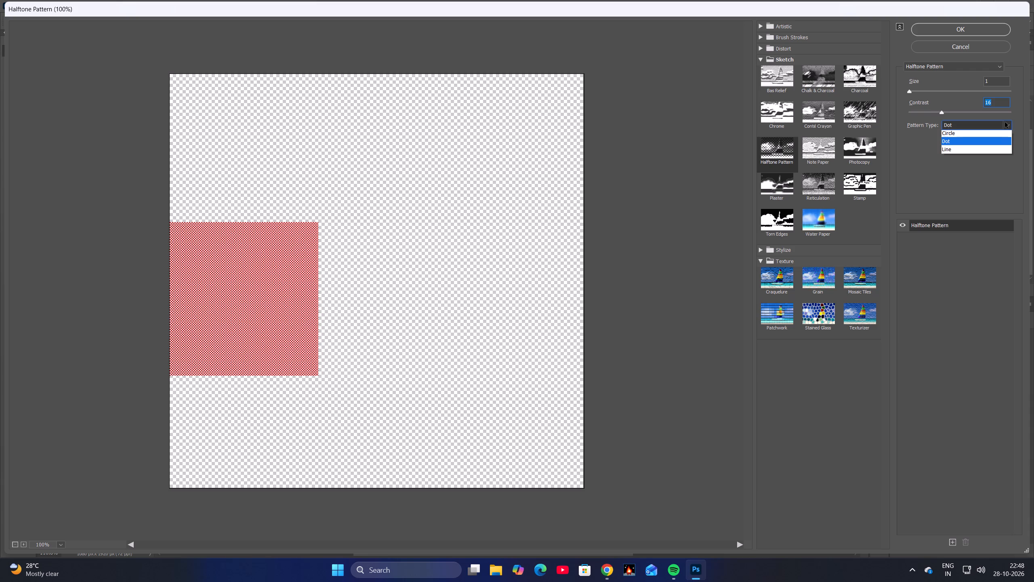
click(991, 131)
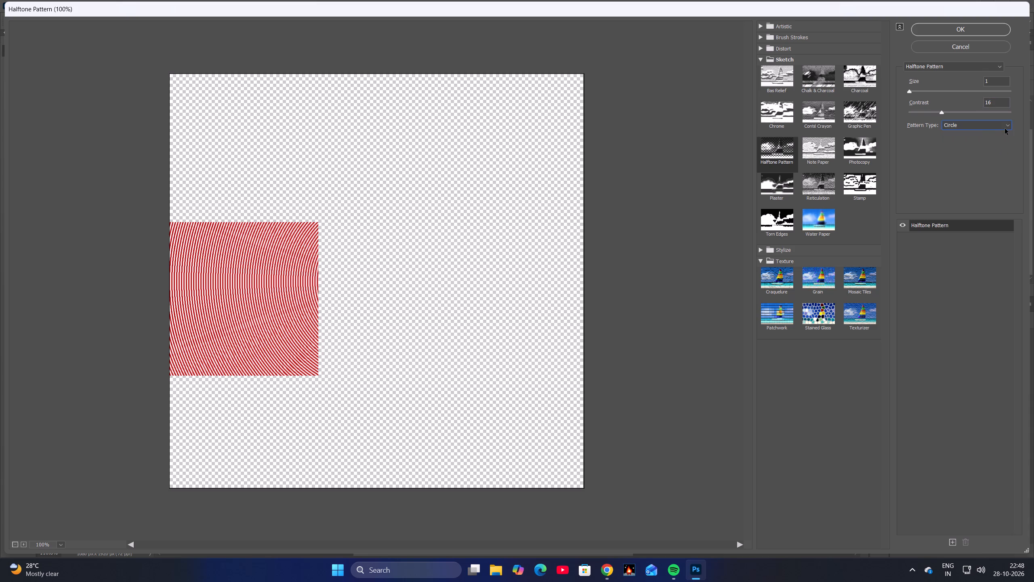
click(1008, 128)
click(977, 142)
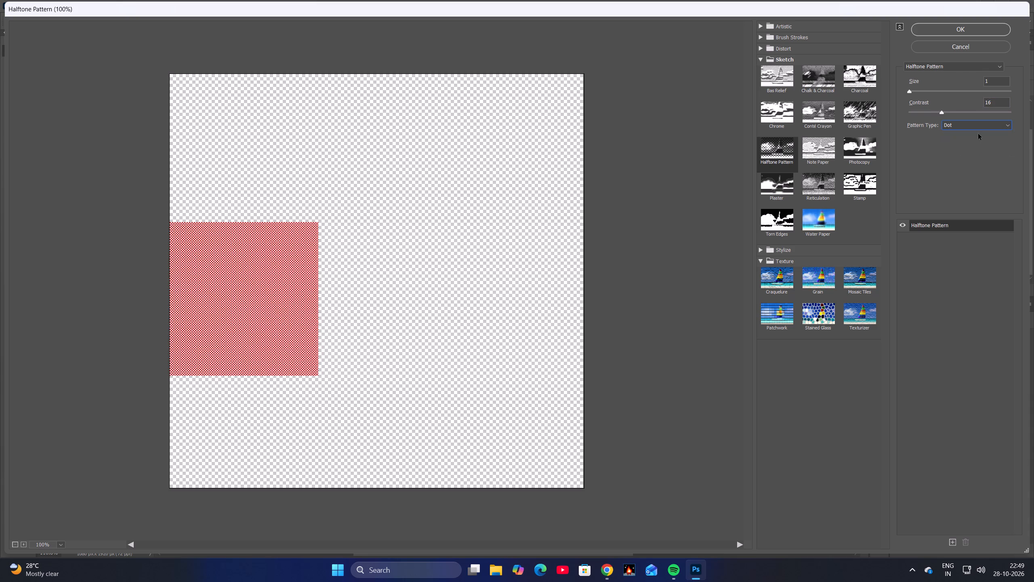
click(981, 28)
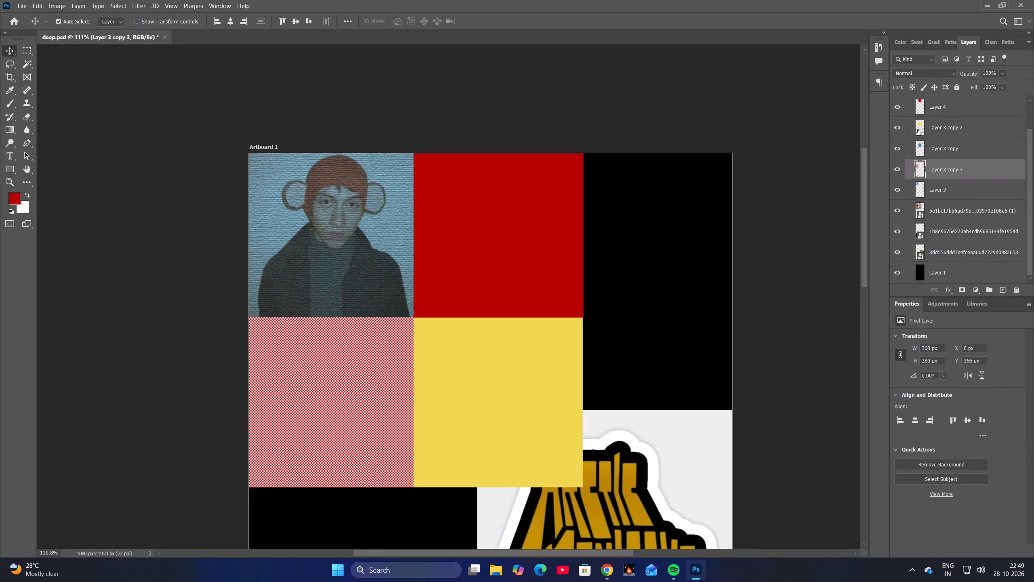
Preview blend modes on the halftoned Layer 3 copy 3 and set it to Linear Burn.
click(932, 74)
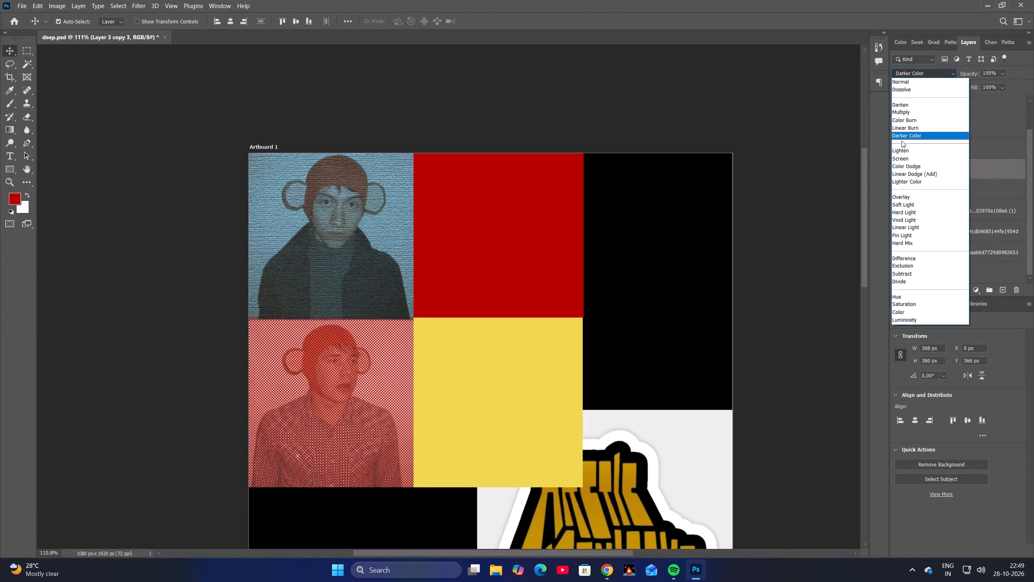
click(836, 100)
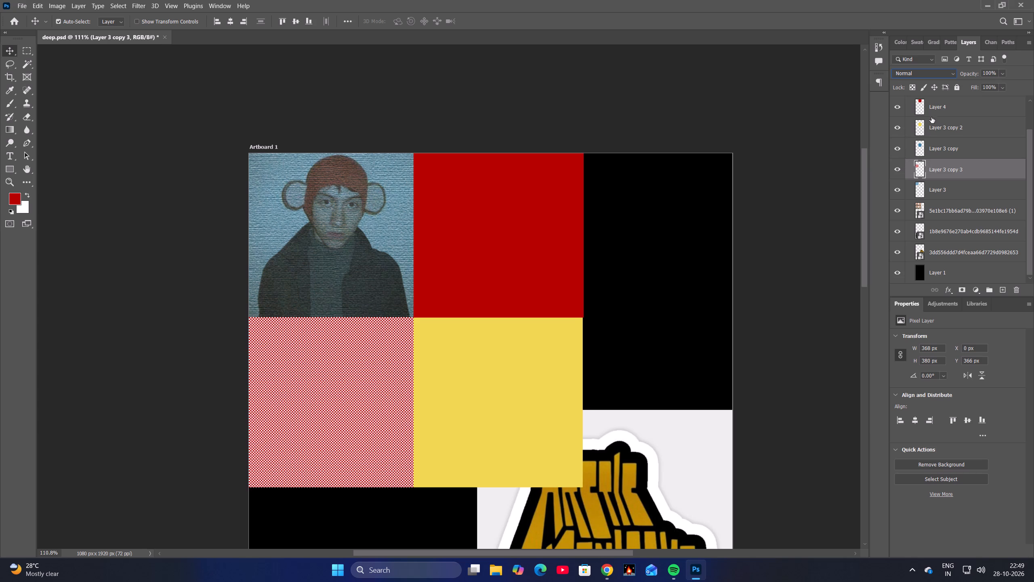
click(941, 78)
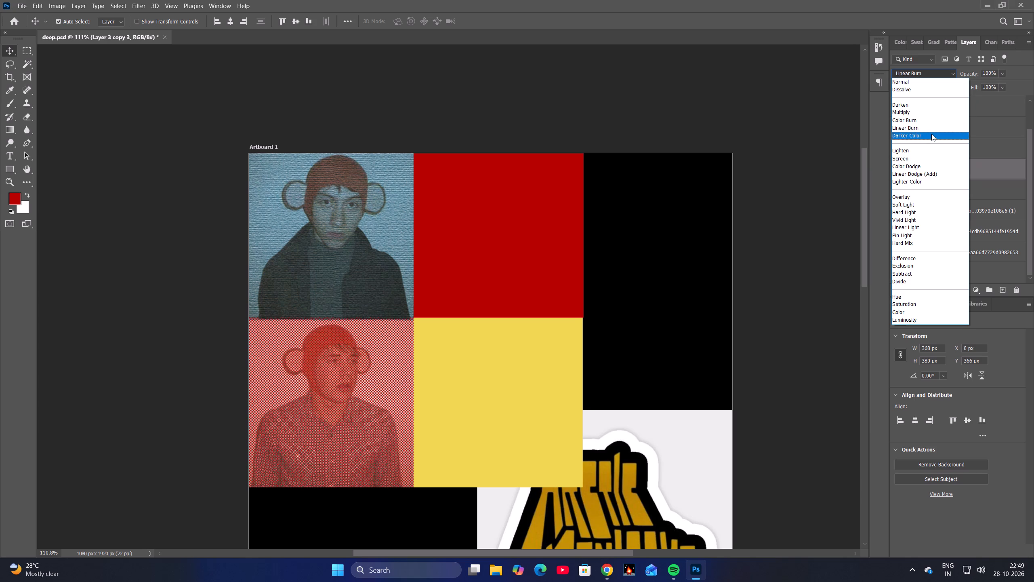
click(932, 128)
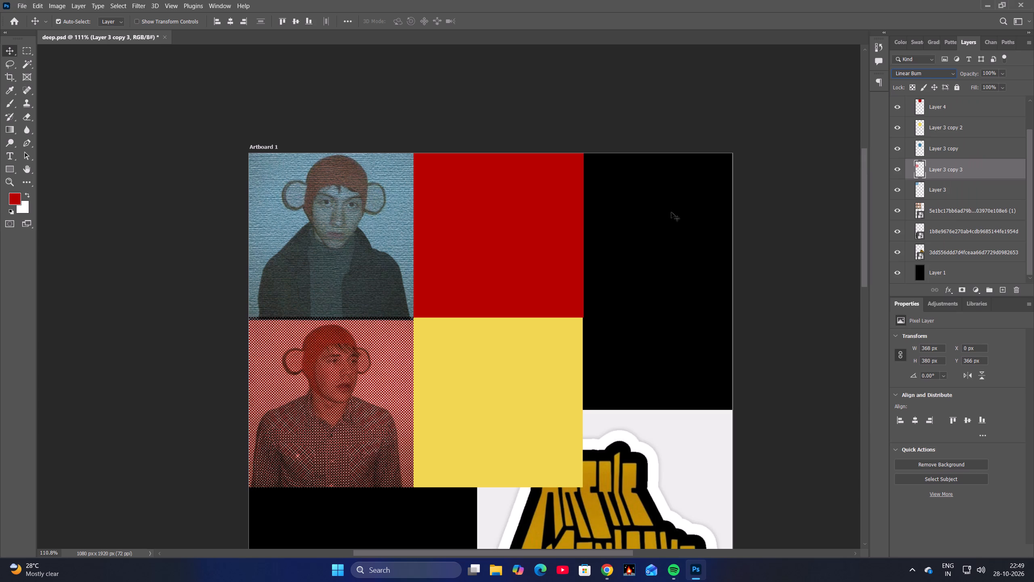
Select the red square's Layer 4 and toggle its visibility off and on to check what lies beneath.
alt+scroll(406, 340, up, 7)
click(552, 240)
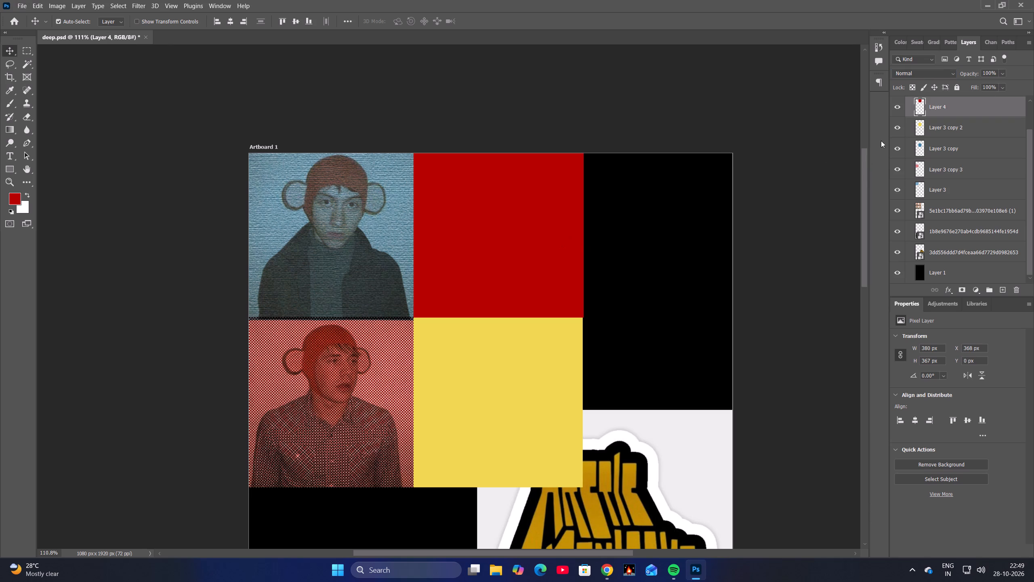
click(894, 111)
click(894, 111)
Nudge the red halftoned square, Layer 3 copy 3, down to Y 370 px along the bottom edge of the blue portrait.
key(space)
key(space)
key(space)
key(space)
key(space)
key(space)
key(space)
key(space)
key(space)
key(space)
key(space)
key(space)
key(space)
key(space)
key(space)
key(space)
drag(396, 284, 423, 242)
alt+scroll(397, 321, up, 7)
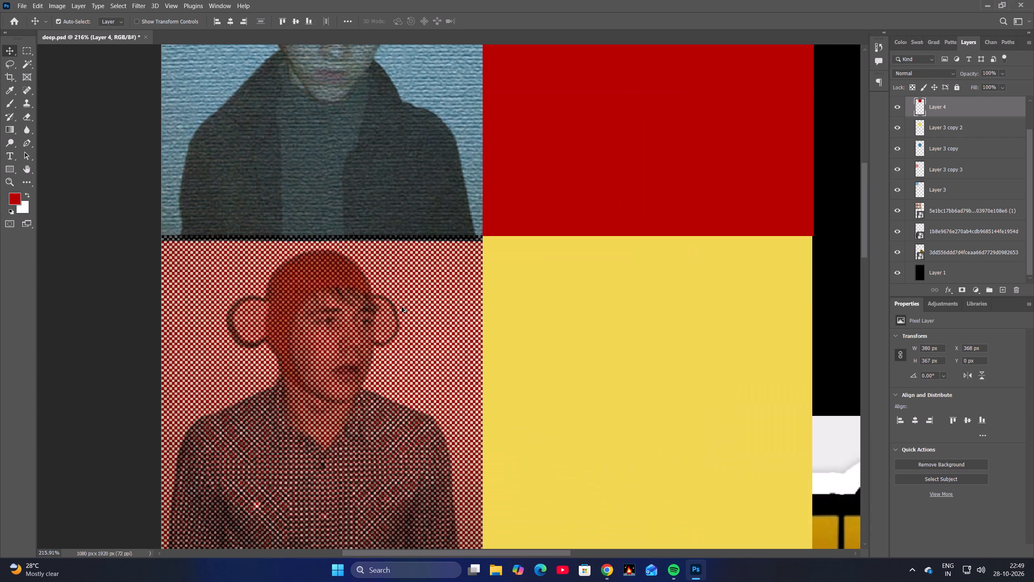
drag(403, 298, 405, 303)
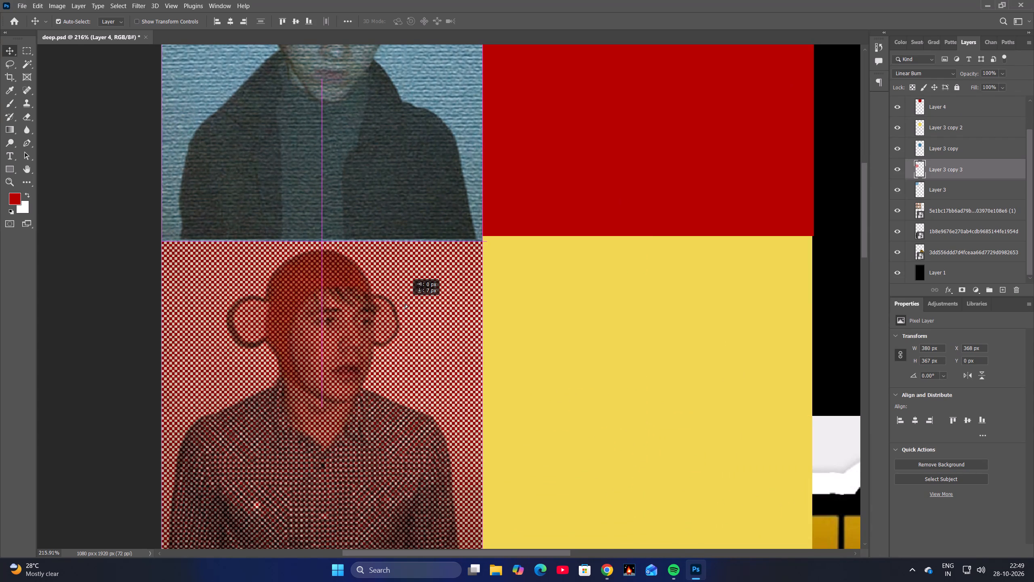
drag(405, 303, 404, 302)
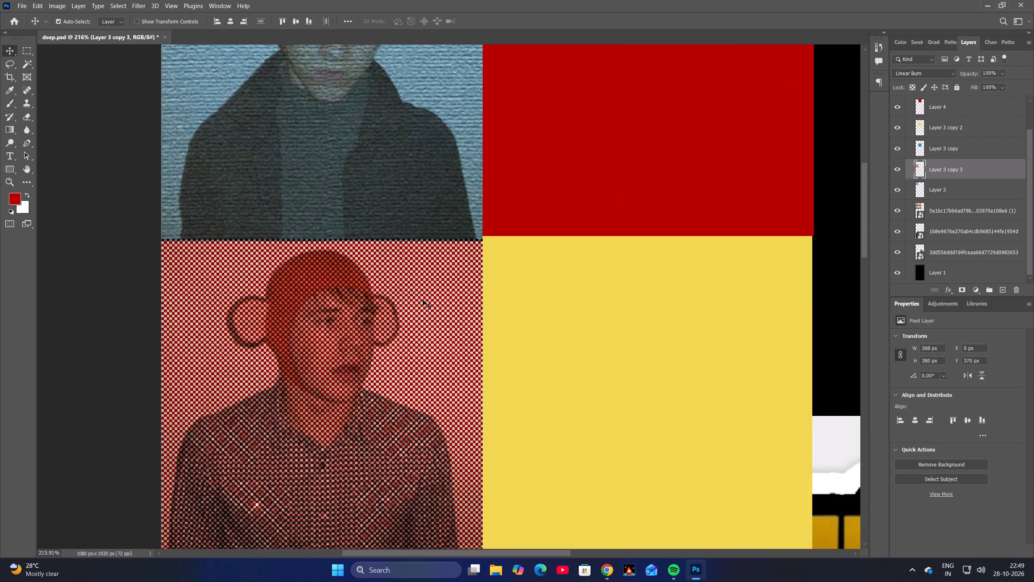
Pick a bright green foreground colour and fill the red square on Layer 4 with it.
alt+scroll(434, 298, down, 9)
key(space)
key(space)
key(space)
key(space)
key(space)
key(space)
key(space)
key(space)
drag(512, 283, 500, 304)
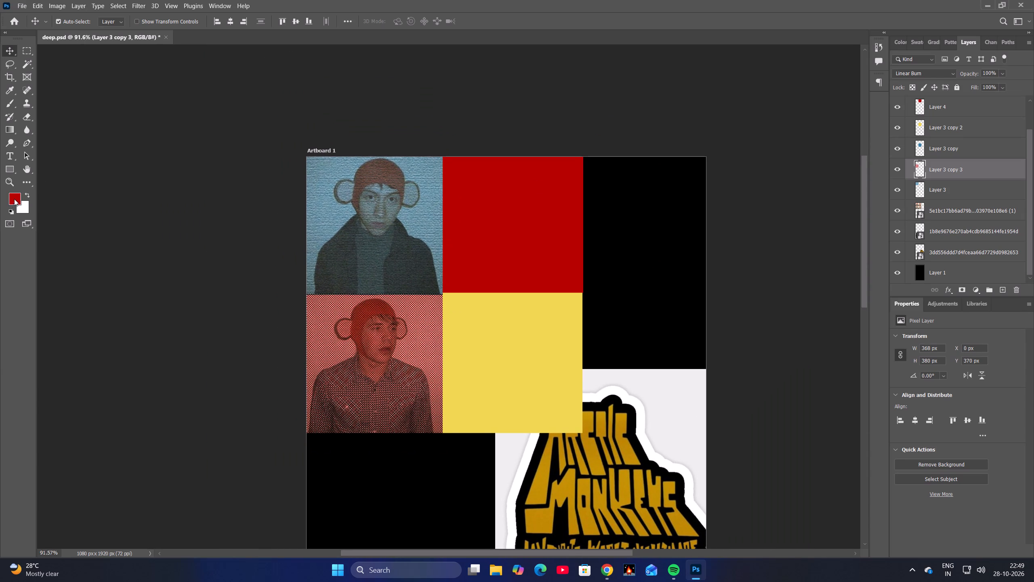
ctrl+click(921, 174)
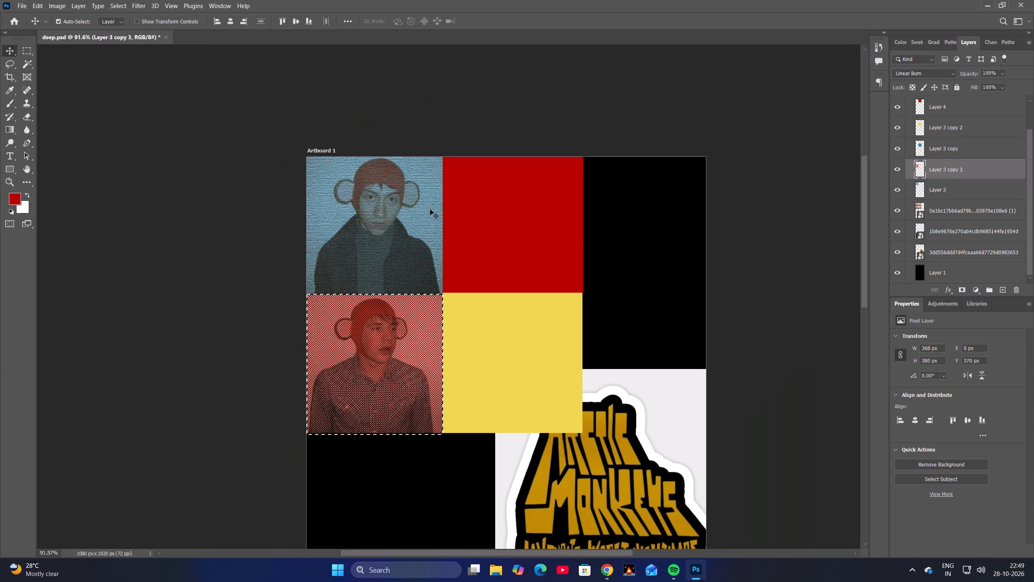
click(798, 221)
click(571, 245)
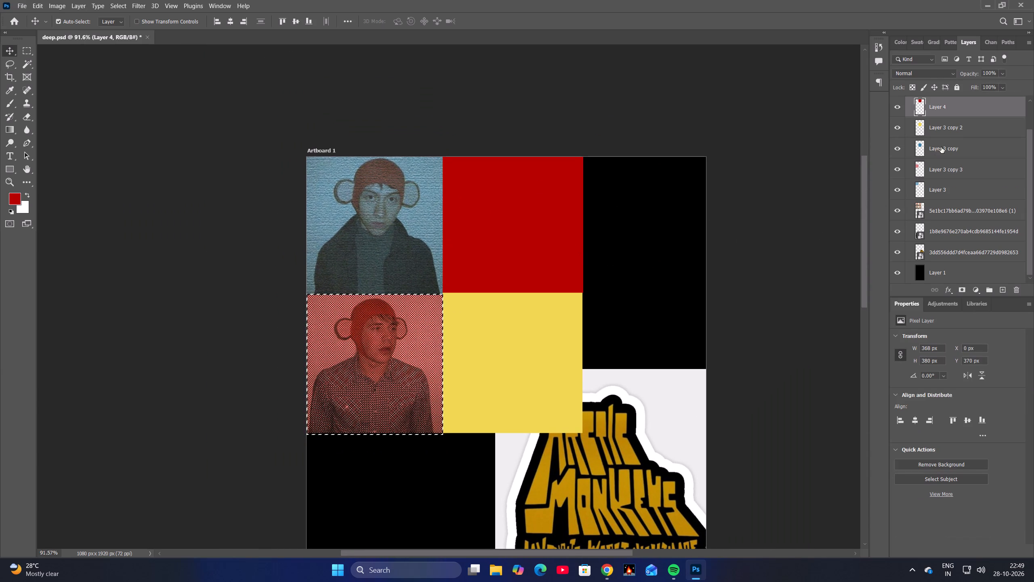
key(ctrl+d)
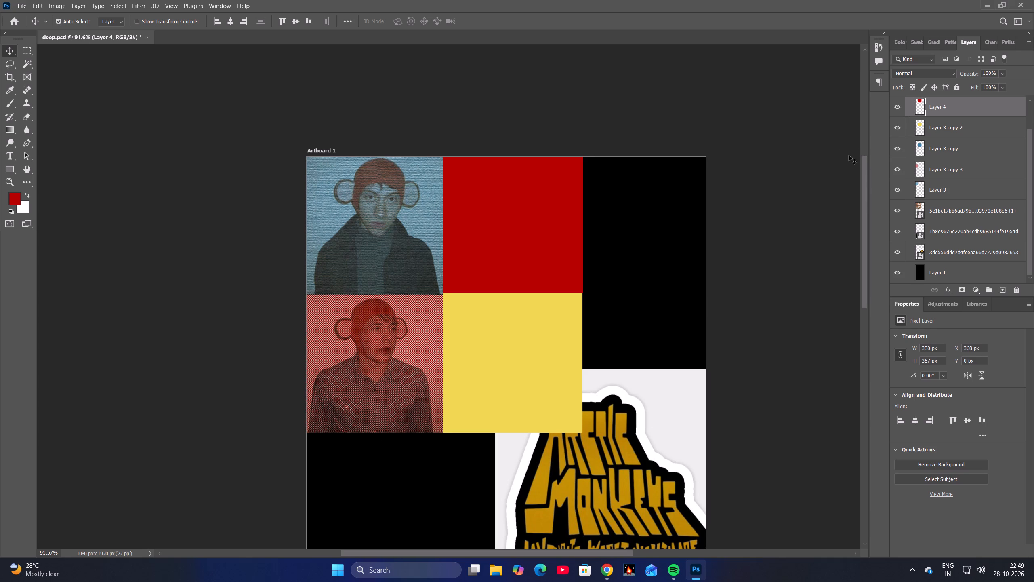
ctrl+click(921, 104)
click(13, 194)
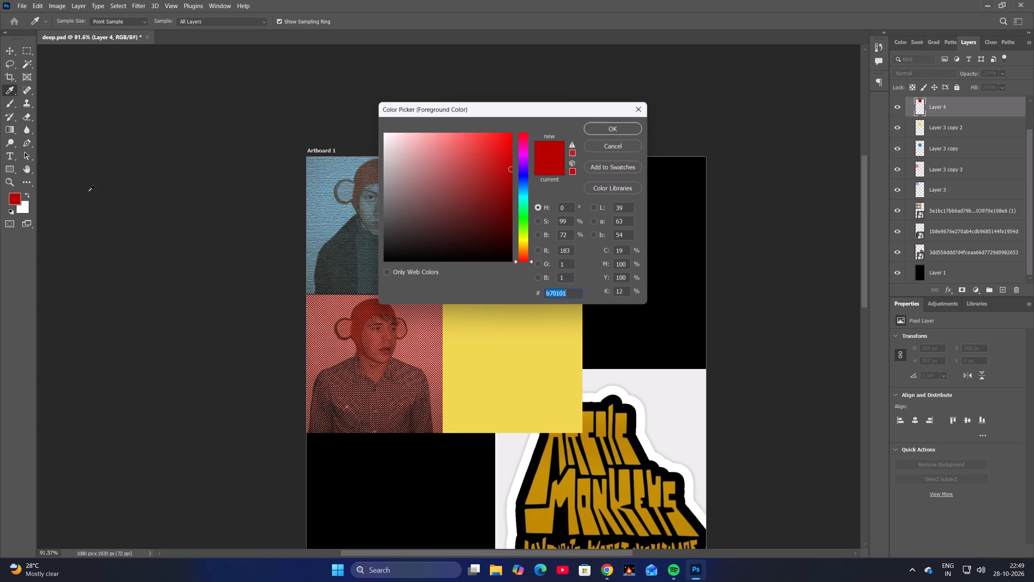
click(524, 221)
drag(478, 194, 483, 183)
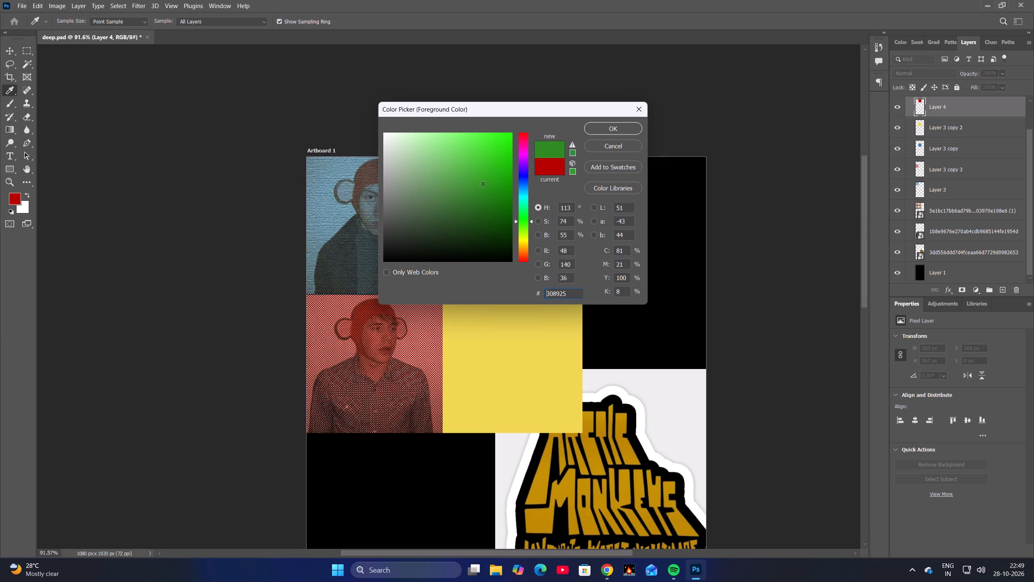
drag(483, 183, 507, 144)
click(620, 127)
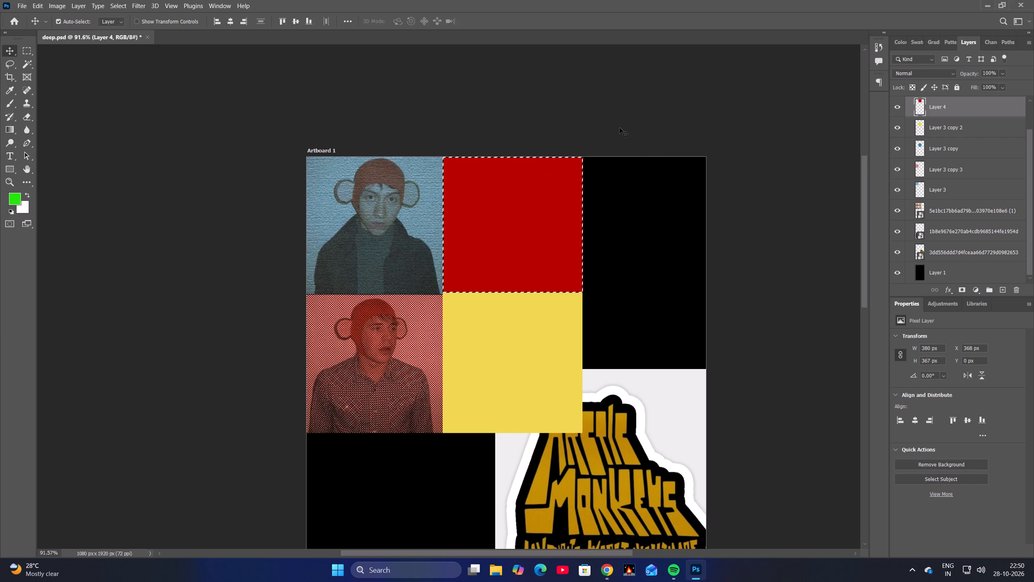
key(alt+BackSpace)
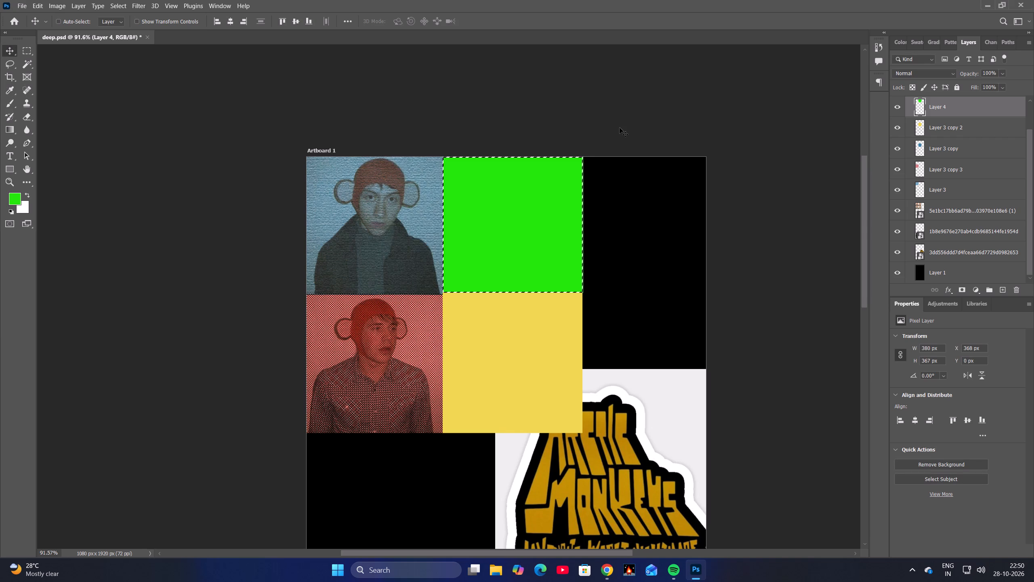
key(ctrl+d)
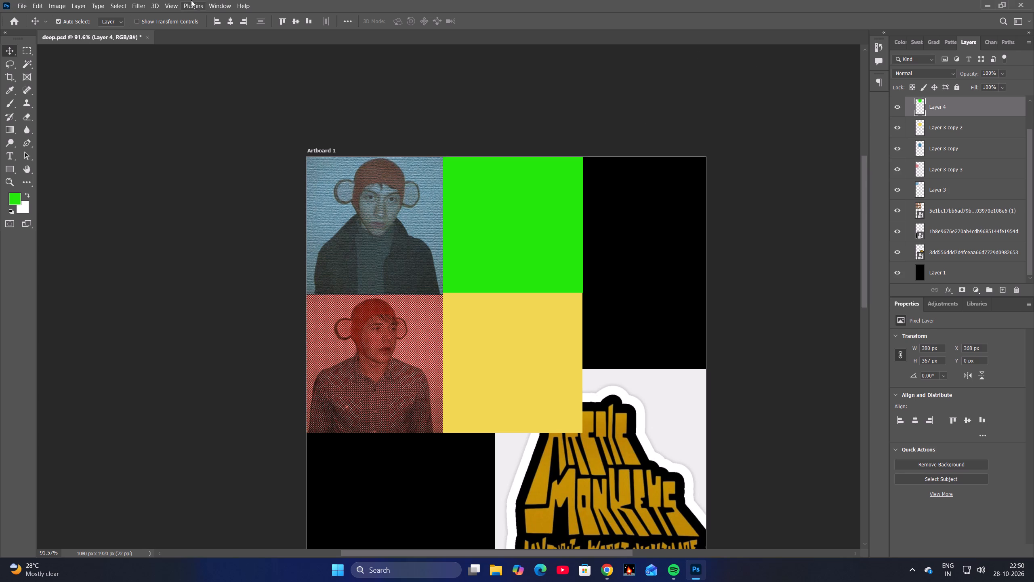
Preview the Note Paper, Water Paper, Stamp, Bas Relief, Chalk & Charcoal and Charcoal sketch filters on the green Layer 4.
click(139, 6)
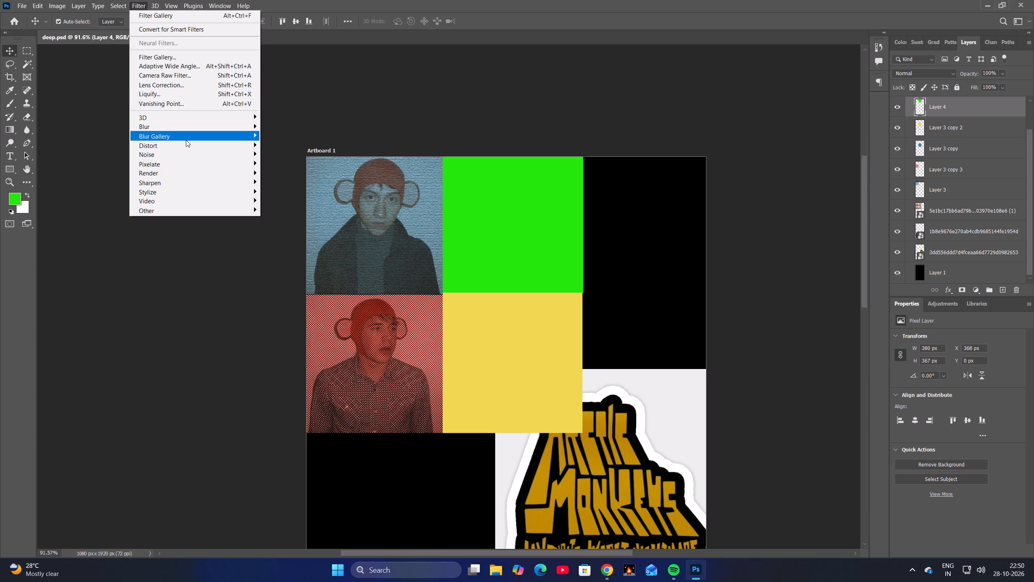
click(190, 58)
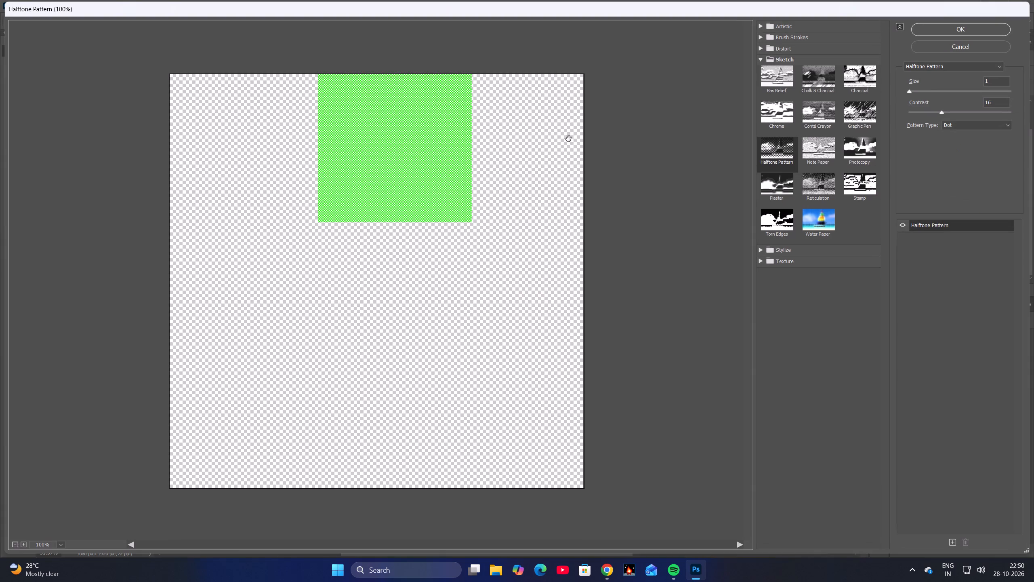
click(830, 152)
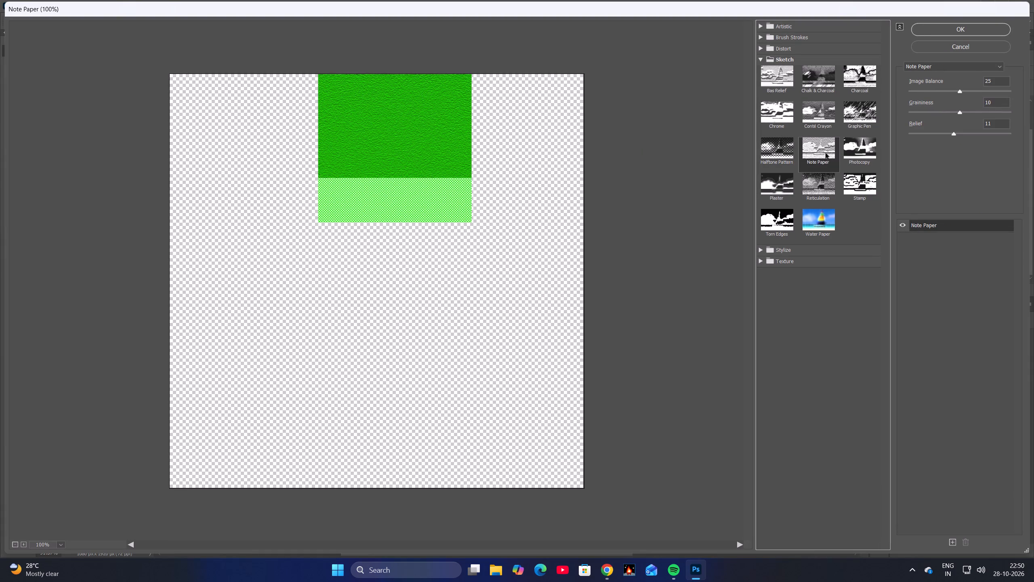
click(821, 225)
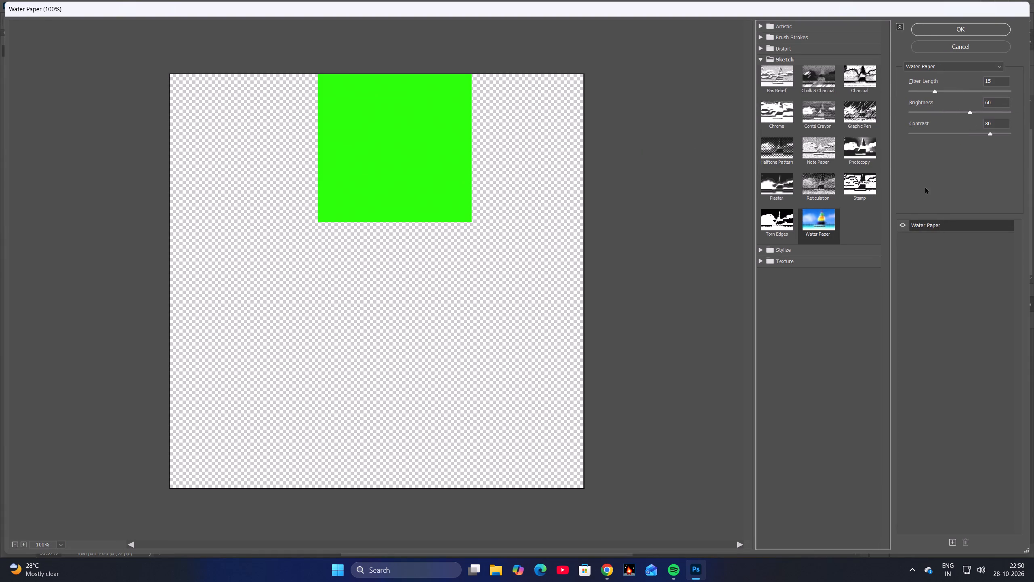
click(851, 182)
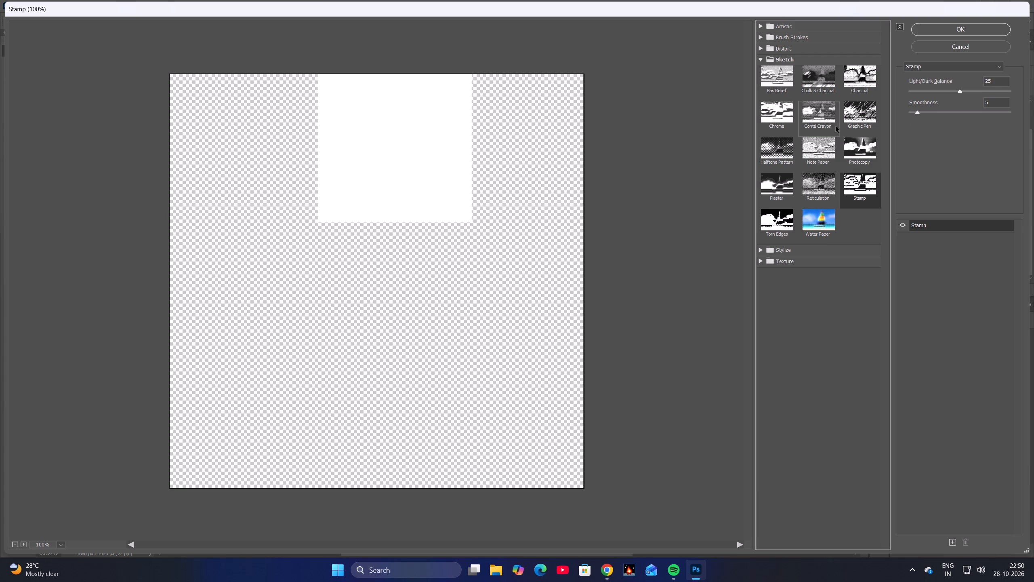
click(784, 80)
click(813, 80)
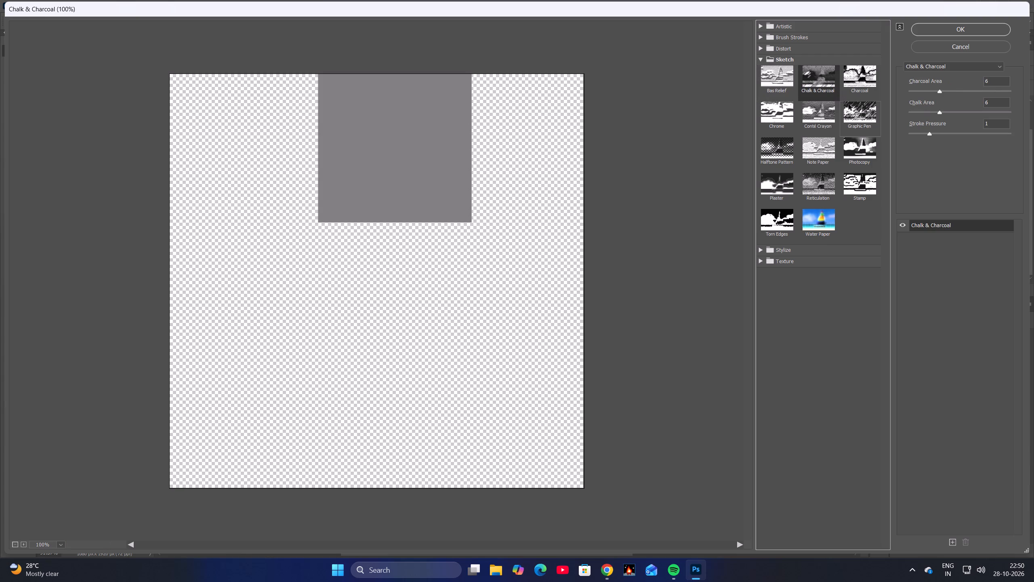
click(864, 84)
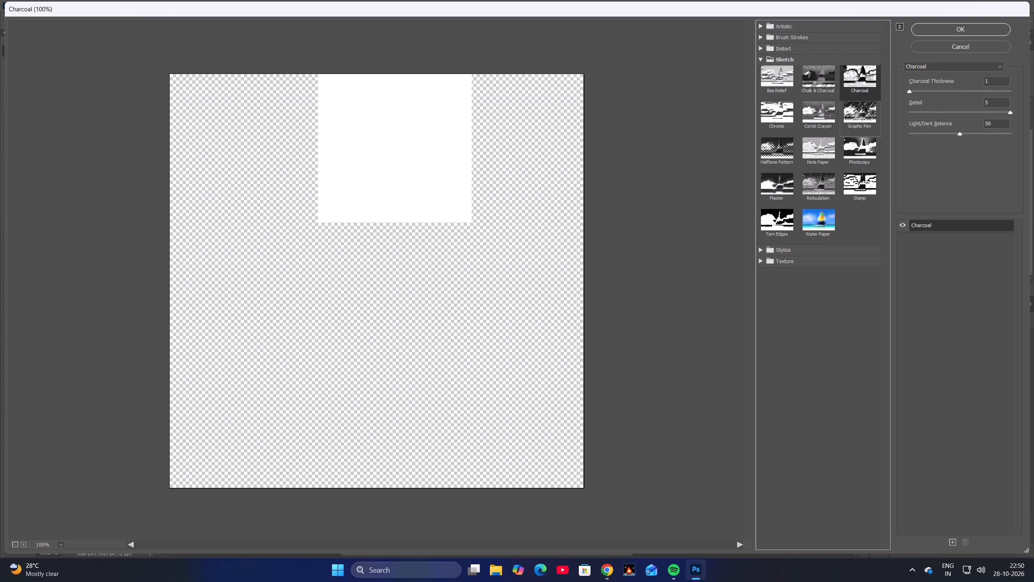
Apply the Graphic Pen filter to Layer 4 with stroke length 15, light/dark balance 50 and Vertical stroke direction, trying Horizontal first.
click(866, 113)
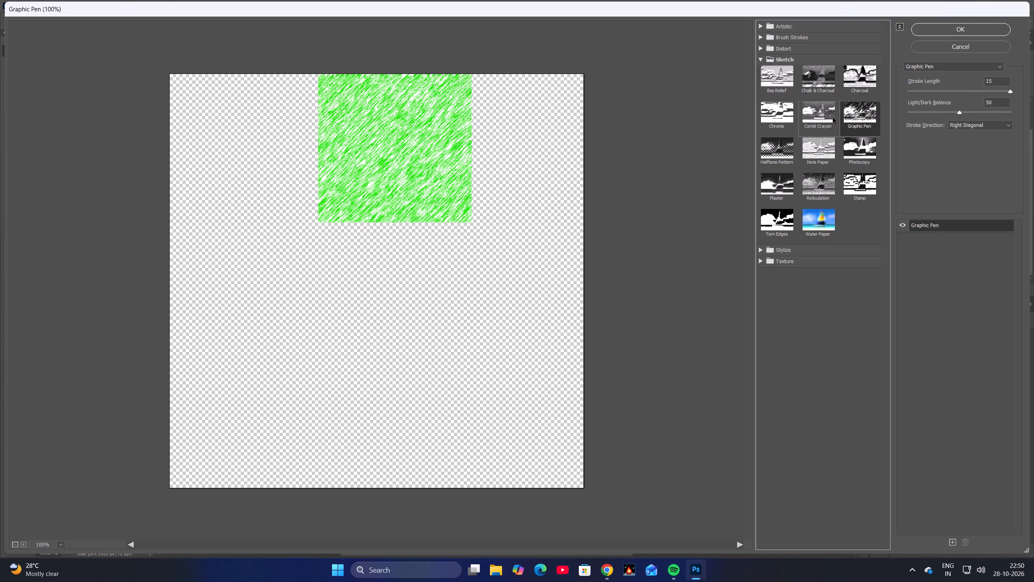
click(975, 124)
click(969, 143)
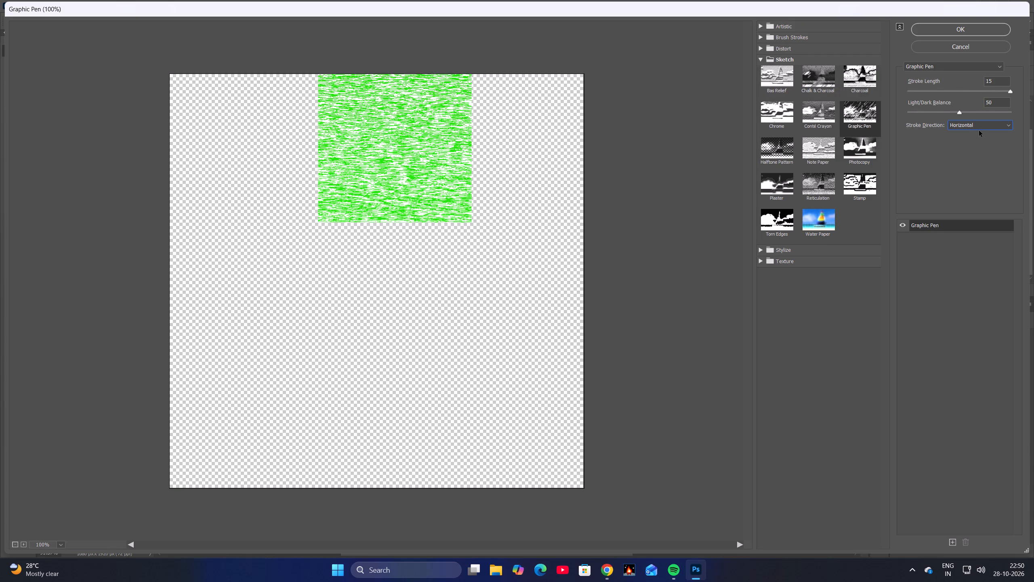
click(981, 127)
click(969, 156)
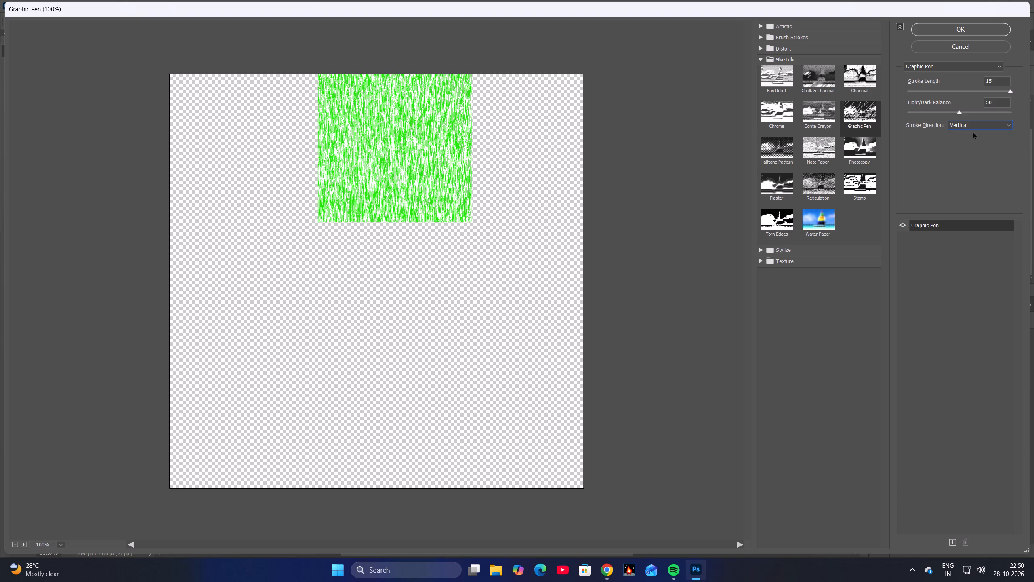
click(976, 125)
click(961, 28)
click(958, 32)
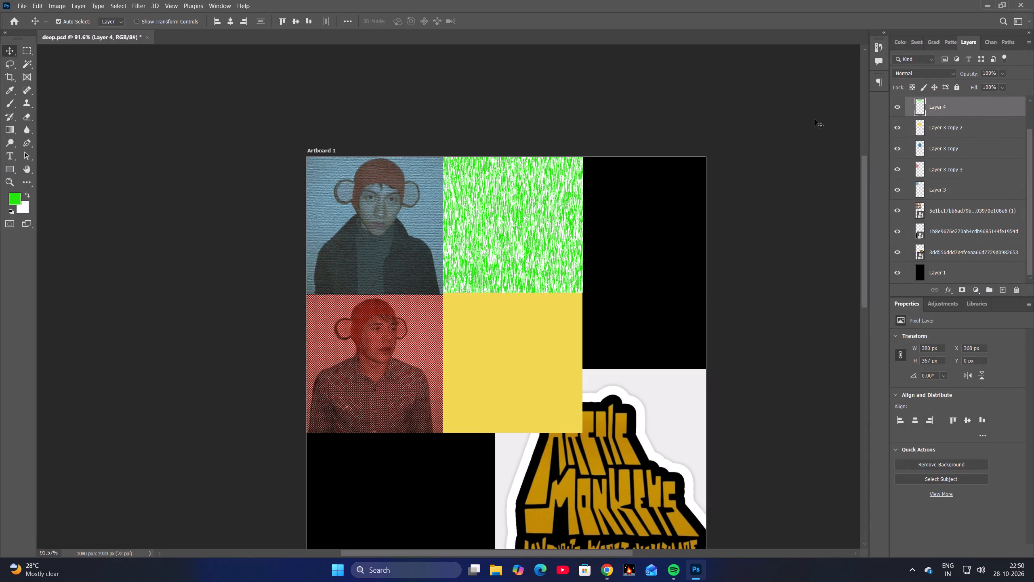
Set Layer 4's blend mode to Darker Color.
click(932, 74)
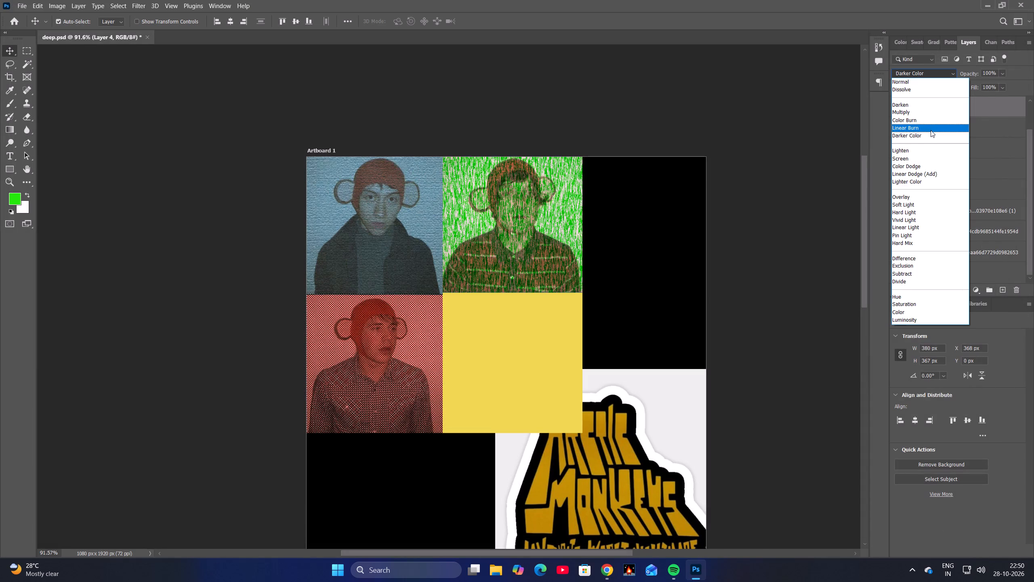
click(930, 135)
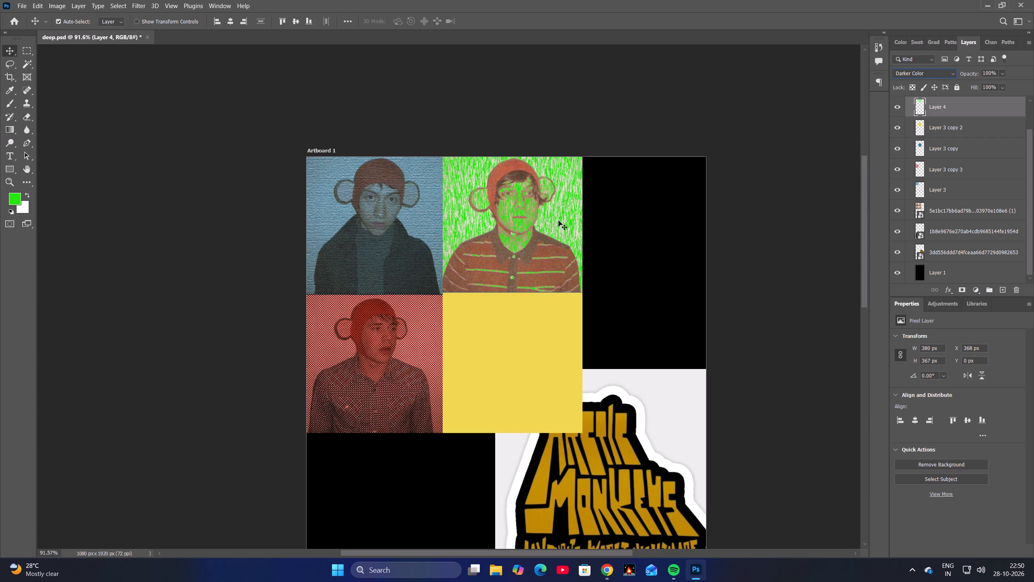
Apply the Halftone Pattern filter to the yellow Layer 3 copy 2 with size 1, contrast 16 and Circle pattern, previewing Reticulation and Note Paper first.
key(space)
key(space)
key(space)
key(space)
key(space)
key(space)
key(space)
key(space)
key(space)
key(space)
drag(513, 261, 494, 237)
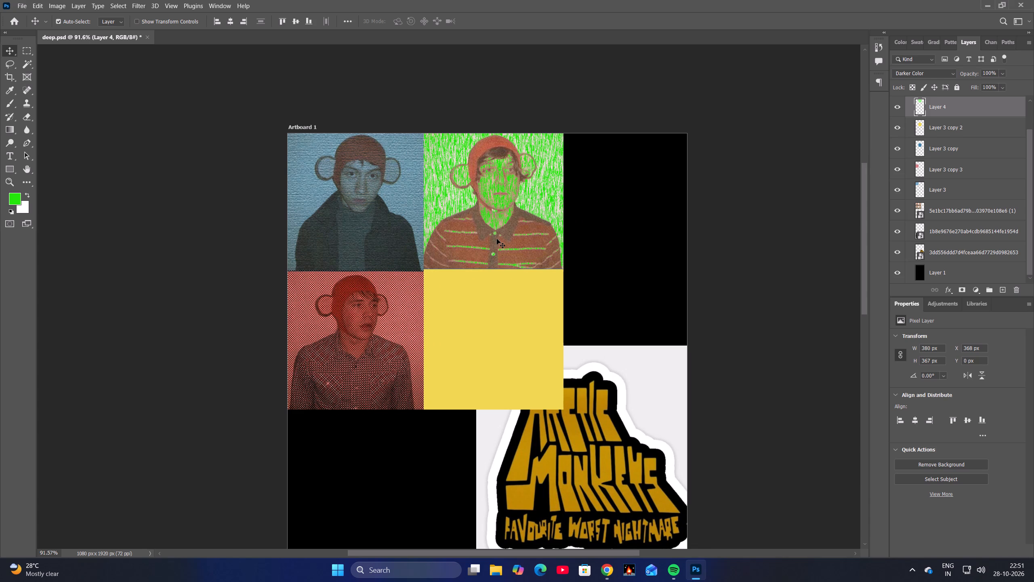
click(497, 355)
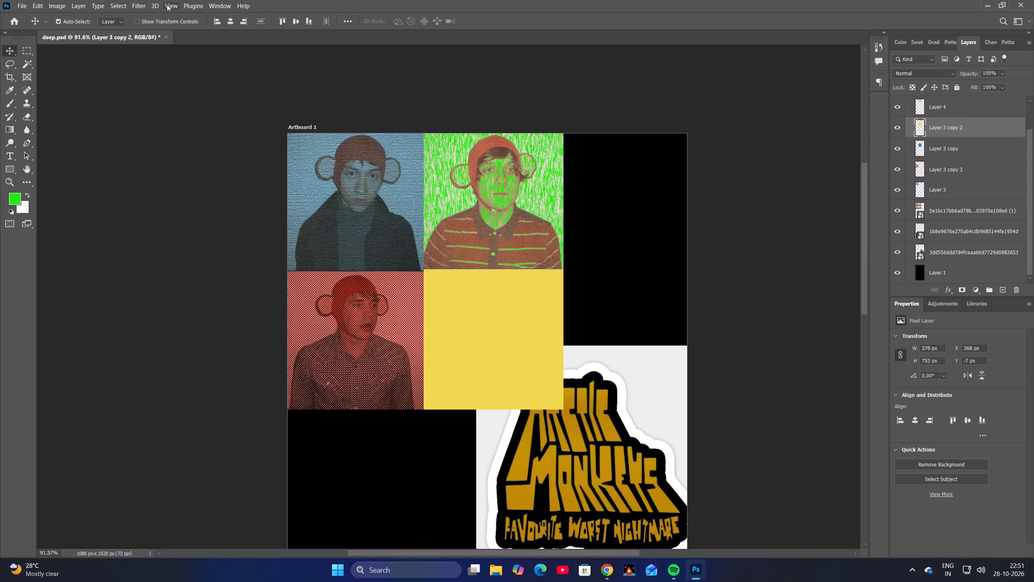
click(132, 4)
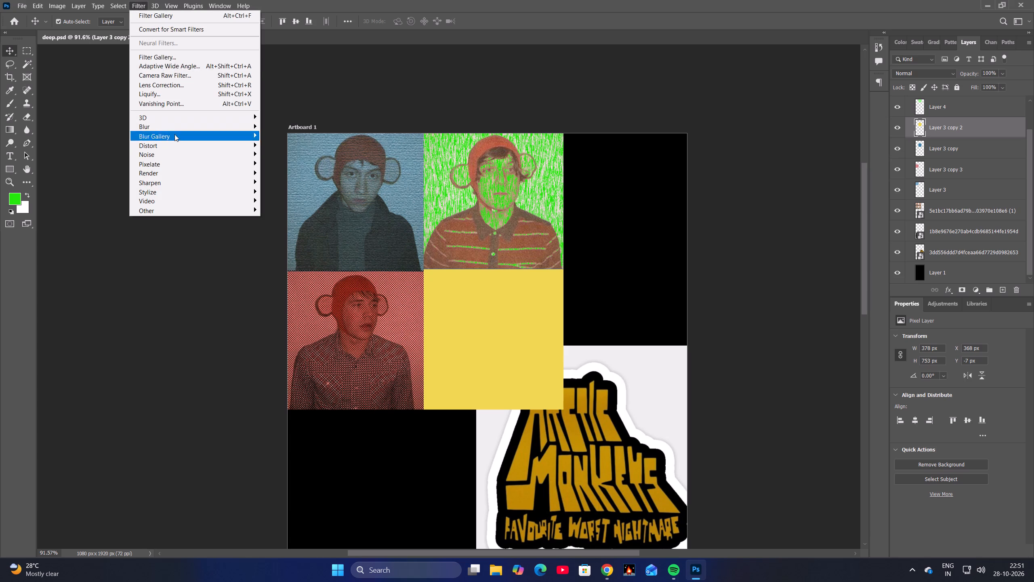
click(162, 58)
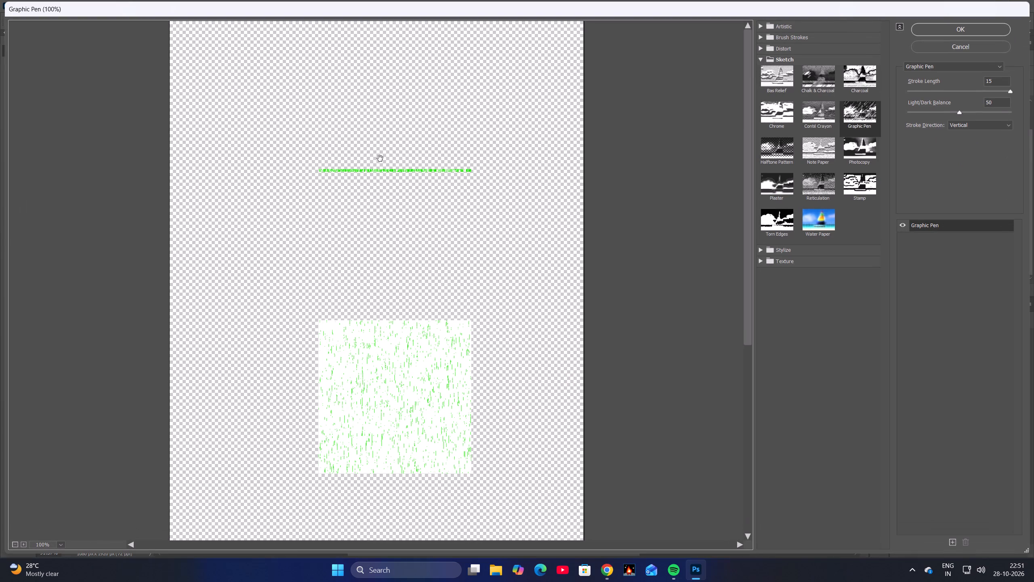
click(834, 182)
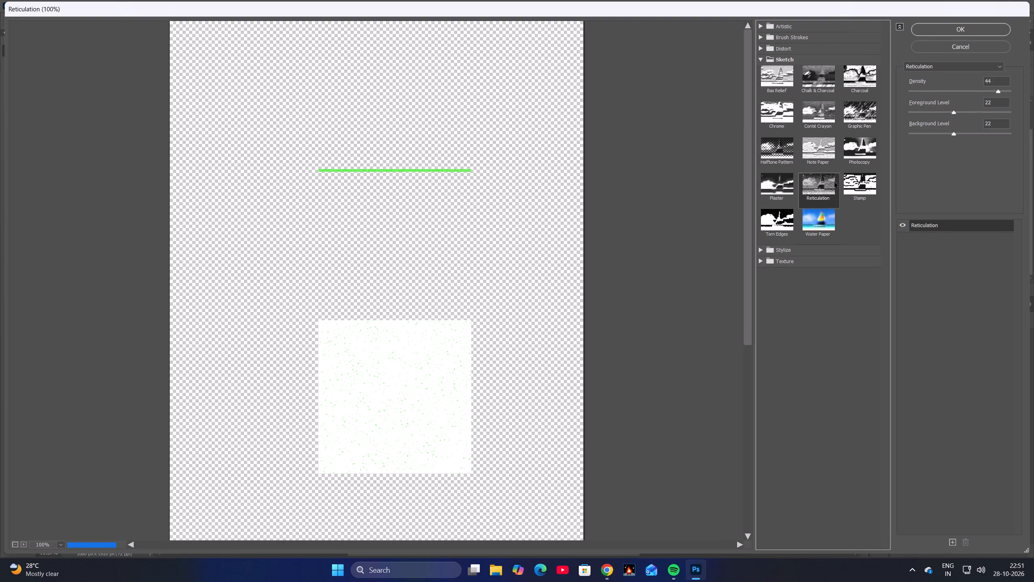
click(812, 154)
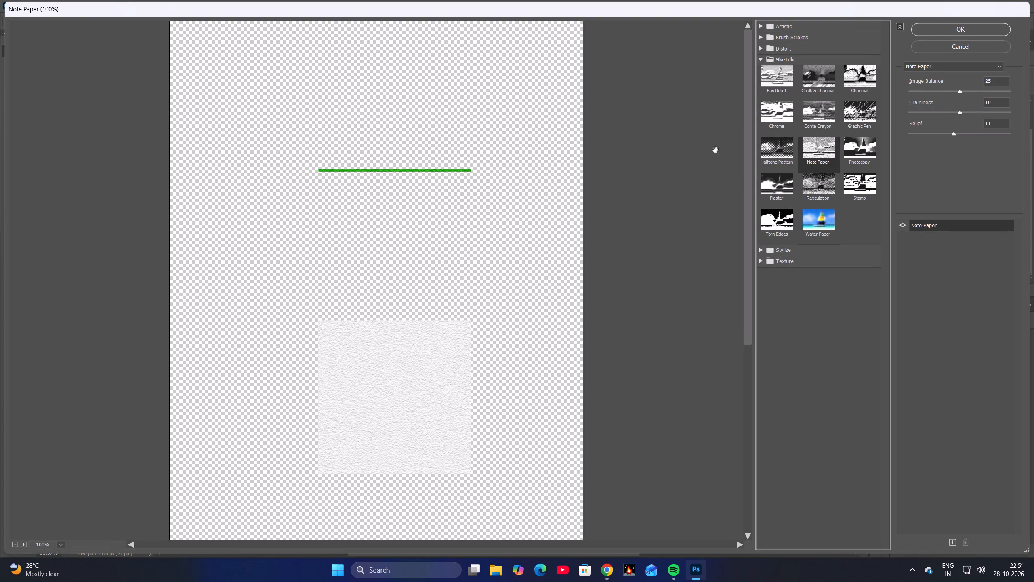
click(775, 143)
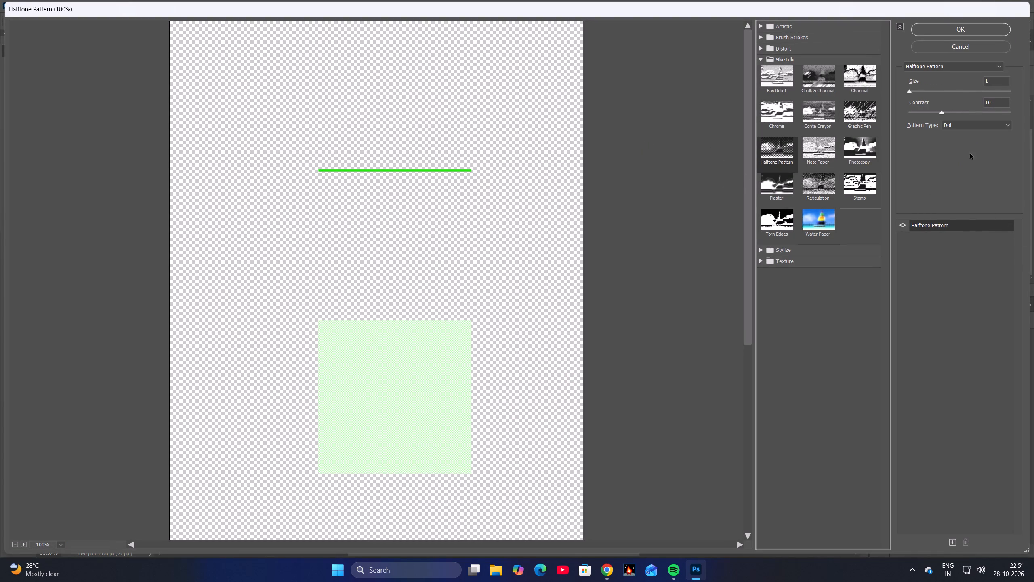
click(981, 128)
click(977, 137)
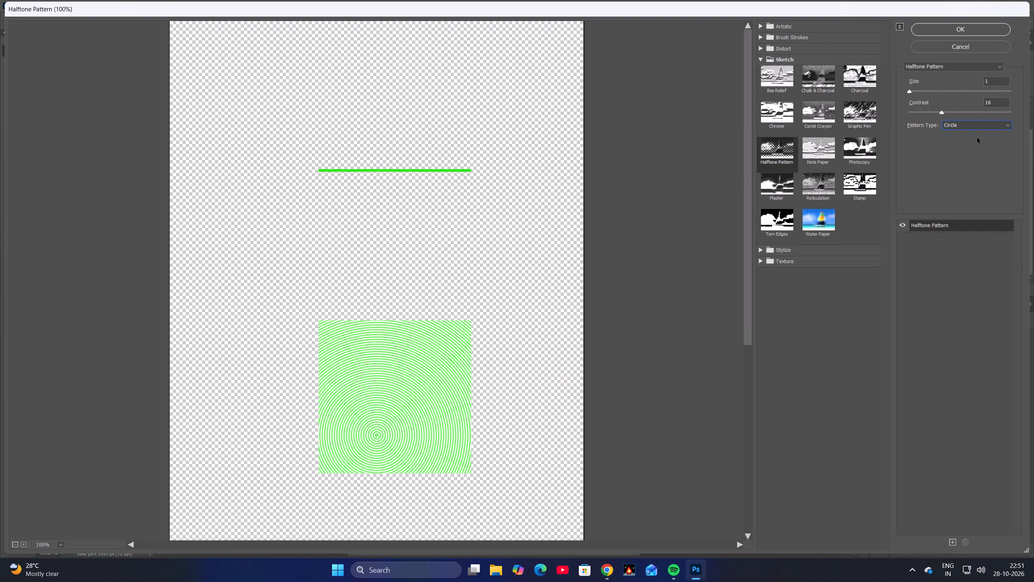
click(958, 30)
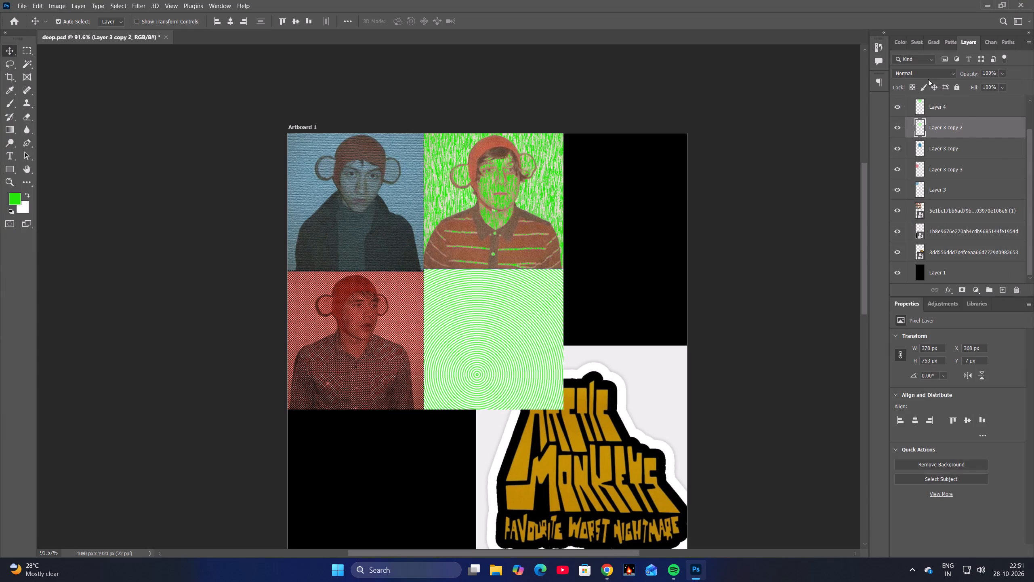
Preview blend modes for the green halftone Layer 3 copy 2 and toggle its visibility to compare.
click(930, 75)
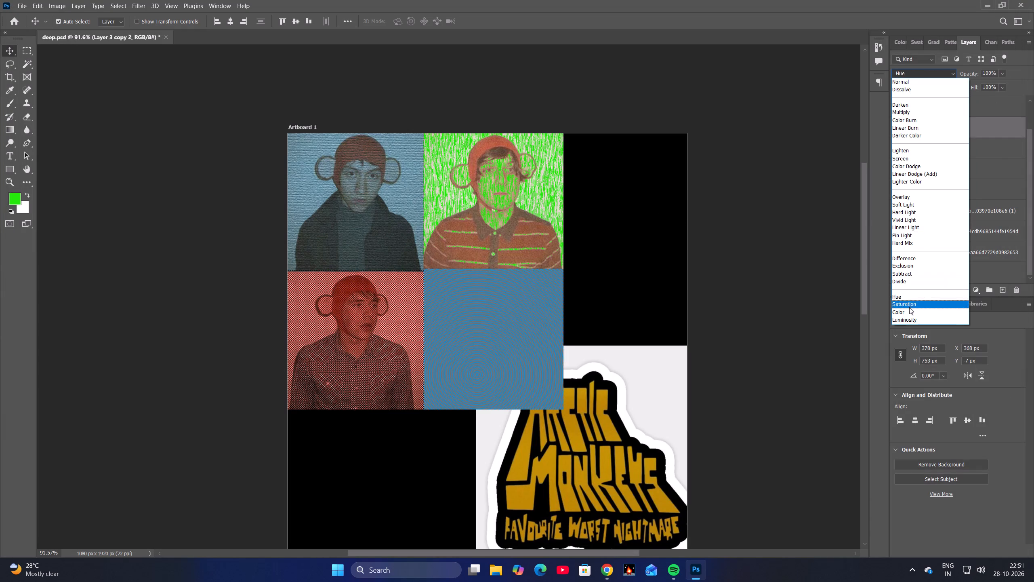
click(930, 75)
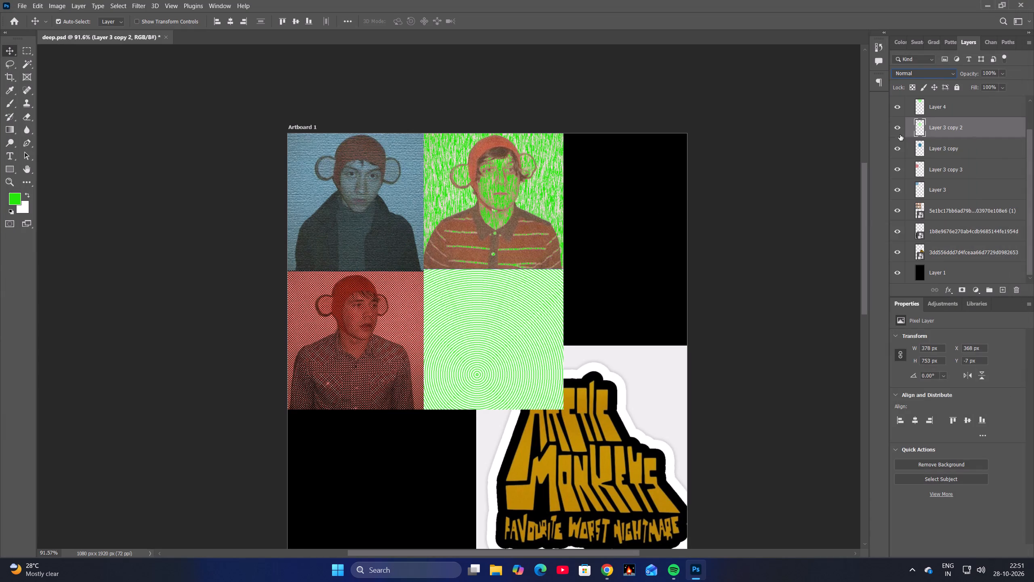
click(899, 127)
click(898, 127)
Delete the blue Layer 3 copy covering the fourth portrait, hiding Layer 3 copy 2 to check and showing it again.
click(923, 146)
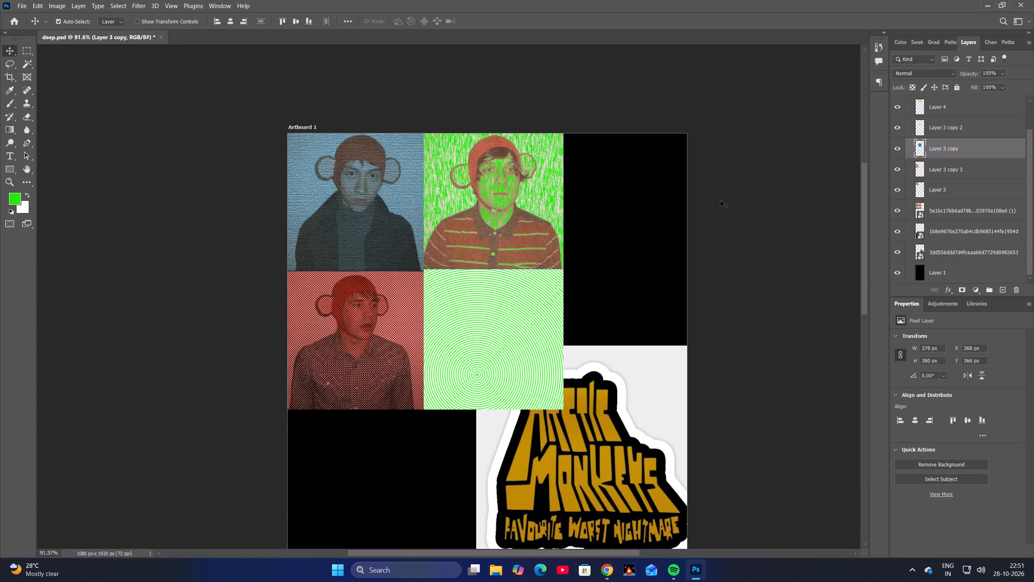
click(895, 125)
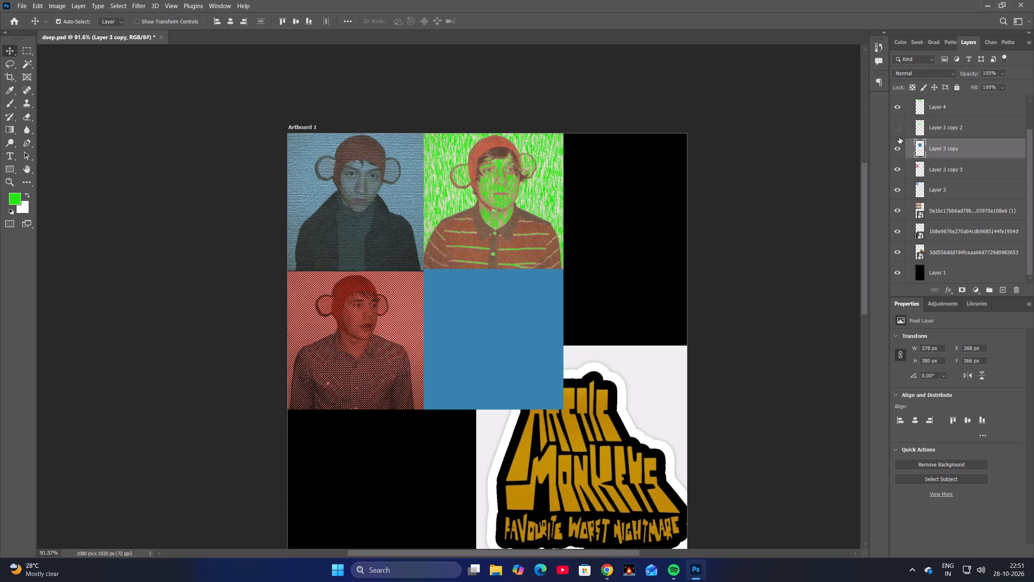
click(490, 325)
click(900, 143)
click(939, 145)
key(Delete)
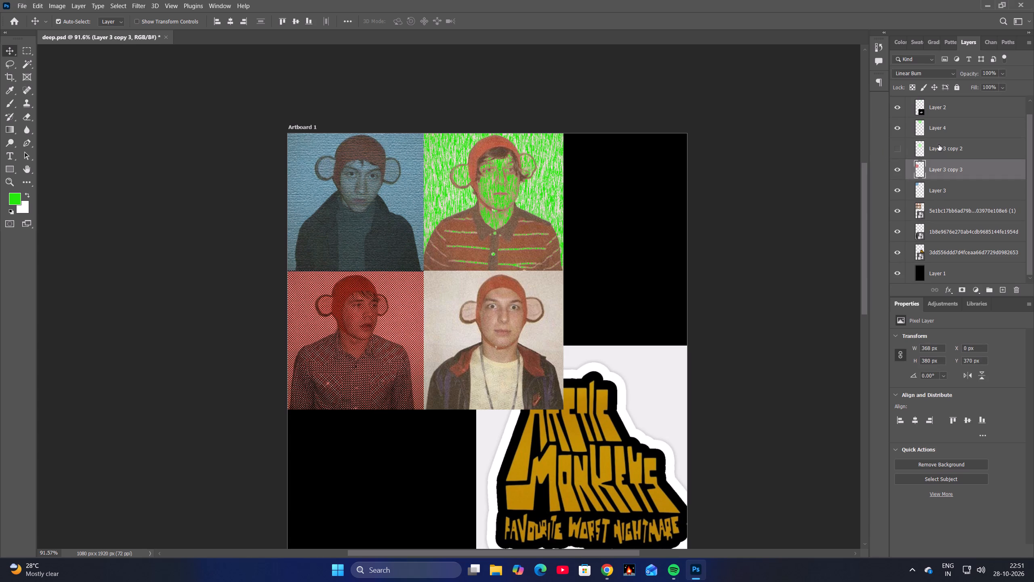
click(894, 153)
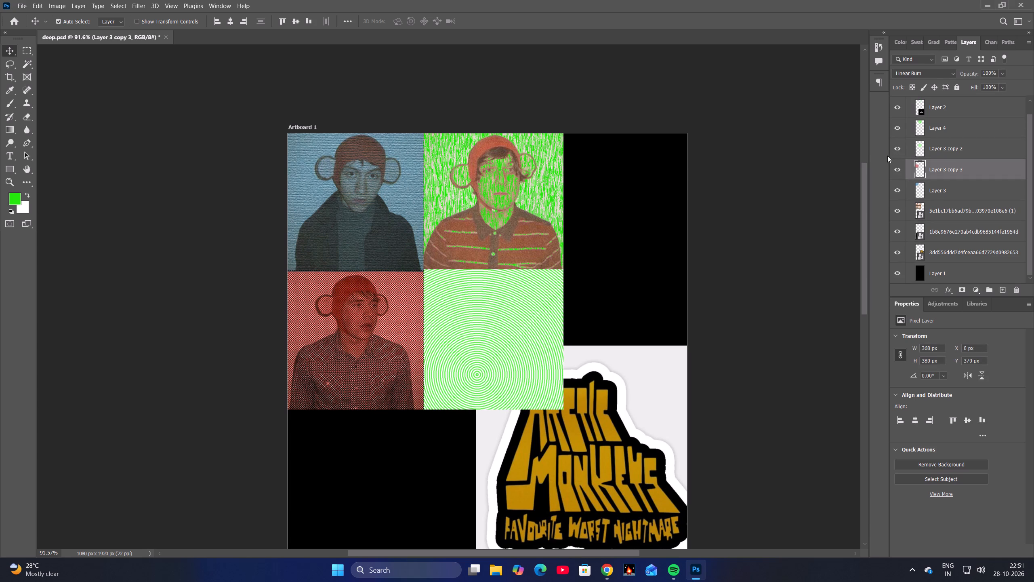
Preview blend modes for Layer 3 copy 2 over the fourth portrait, leave it at Normal, and compare it hidden and shown.
click(935, 72)
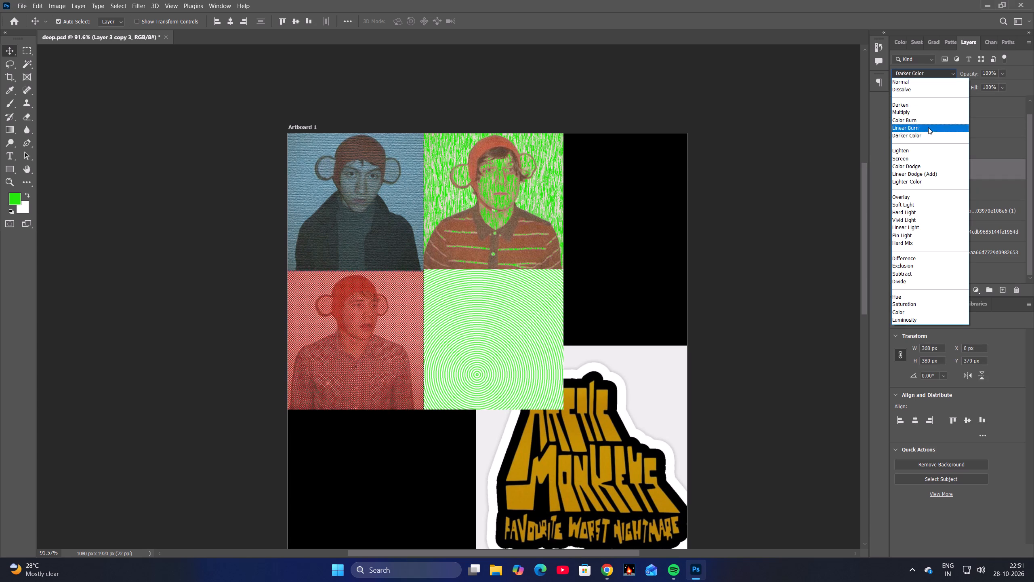
click(756, 78)
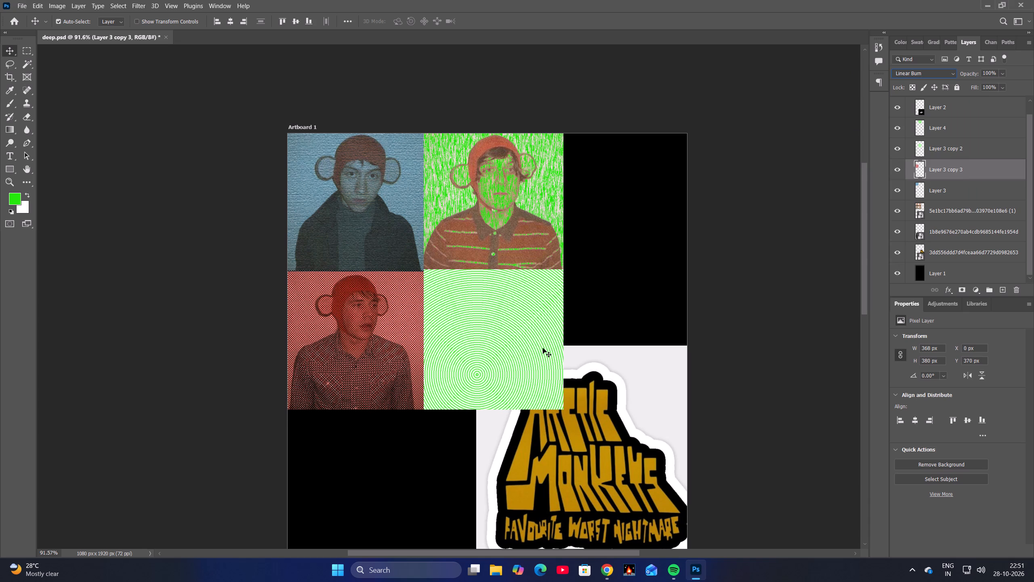
click(543, 346)
click(930, 75)
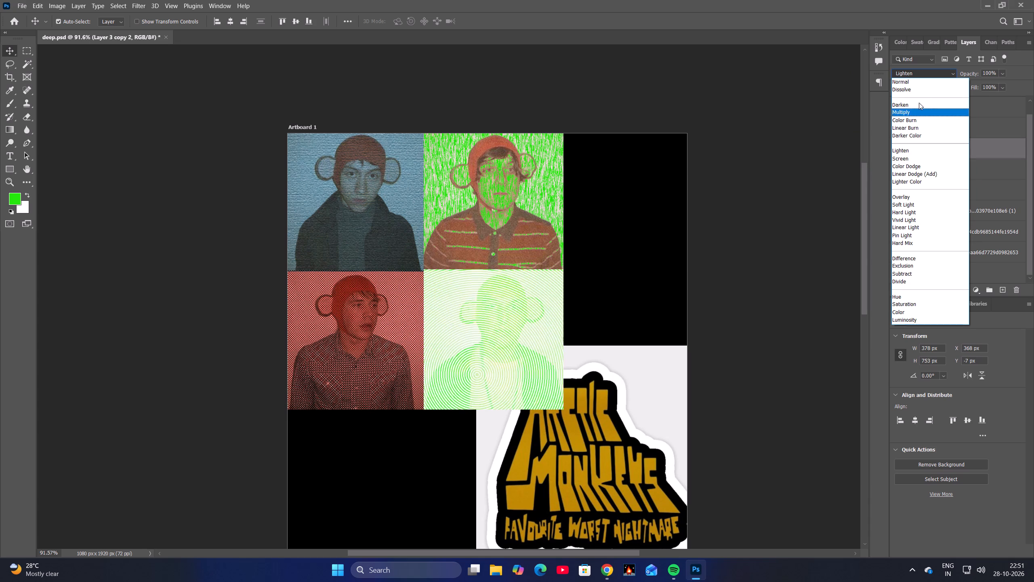
click(916, 81)
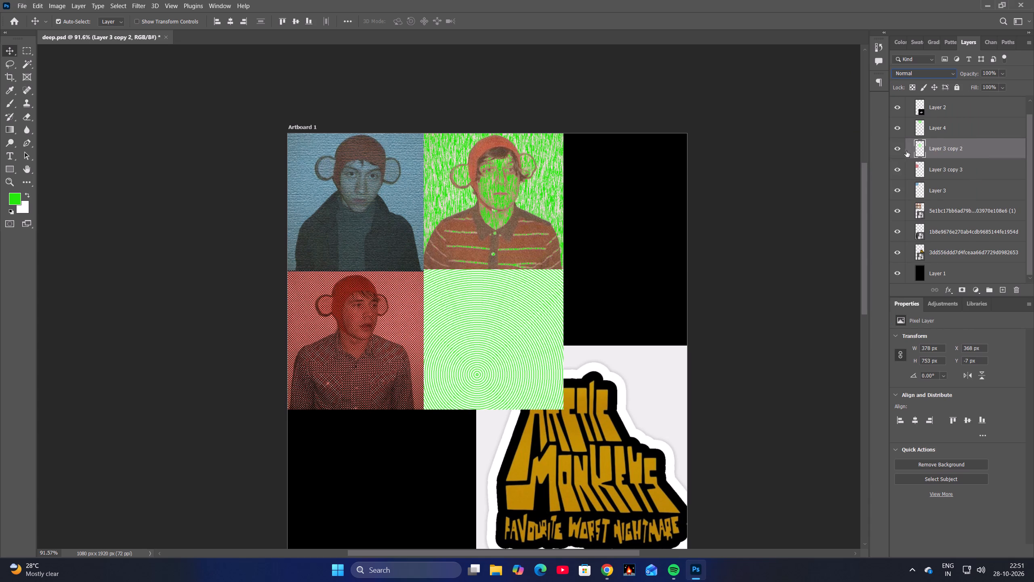
click(900, 148)
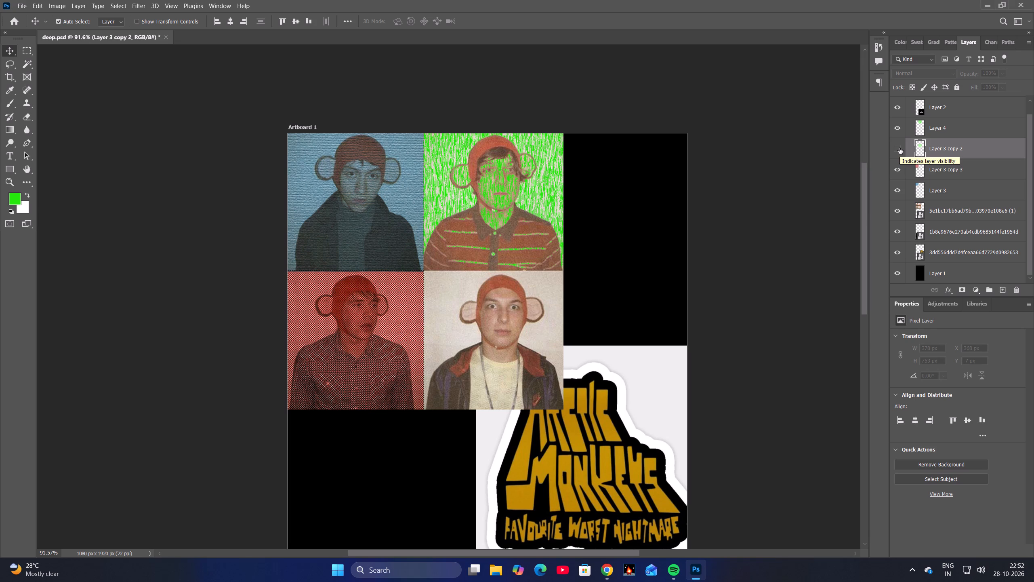
click(899, 148)
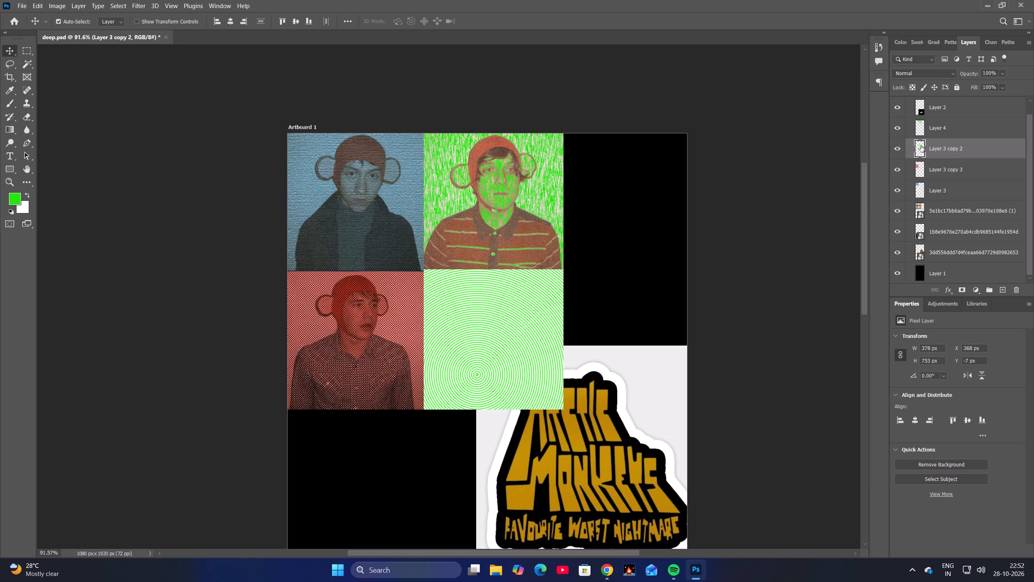
Set the foreground colour to a bright, fully saturated yellow.
click(15, 195)
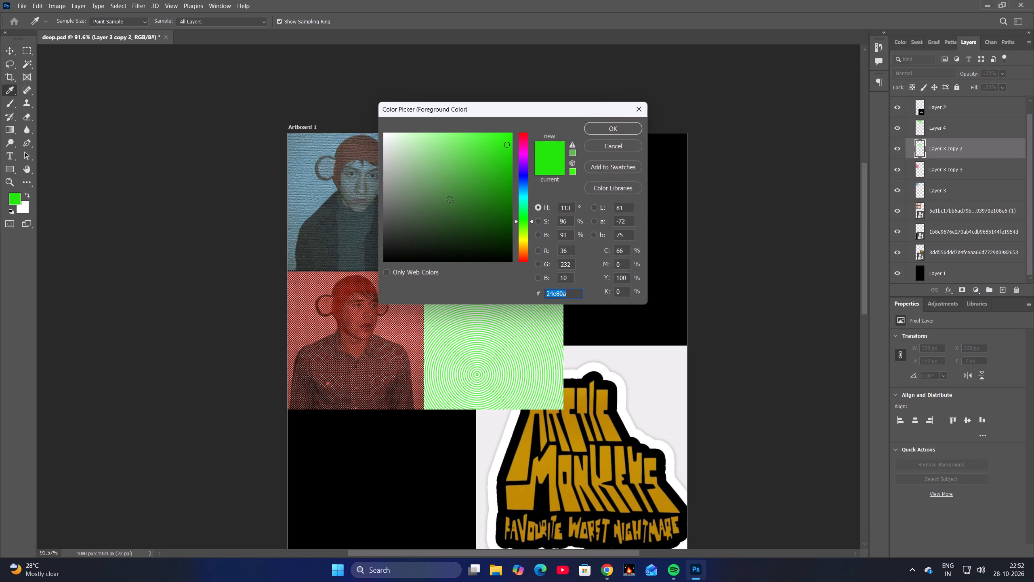
click(522, 241)
drag(499, 196, 536, 124)
click(616, 129)
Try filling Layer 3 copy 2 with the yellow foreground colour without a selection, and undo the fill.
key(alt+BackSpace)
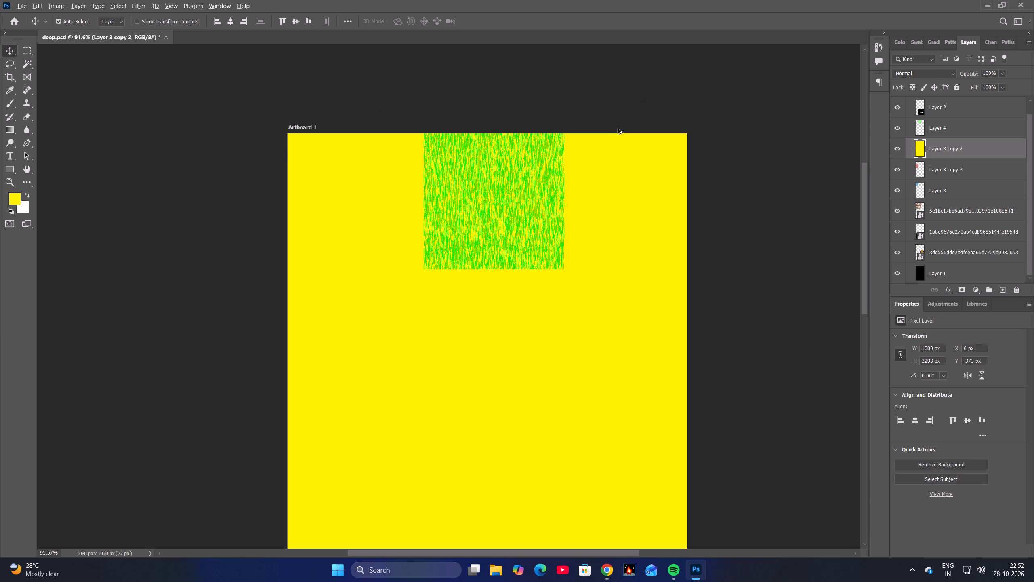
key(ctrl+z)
Load Layer 3 copy 2's square as a selection, fill it with the yellow foreground colour, and deselect.
ctrl+click(923, 140)
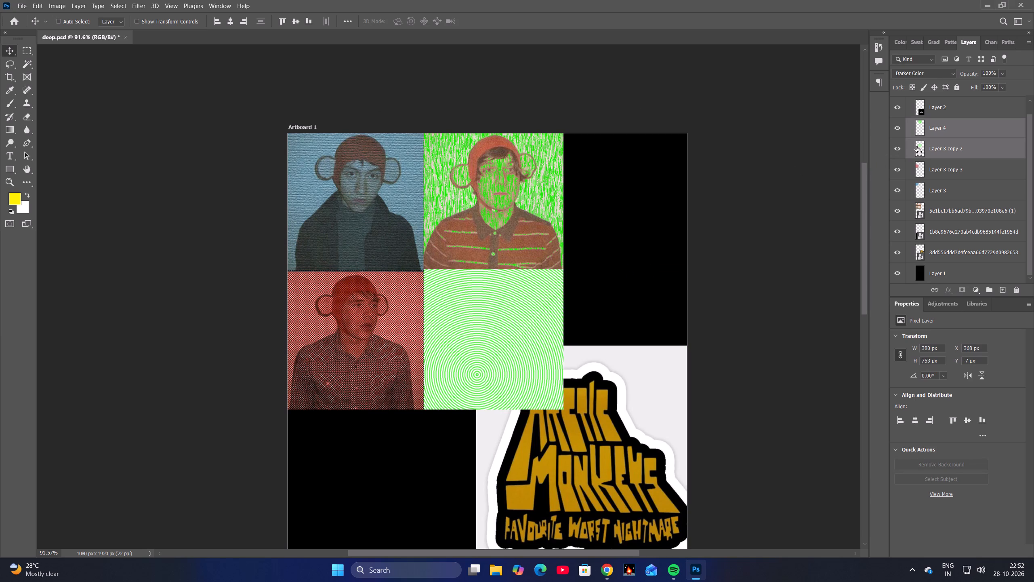
ctrl+click(861, 160)
key(space)
key(space)
key(space)
key(space)
key(space)
key(space)
key(space)
key(space)
key(space)
key(space)
key(space)
key(space)
key(space)
key(space)
key(space)
drag(542, 306, 526, 181)
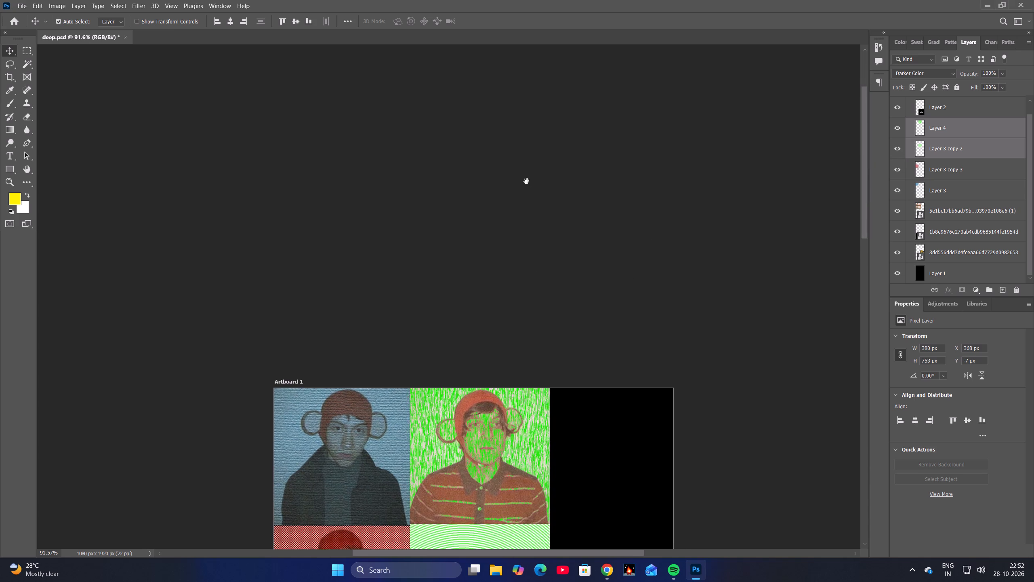
drag(526, 181, 525, 171)
alt+scroll(524, 172, down, 2)
key(space)
key(space)
key(space)
key(space)
key(space)
key(space)
key(space)
key(space)
key(space)
key(space)
key(space)
key(space)
key(space)
key(space)
key(space)
key(space)
key(space)
key(space)
key(space)
key(space)
drag(536, 228, 513, 183)
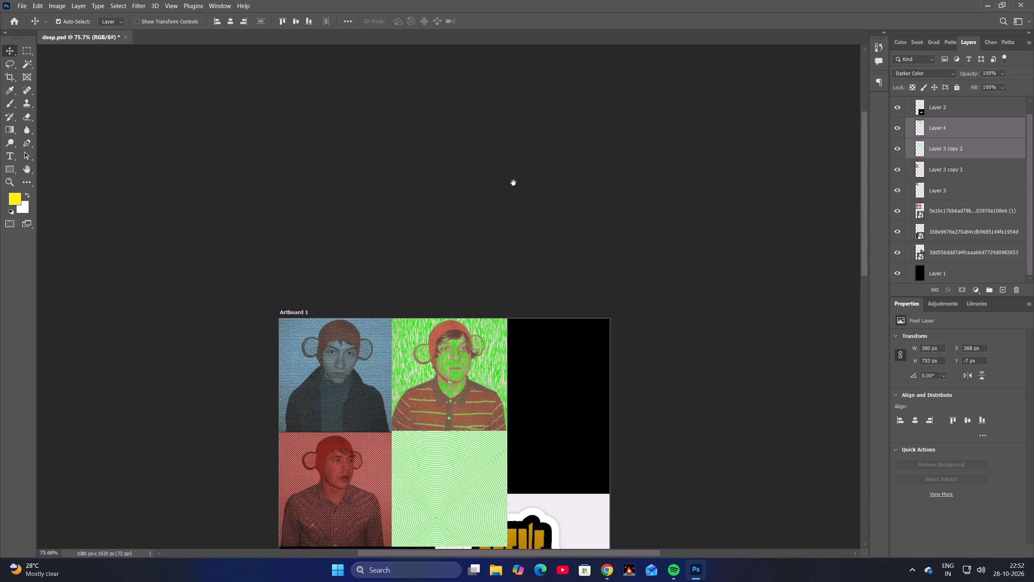
drag(513, 183, 521, 174)
drag(494, 255, 482, 175)
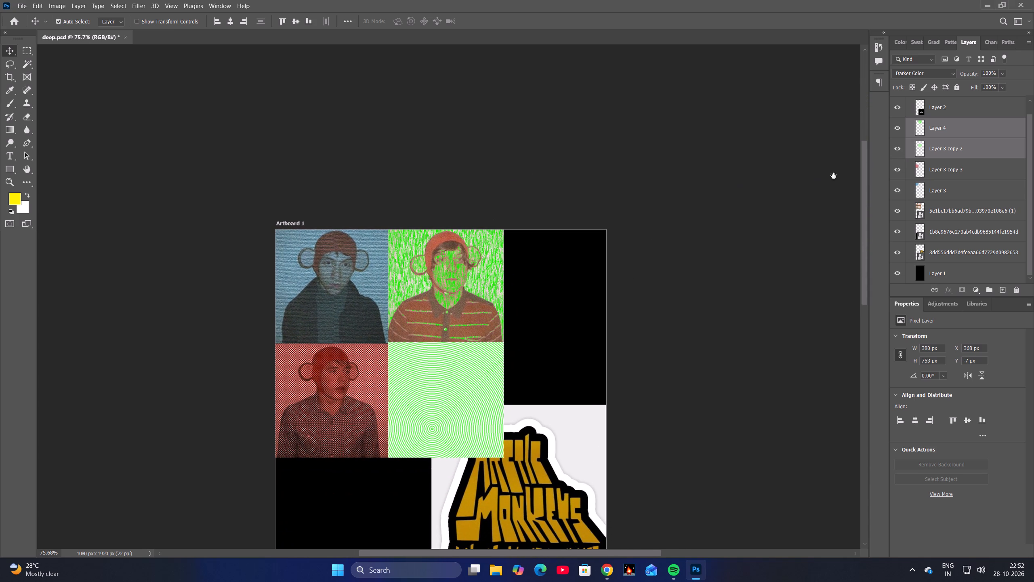
click(839, 159)
click(902, 152)
click(901, 151)
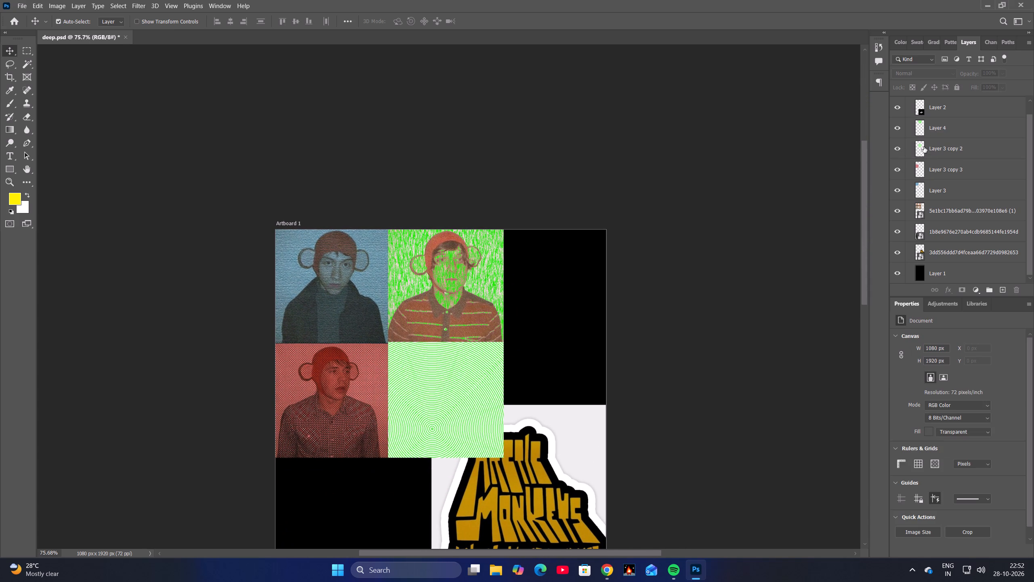
click(924, 147)
ctrl+click(920, 147)
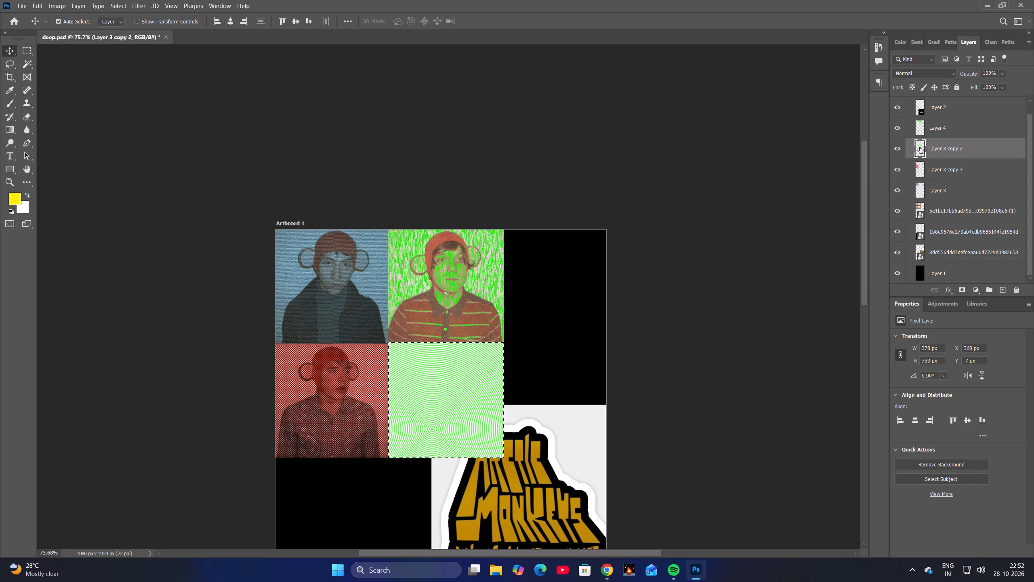
key(alt+BackSpace)
key(ctrl+d)
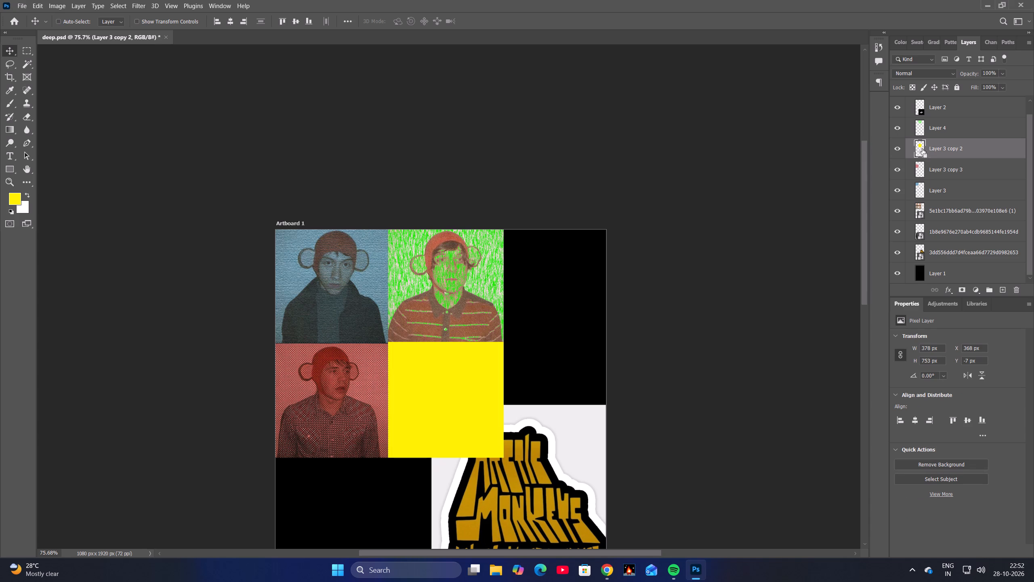
Apply the Halftone Pattern filter to the yellow Layer 3 copy 2 with size 1, contrast 16 and Circle pattern.
key(space)
key(space)
key(space)
key(space)
key(space)
key(space)
key(space)
key(space)
key(space)
key(space)
key(space)
key(space)
key(space)
drag(802, 226, 795, 176)
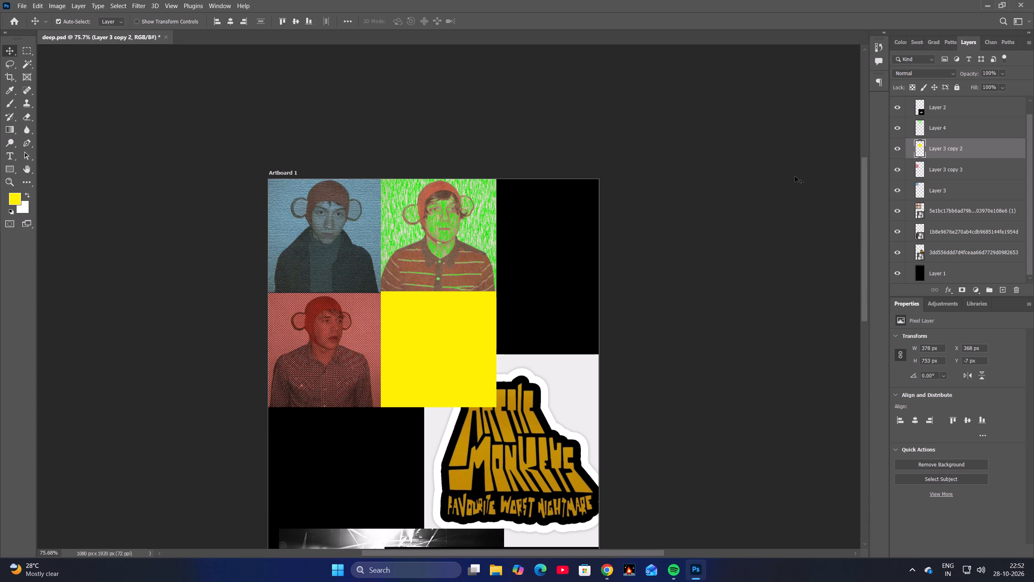
click(897, 144)
click(896, 148)
click(138, 8)
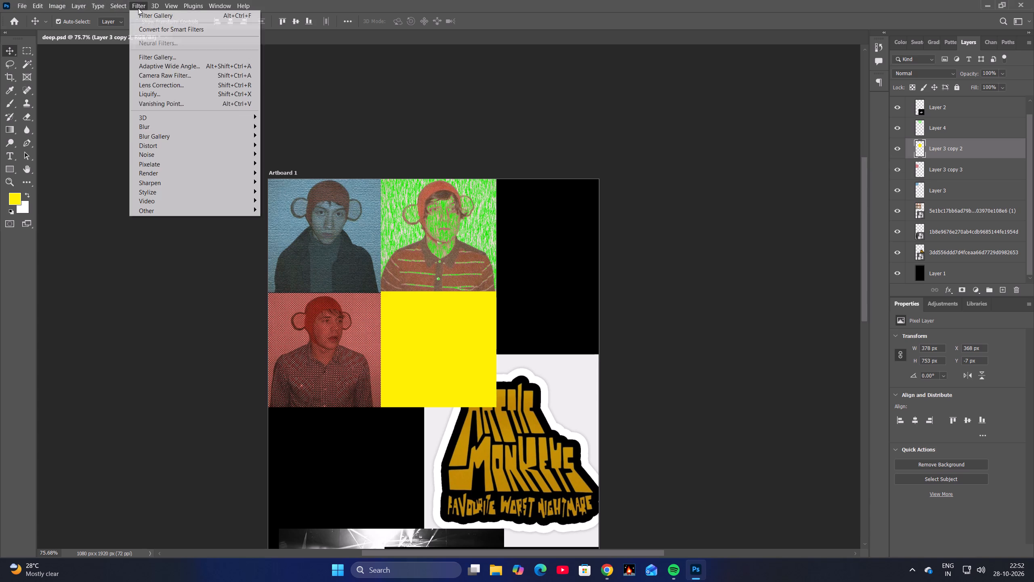
click(178, 55)
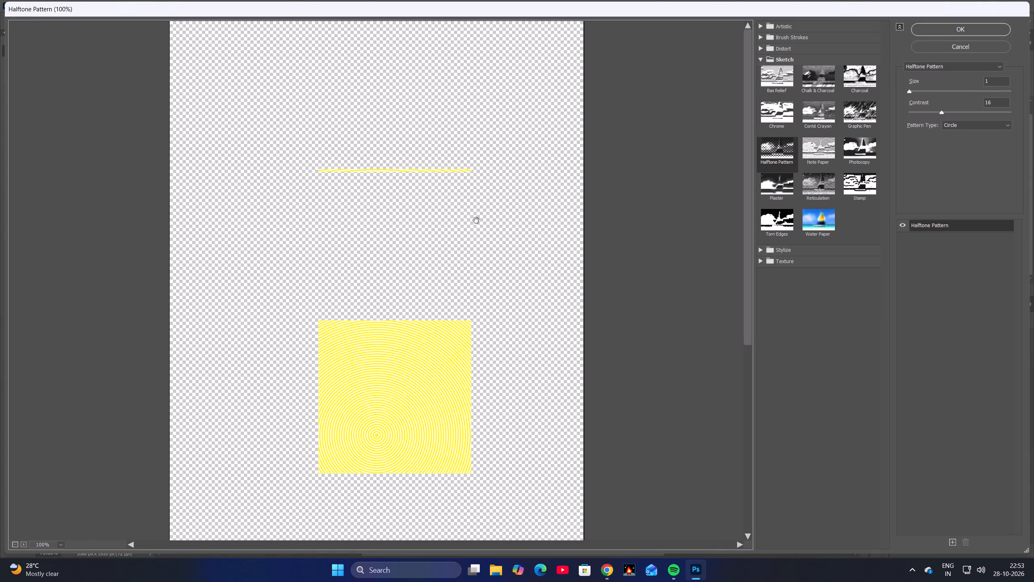
click(955, 26)
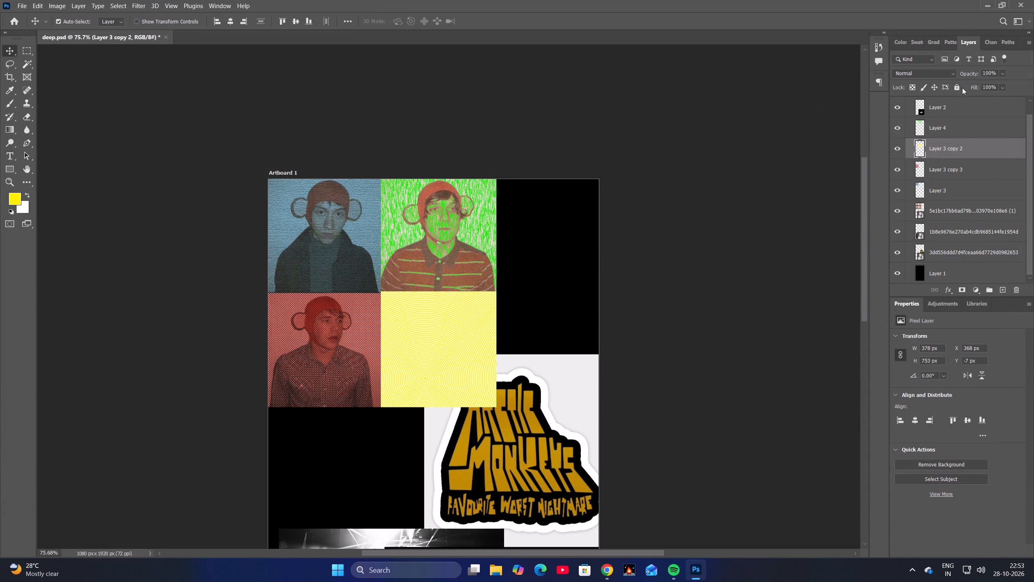
Set Layer 3 copy 2's blend mode to Saturation.
click(947, 74)
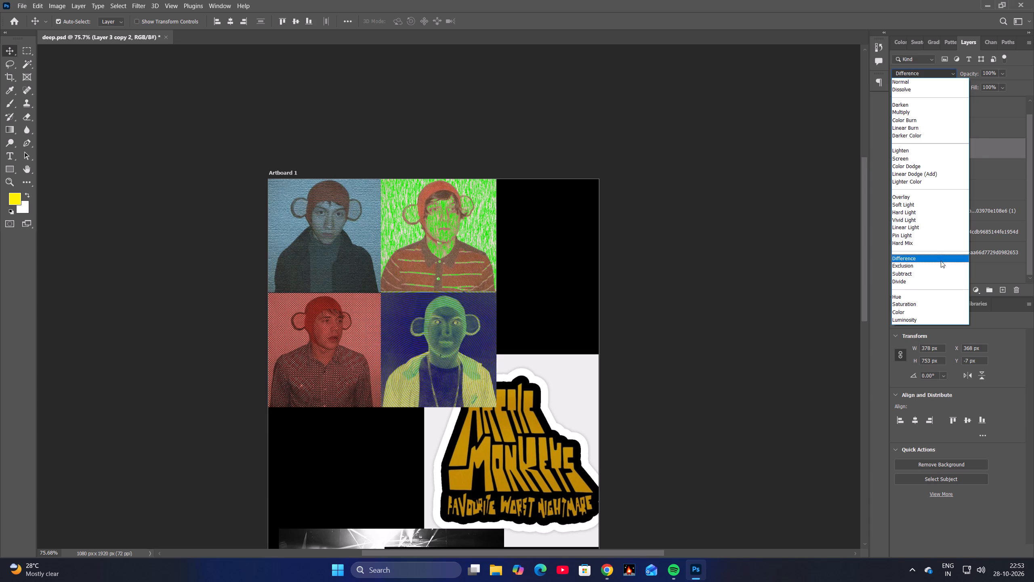
click(932, 306)
Inspect the yellow-tinted fourth portrait up close and compare it with the other three portraits on the poster.
key(space)
key(space)
key(space)
key(space)
key(space)
key(space)
key(space)
drag(647, 295, 668, 200)
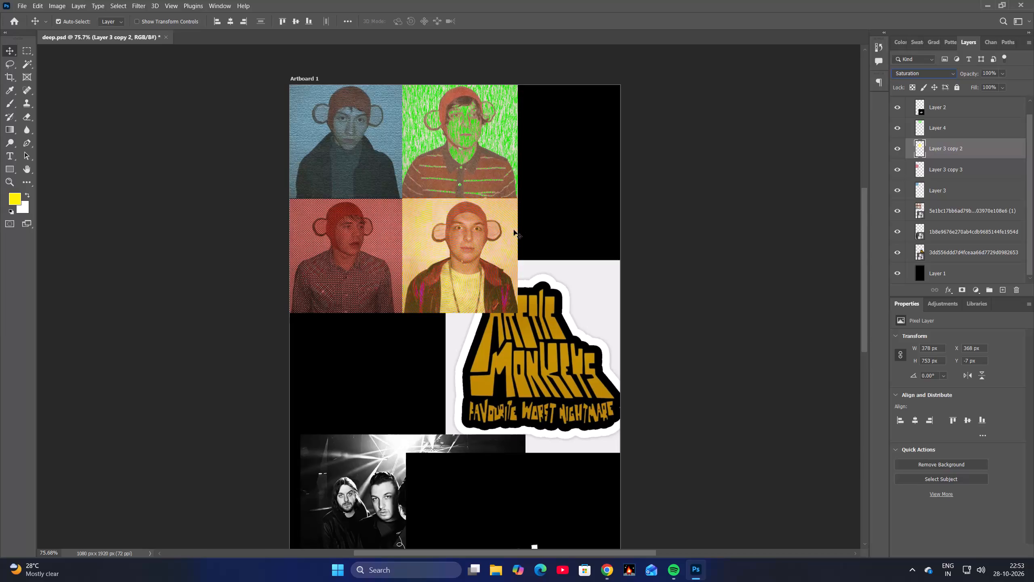
alt+scroll(486, 223, up, 9)
key(space)
key(space)
key(space)
key(space)
key(space)
key(space)
key(space)
key(space)
key(space)
key(space)
key(space)
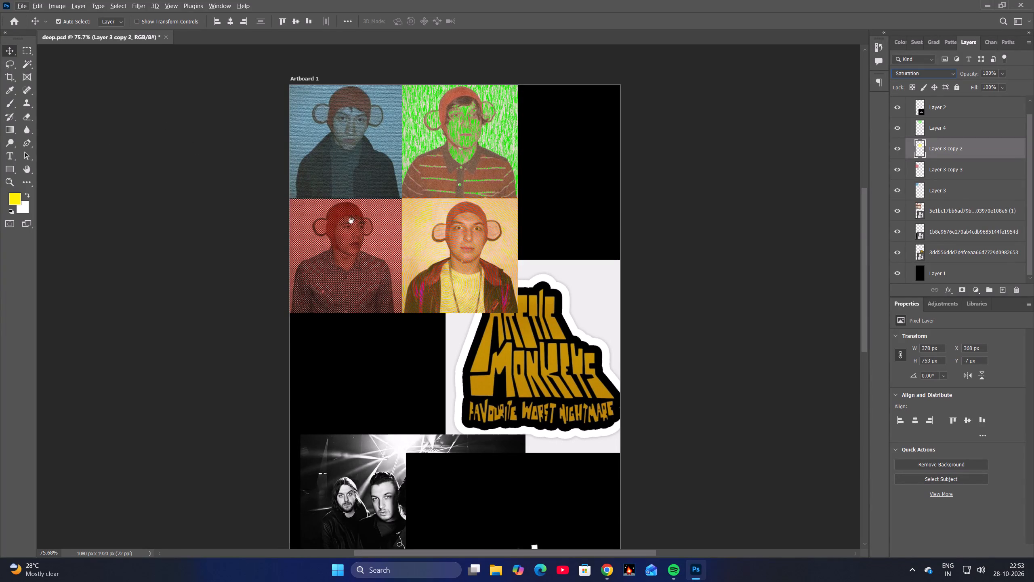
drag(462, 237, 457, 228)
alt+scroll(496, 228, up, 13)
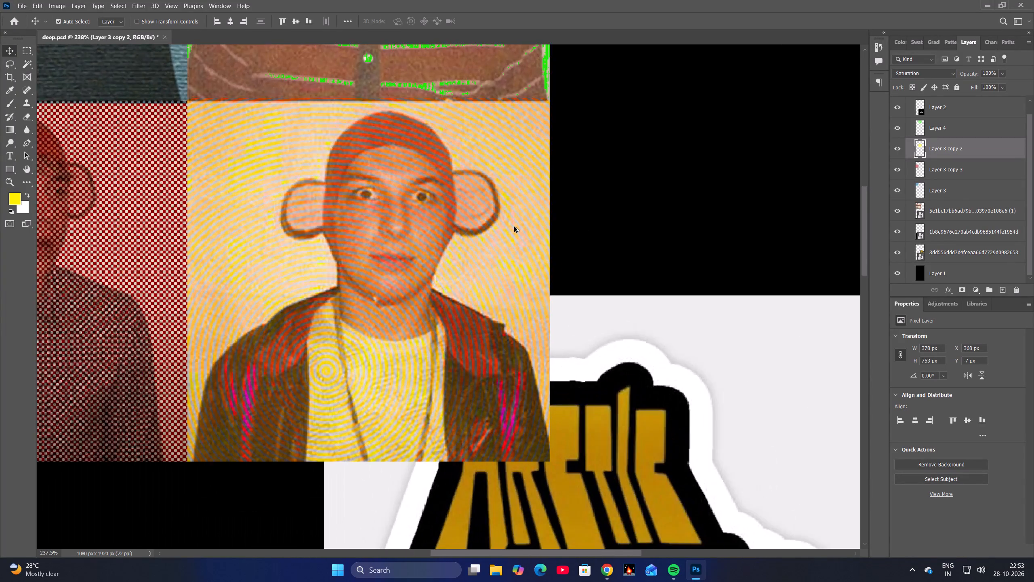
alt+scroll(514, 227, up, 1)
alt+scroll(514, 227, down, 11)
key(space)
key(space)
key(space)
key(space)
key(space)
key(space)
key(space)
key(space)
key(space)
key(space)
key(space)
key(space)
key(space)
key(space)
key(space)
key(space)
key(space)
key(space)
key(space)
key(space)
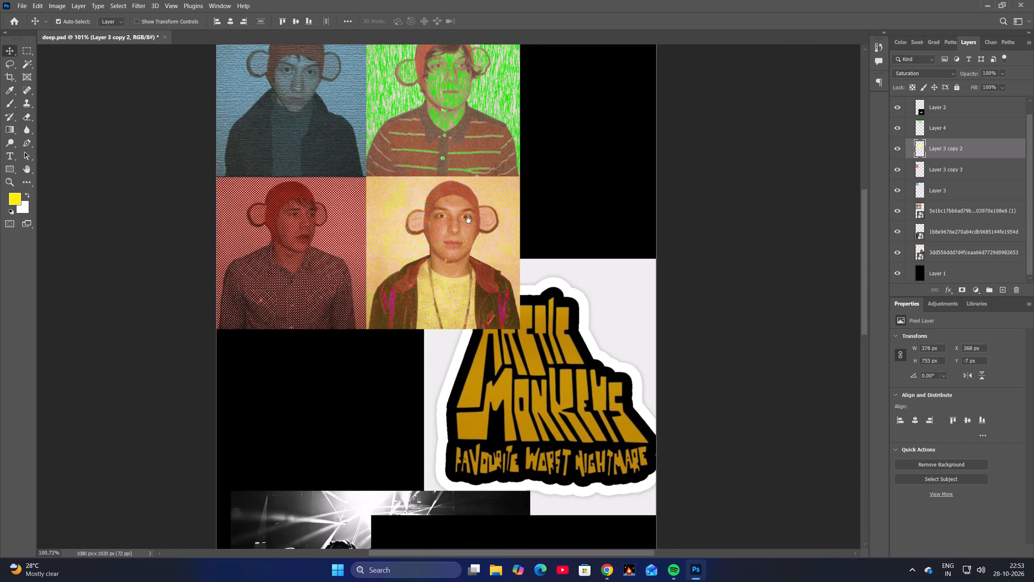
drag(471, 215, 473, 277)
drag(473, 268, 427, 242)
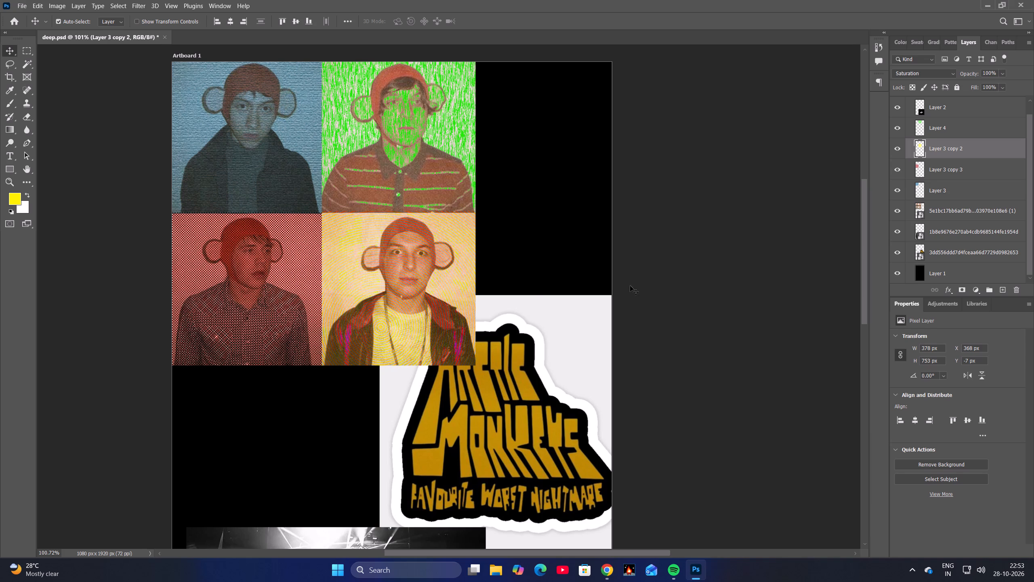
Select the Arctic Monkeys logo layer and move it above the portraits' smart object layer, directly below Layer 3.
key(space)
key(space)
key(space)
key(space)
key(space)
key(space)
key(space)
key(space)
drag(528, 291, 521, 225)
click(545, 278)
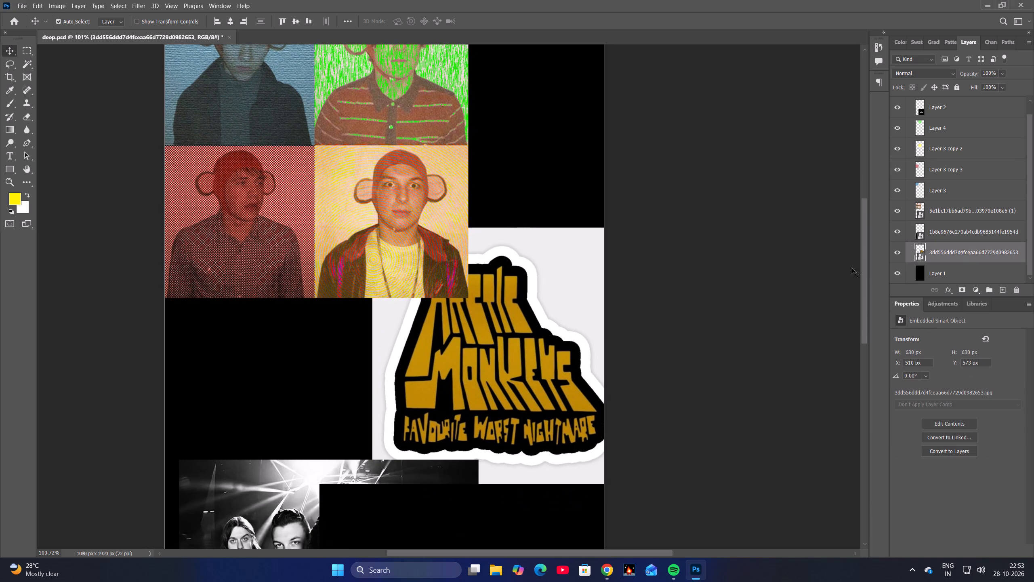
drag(960, 253, 962, 228)
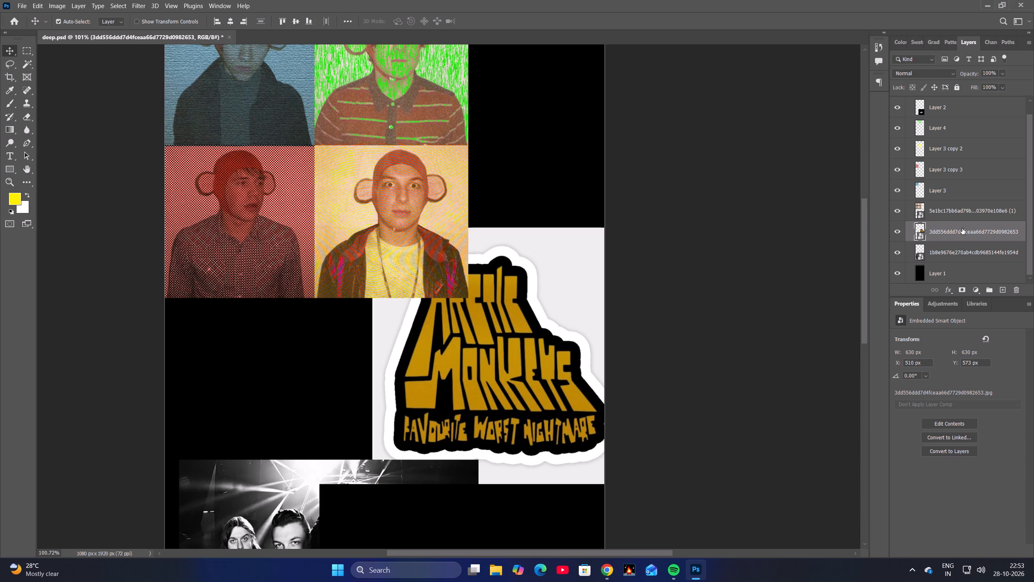
drag(963, 231, 963, 210)
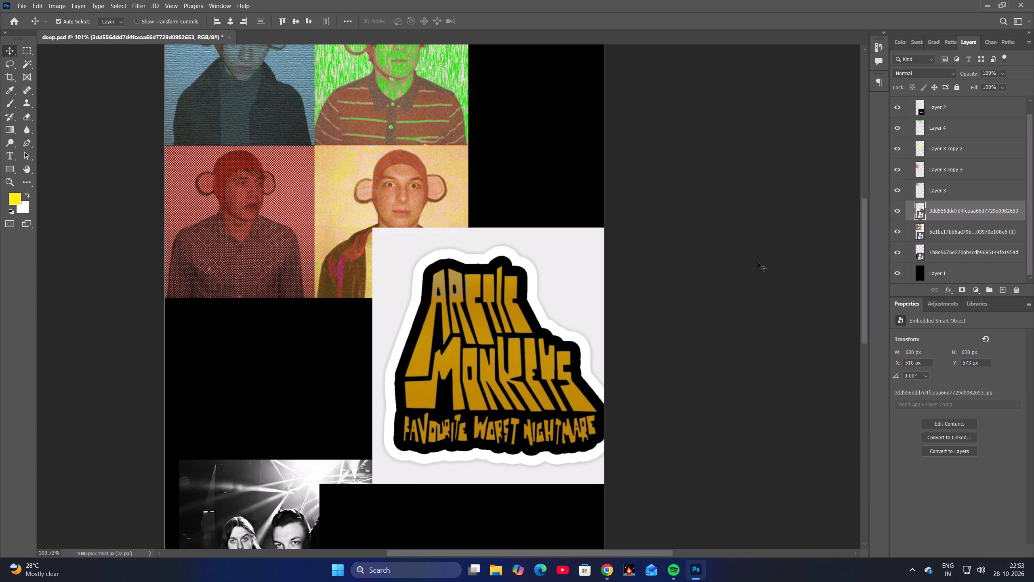
Rasterize the logo layer, remove the light background around its black outline using a Magic Wand selection, and deselect.
key(space)
key(space)
key(space)
key(space)
key(space)
key(space)
key(space)
key(space)
key(space)
key(space)
key(space)
key(space)
key(space)
drag(686, 268, 675, 209)
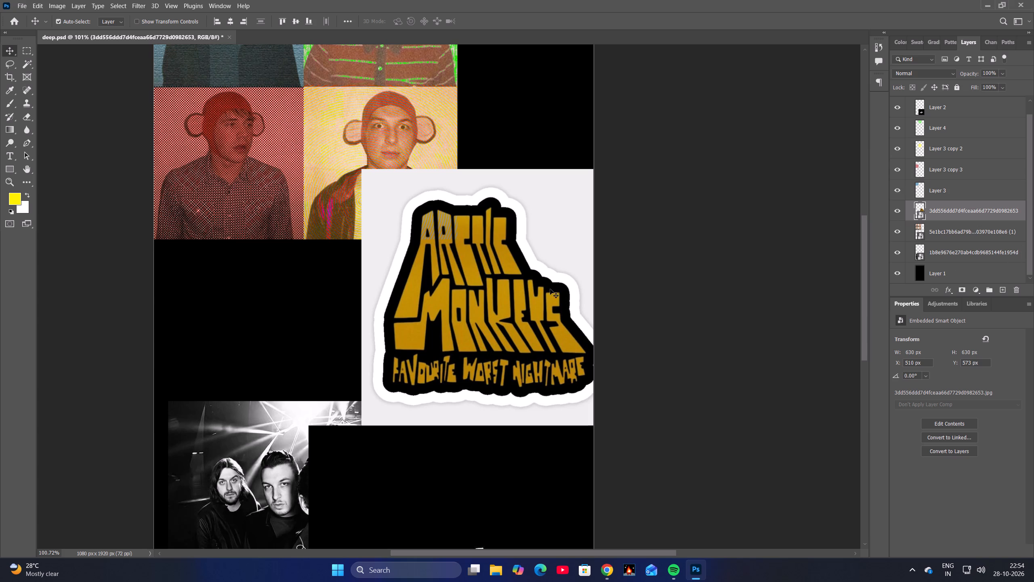
key(w)
click(572, 247)
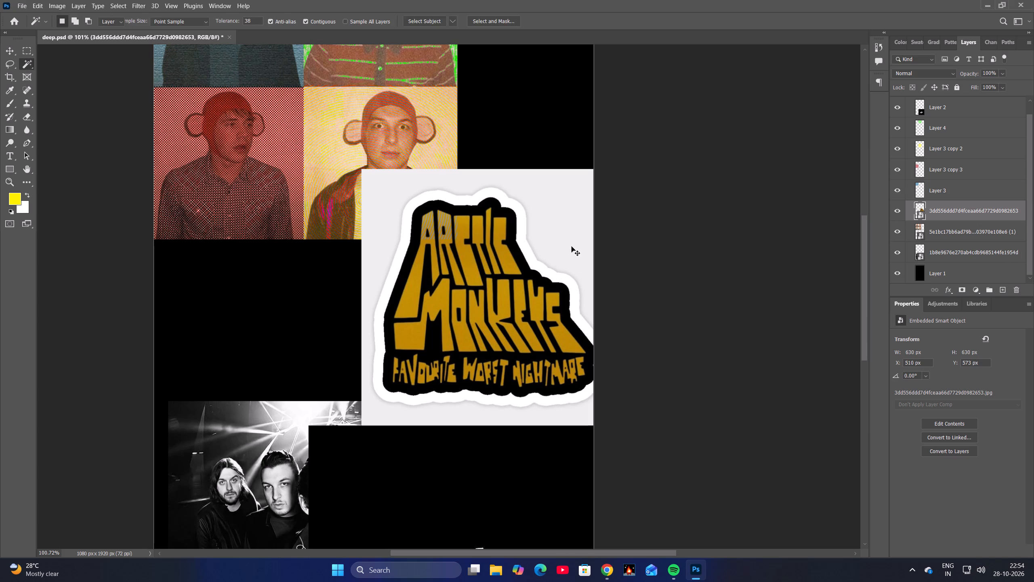
key(w)
click(572, 244)
key(w)
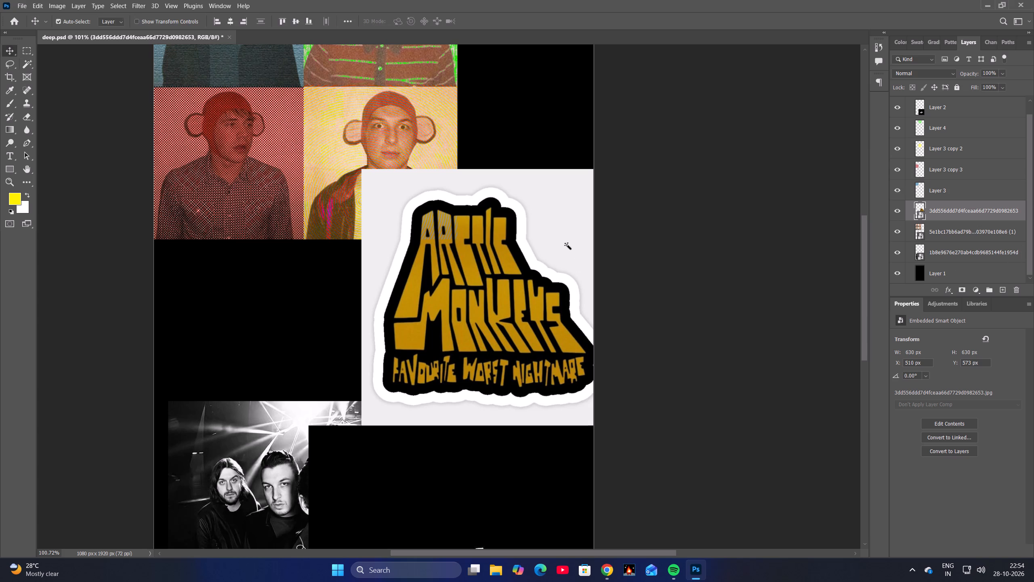
key(w)
key(w)
key(w)
key(w)
click(567, 245)
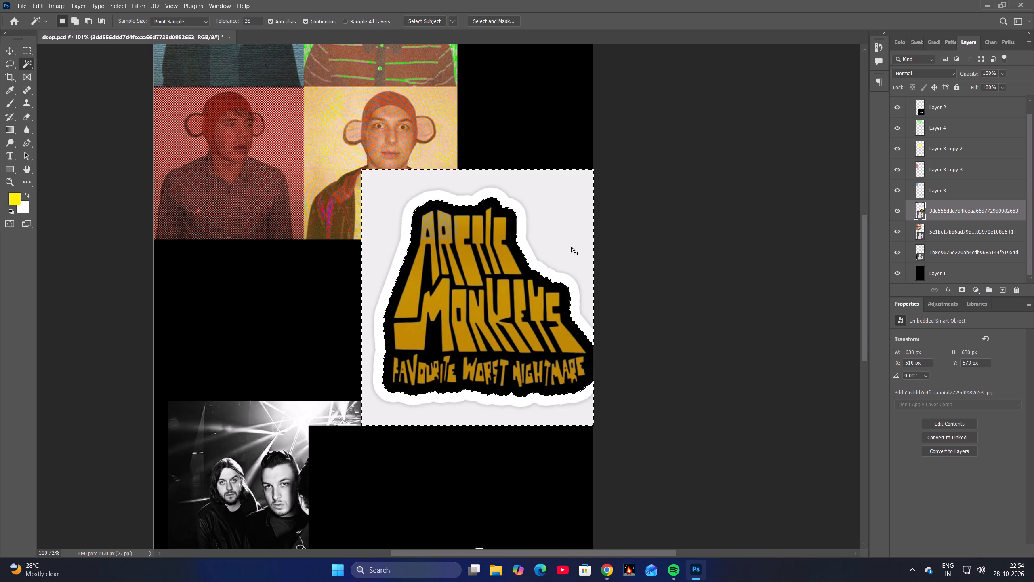
key(Delete)
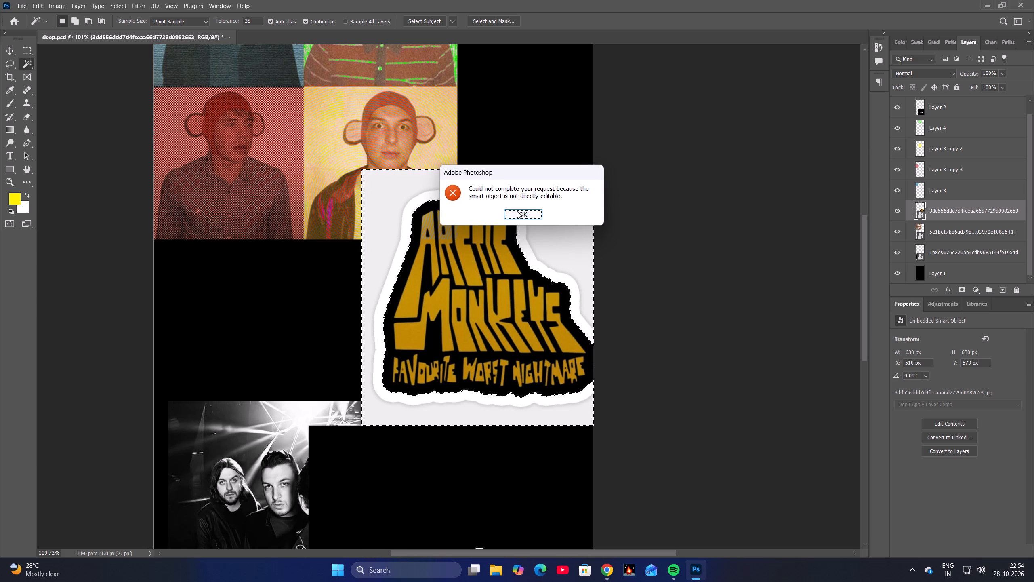
click(517, 211)
key(Delete)
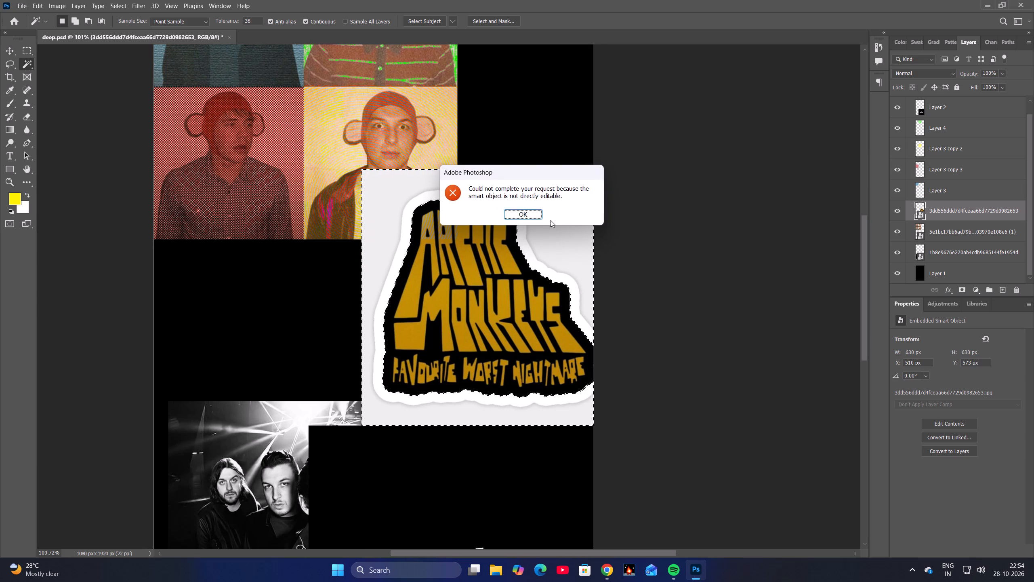
click(531, 213)
right_click(931, 218)
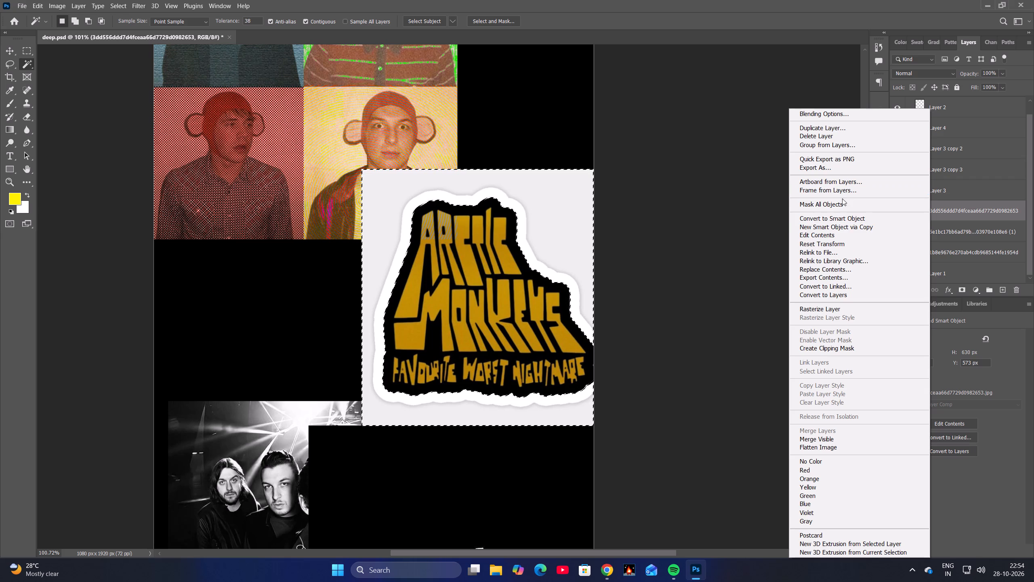
click(831, 306)
key(Delete)
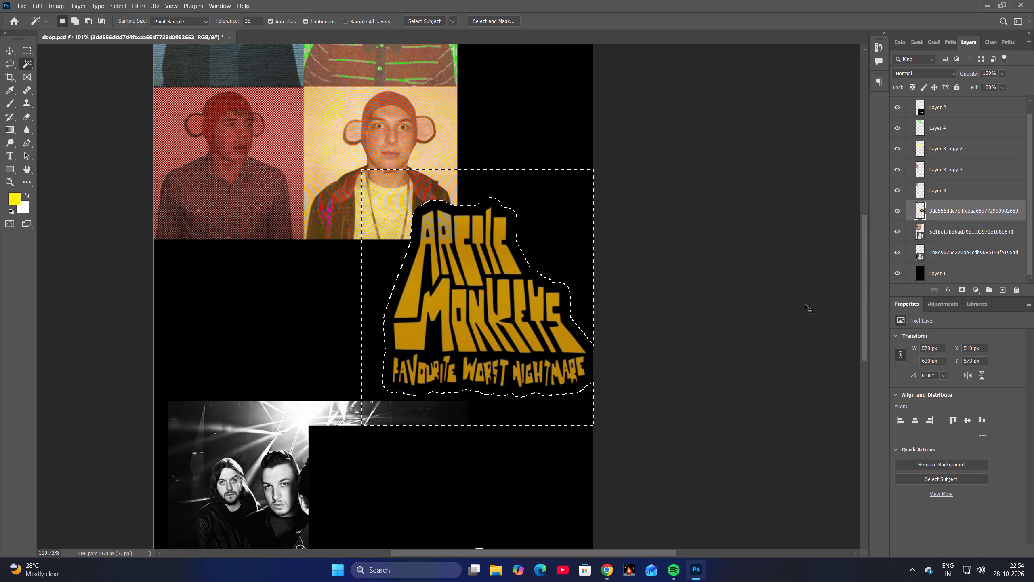
key(ctrl+d)
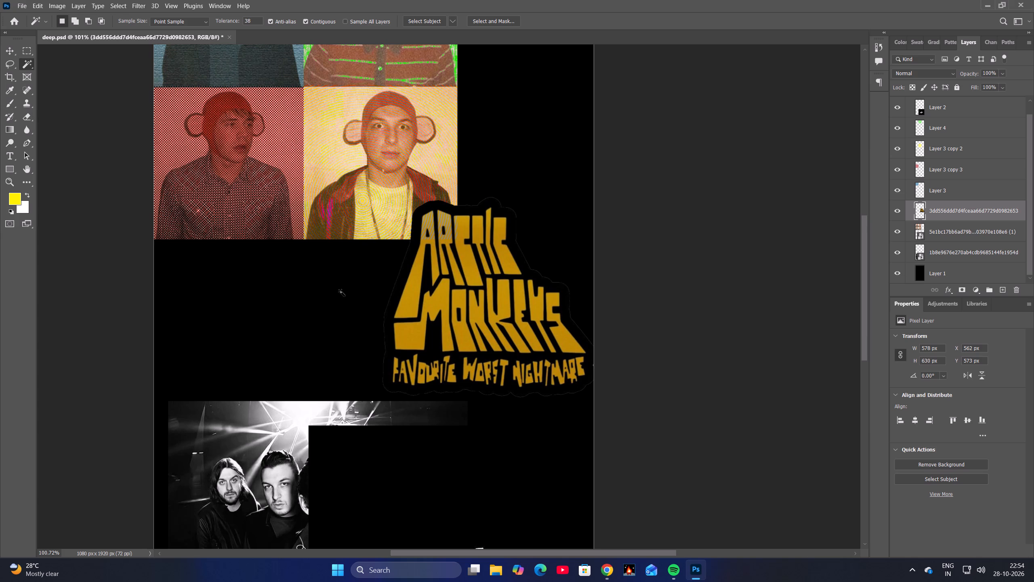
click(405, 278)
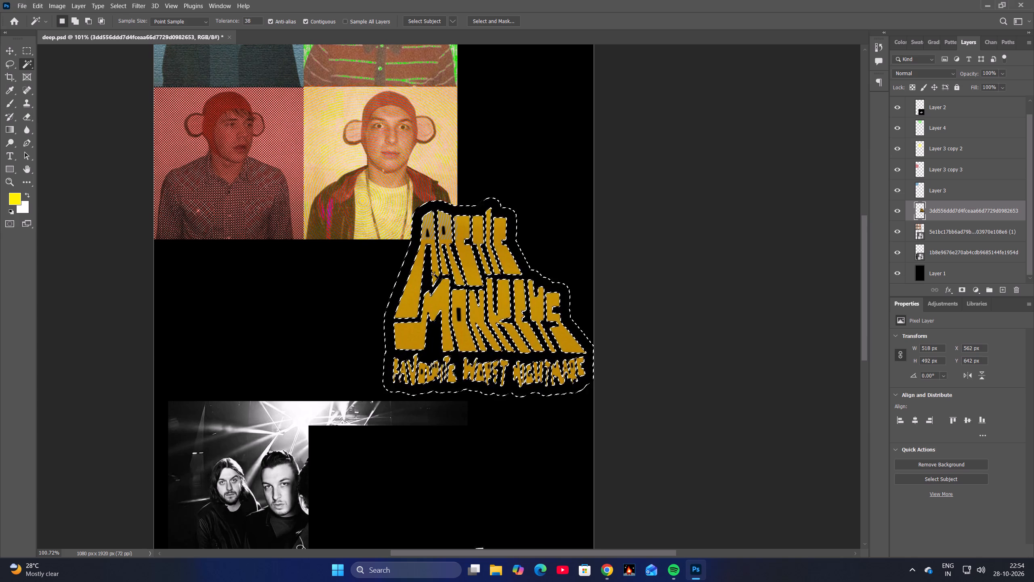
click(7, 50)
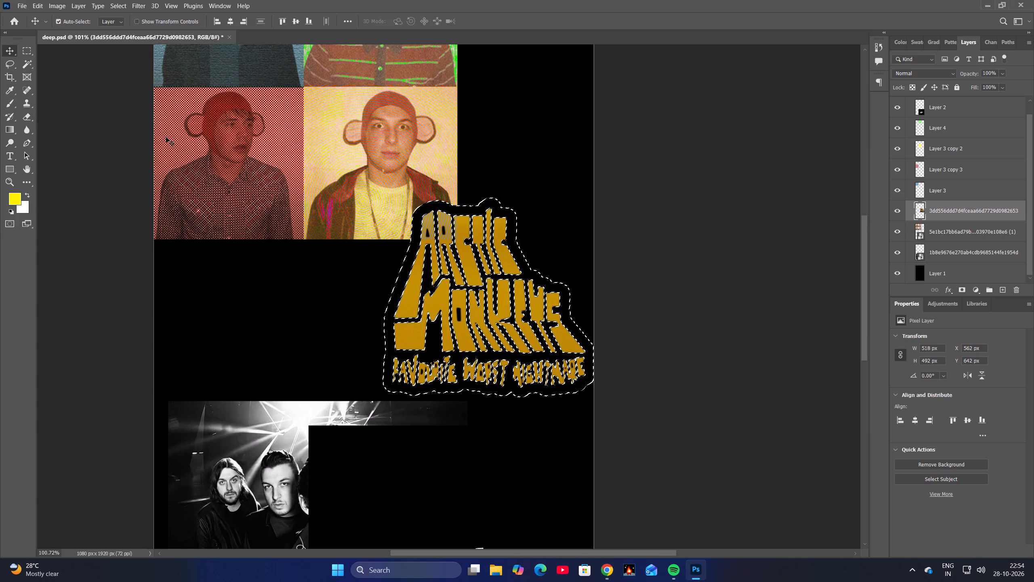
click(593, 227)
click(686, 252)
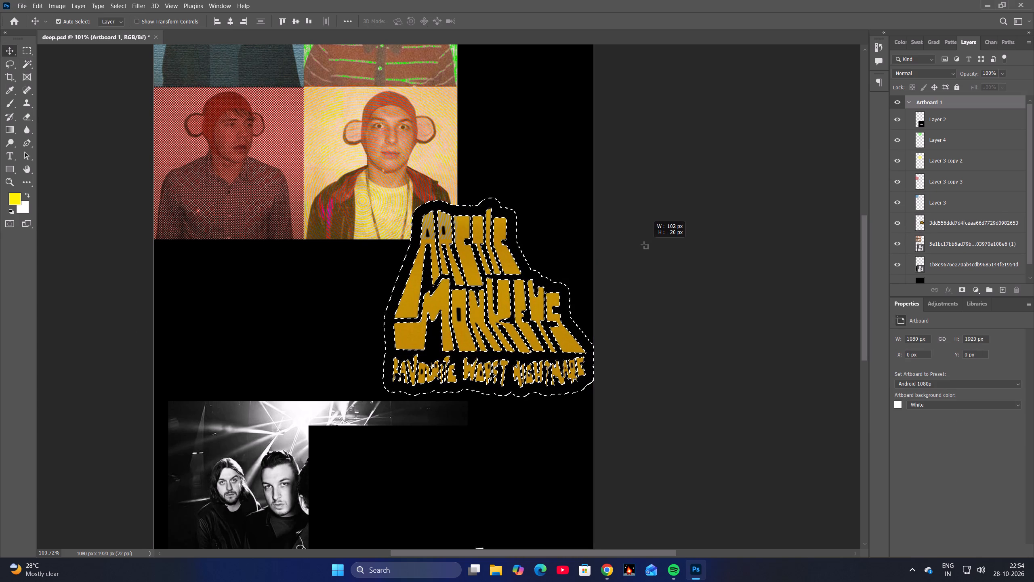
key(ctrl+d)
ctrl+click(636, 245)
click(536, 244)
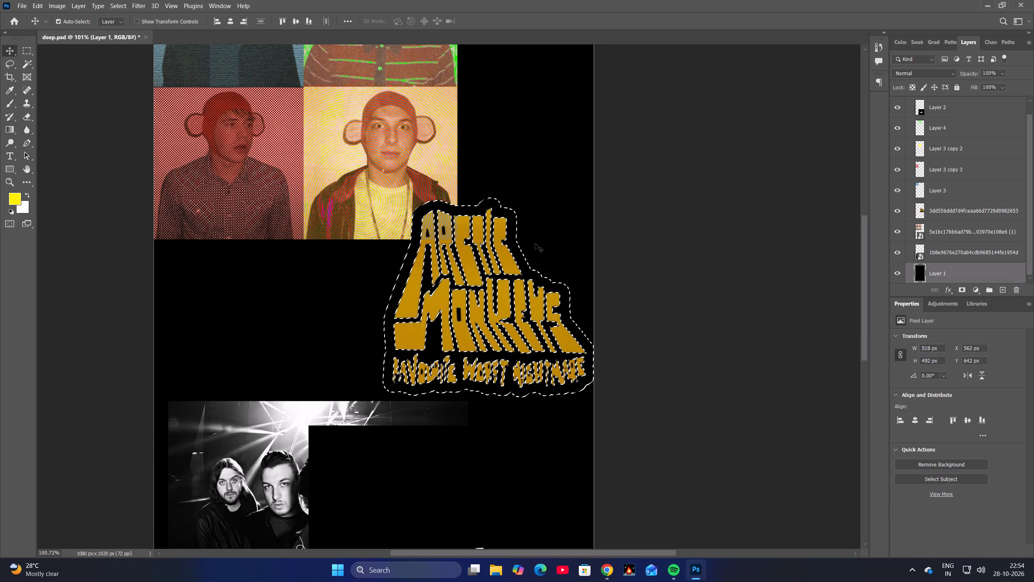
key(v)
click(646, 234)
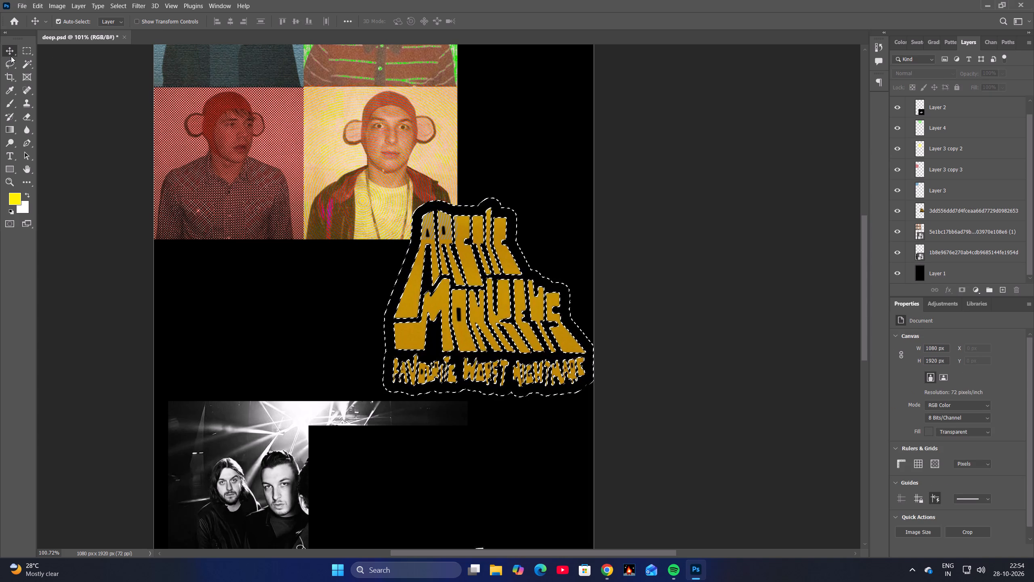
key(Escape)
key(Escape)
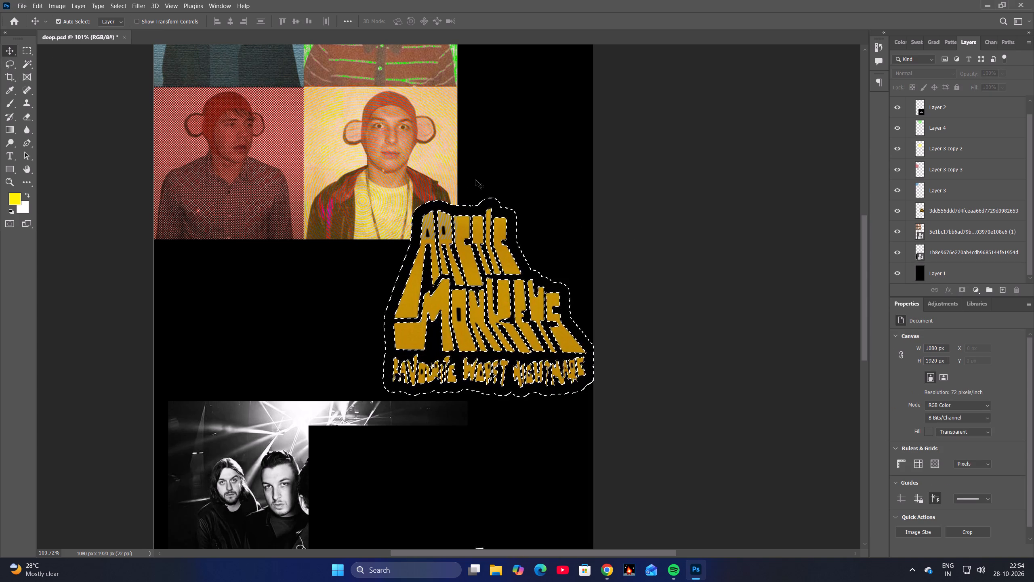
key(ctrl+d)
Move the logo inward from the artboard's right edge to about X 433 px, Y 573 px.
key(space)
key(space)
key(space)
key(space)
key(space)
drag(512, 266, 508, 208)
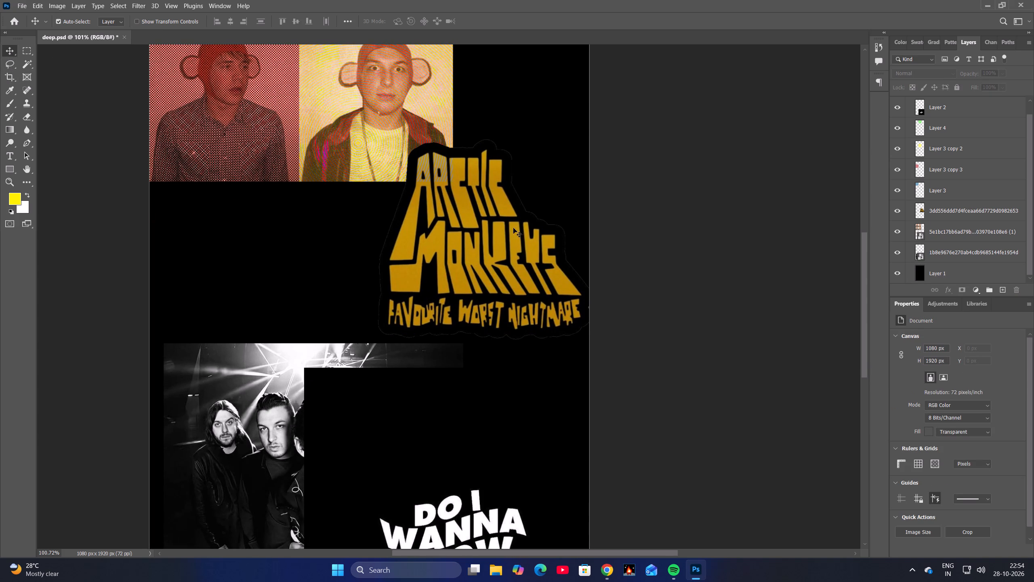
key(space)
key(space)
key(space)
key(space)
drag(443, 271, 456, 228)
alt+scroll(460, 255, down, 5)
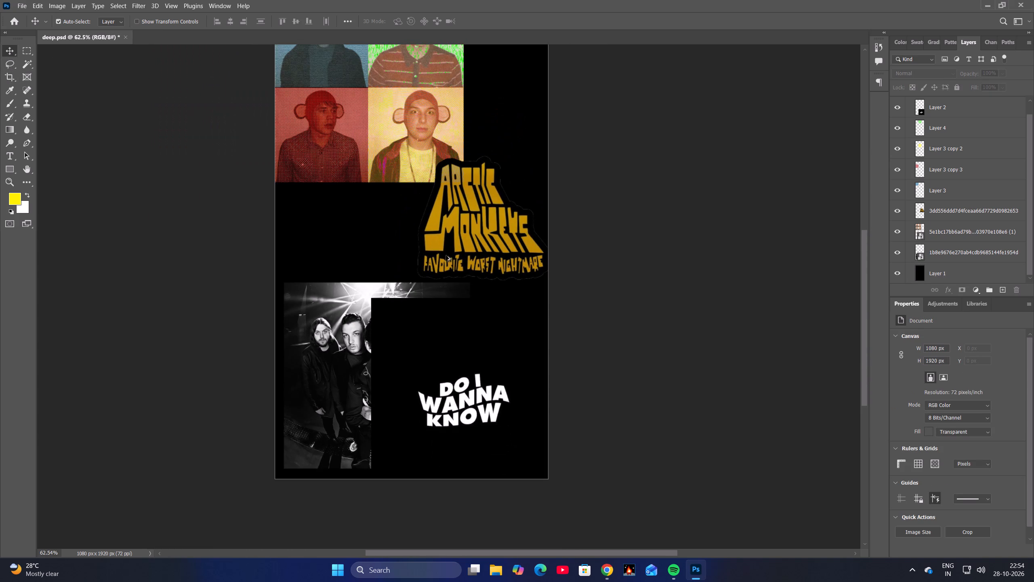
key(space)
key(space)
key(space)
key(space)
key(space)
key(space)
key(space)
key(space)
key(space)
key(space)
key(space)
key(space)
key(space)
key(space)
key(space)
key(space)
key(space)
key(space)
key(space)
key(space)
drag(439, 253, 443, 353)
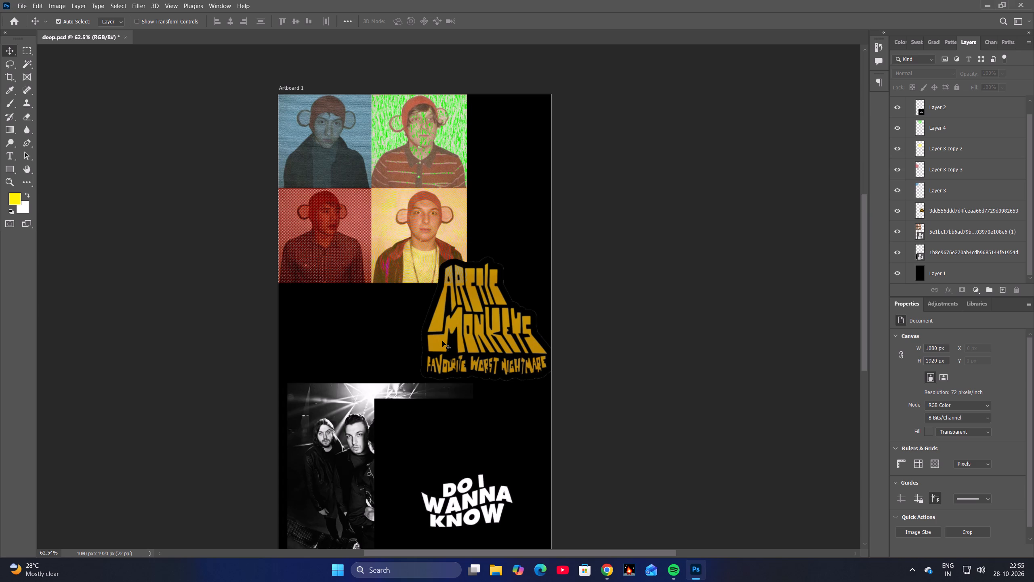
drag(474, 319, 442, 342)
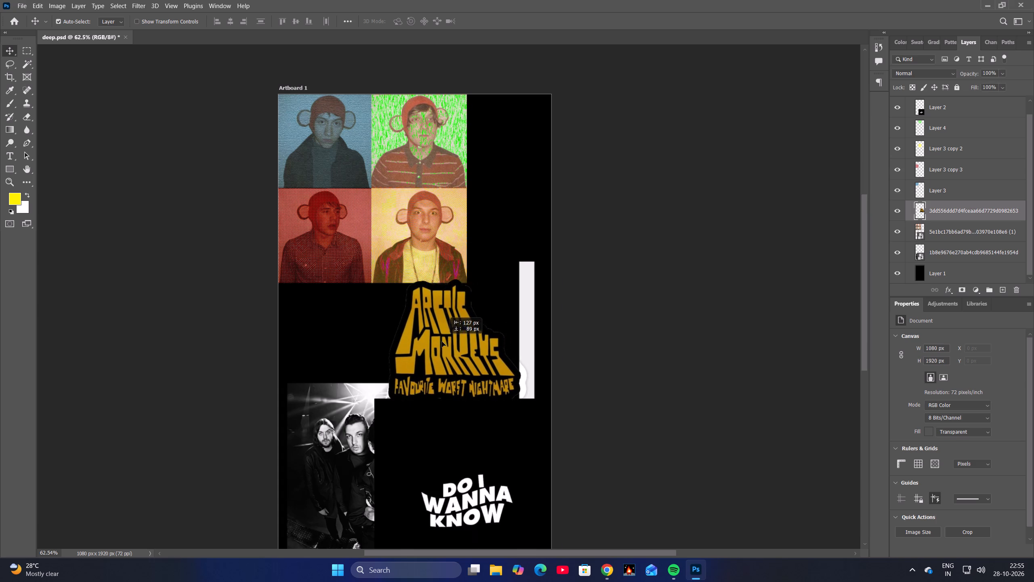
drag(442, 342, 441, 321)
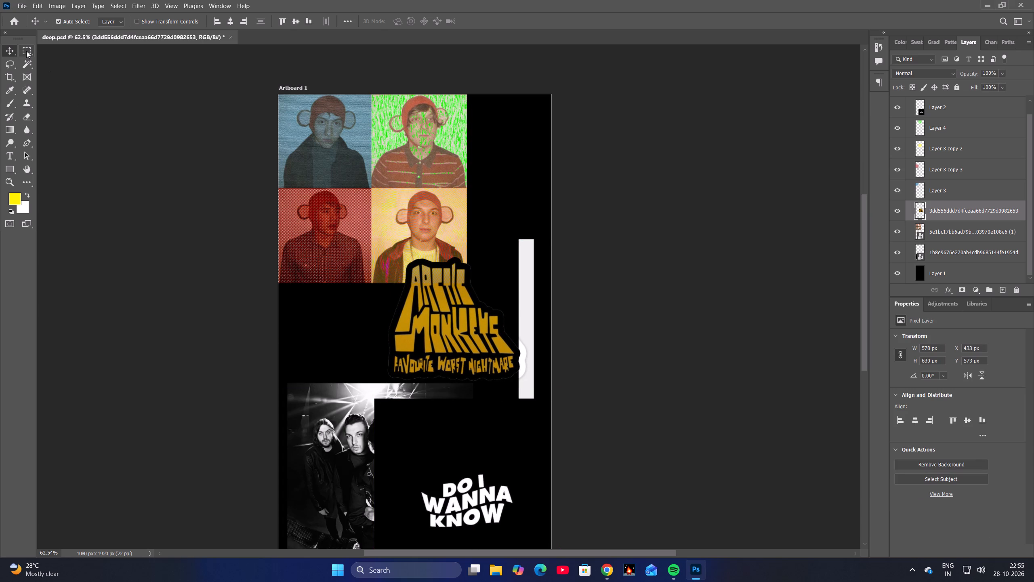
Delete the leftover white strip beside the logo using a rectangular marquee about 134 by 810 px, and deselect.
click(26, 51)
drag(553, 221, 528, 280)
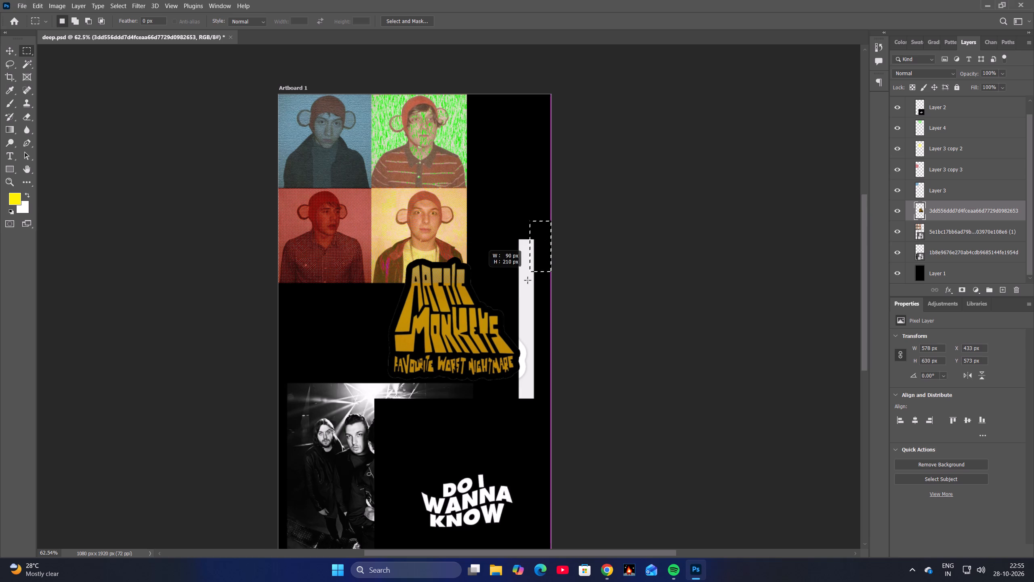
drag(528, 280, 518, 425)
key(Delete)
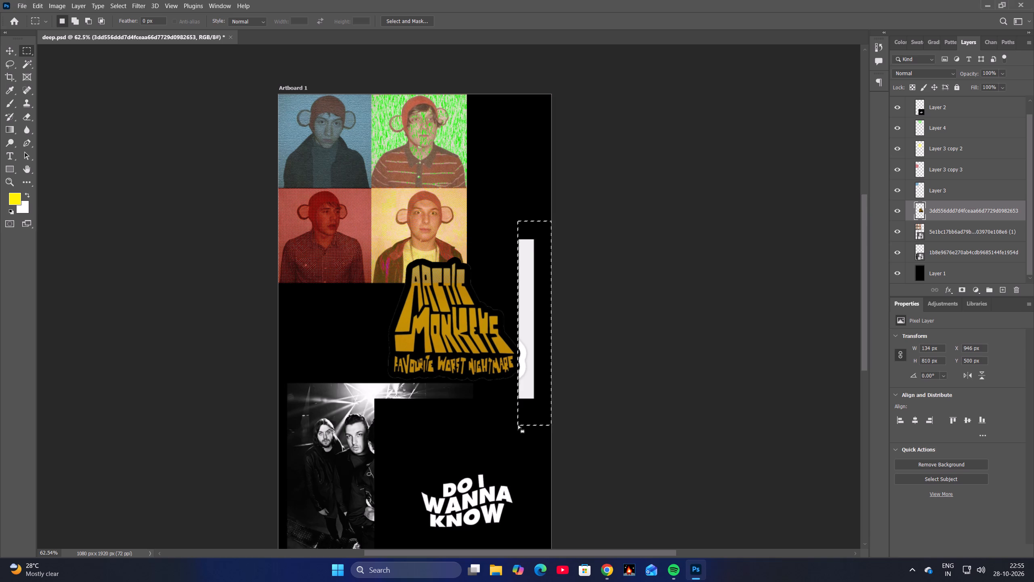
key(ctrl+d)
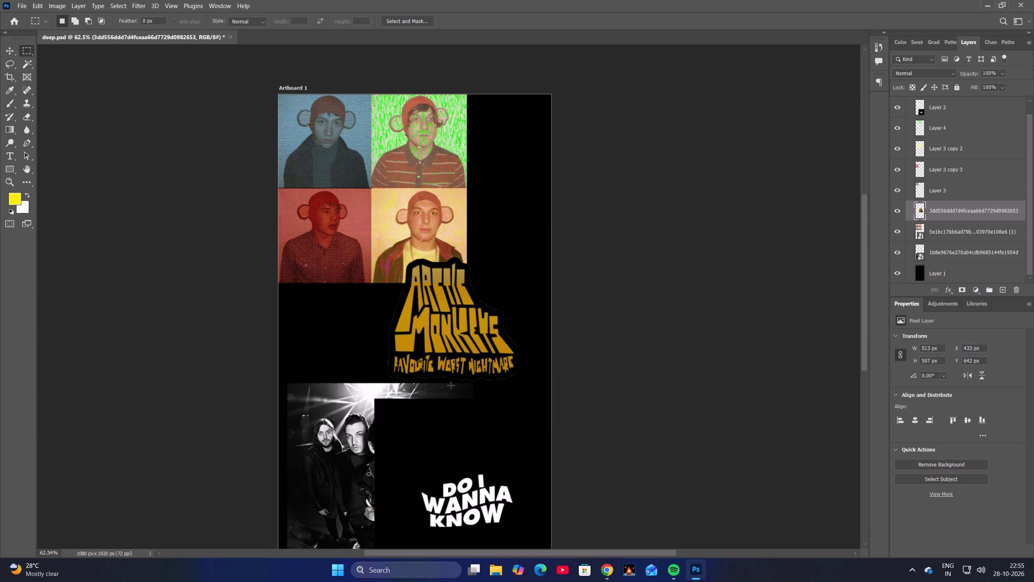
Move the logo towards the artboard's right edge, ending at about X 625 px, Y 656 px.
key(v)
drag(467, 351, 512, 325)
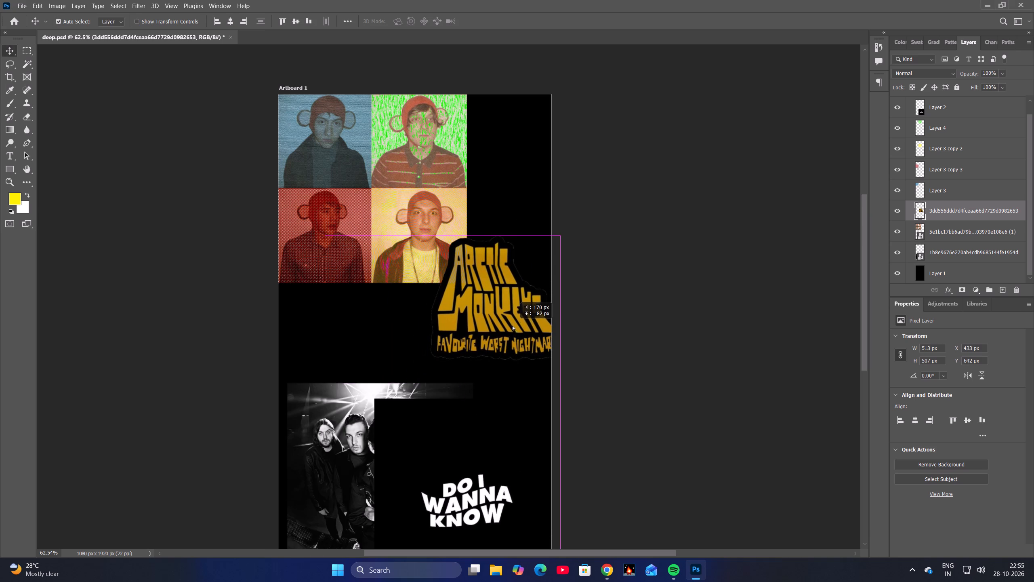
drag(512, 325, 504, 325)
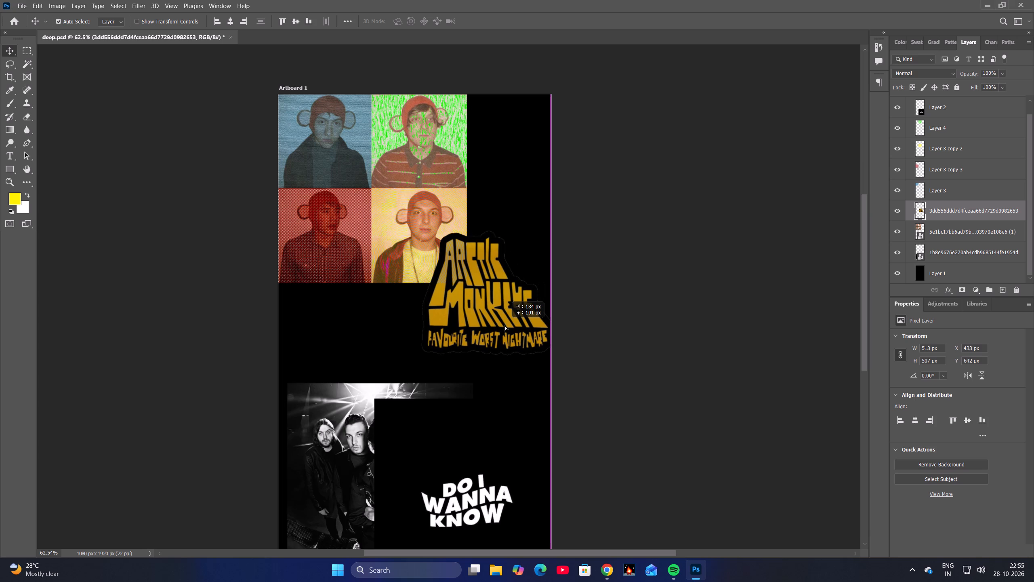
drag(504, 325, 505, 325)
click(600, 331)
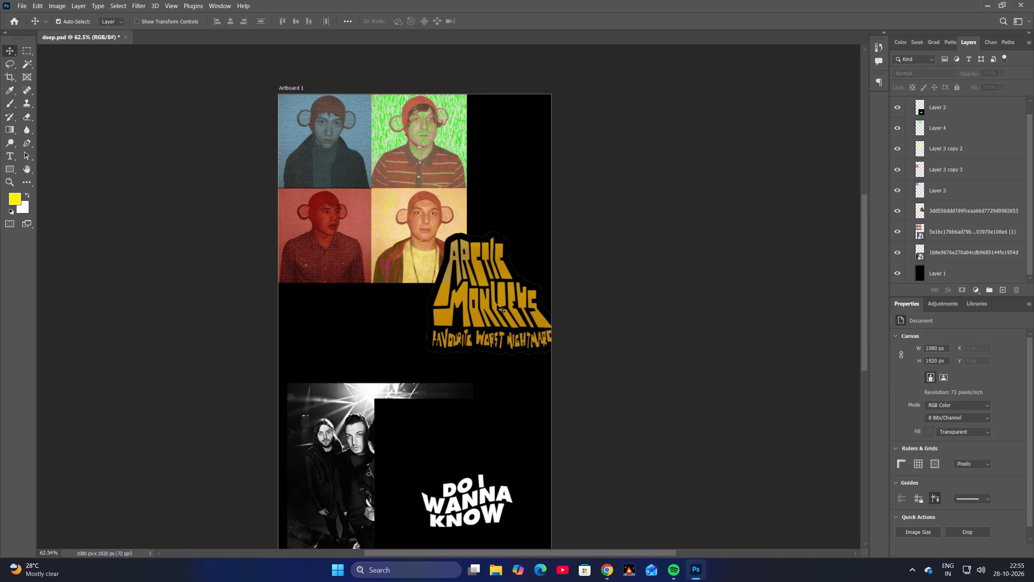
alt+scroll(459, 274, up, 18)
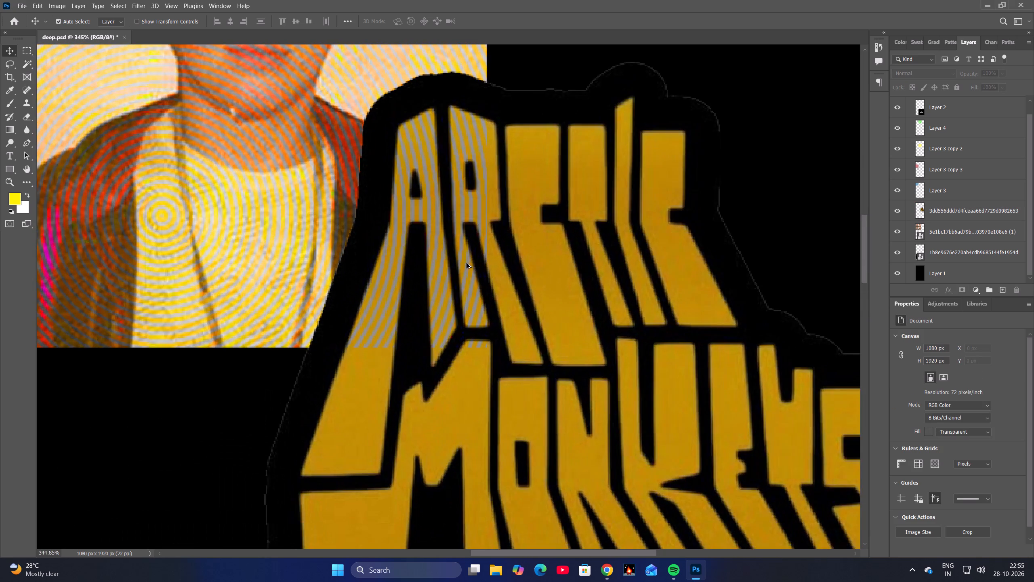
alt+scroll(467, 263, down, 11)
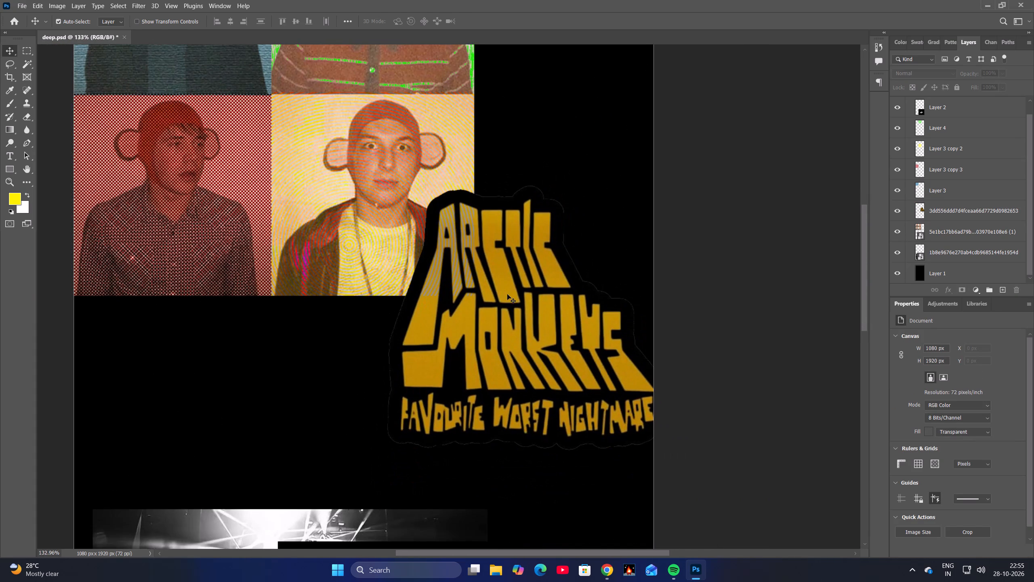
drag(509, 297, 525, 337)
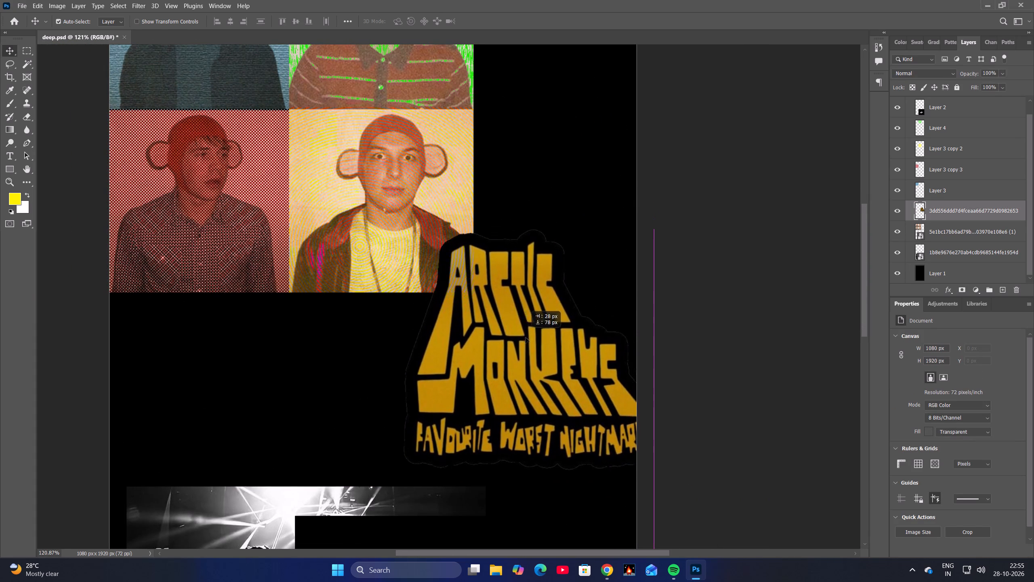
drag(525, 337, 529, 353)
Move the logo layer above Layer 4 in the stack, directly below Layer 2.
drag(936, 217, 939, 162)
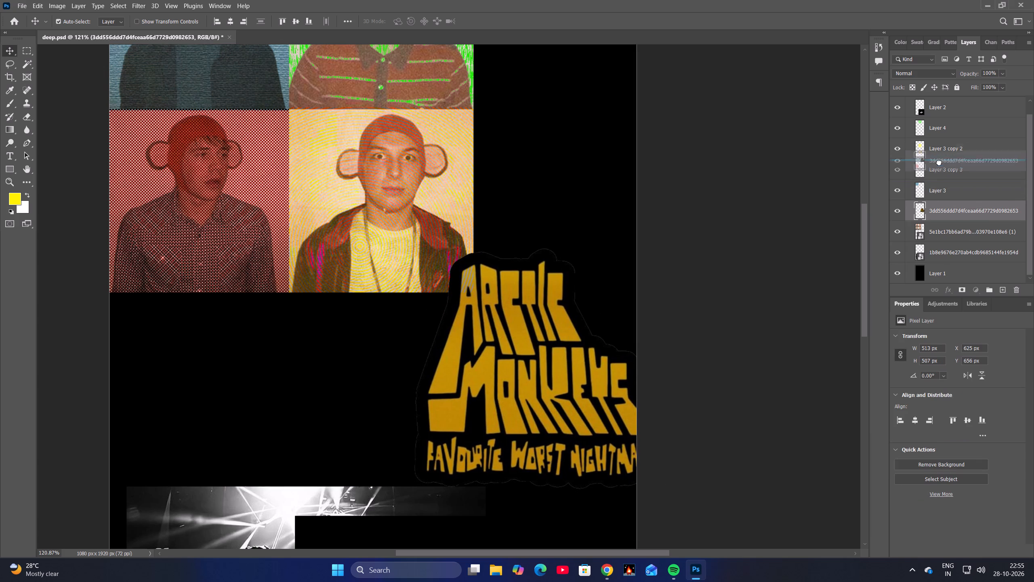
drag(939, 162, 944, 109)
Reposition the logo over the fourth portrait's lower right corner at about X 578 px, Y 596 px.
drag(549, 325, 540, 295)
key(space)
key(space)
key(space)
key(space)
key(space)
key(space)
key(space)
key(space)
key(space)
key(space)
drag(565, 290, 571, 266)
key(space)
drag(575, 312, 567, 309)
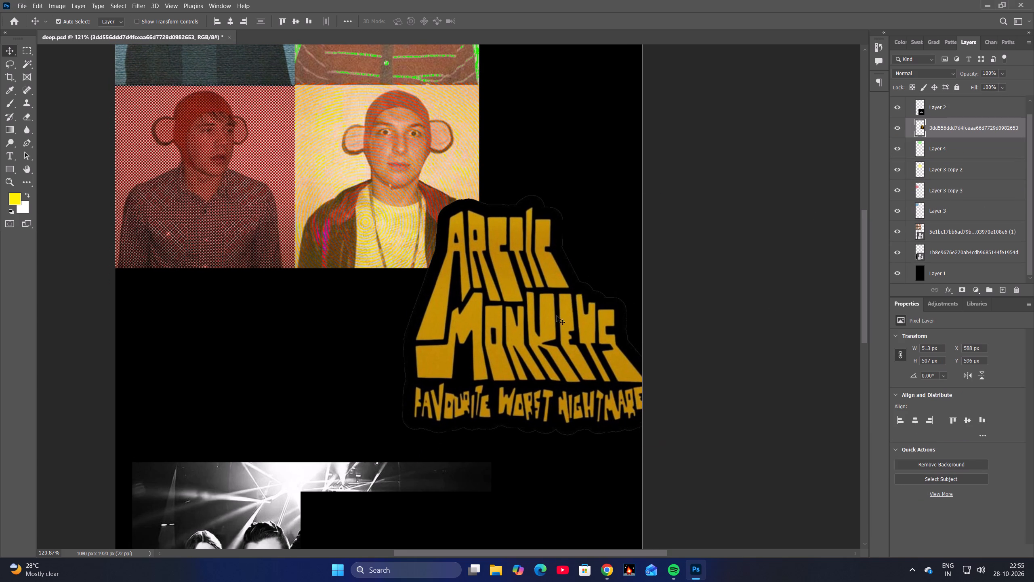
drag(568, 322, 563, 322)
Move the black-and-white band photo up beneath the logo to about X 31 px, Y 1059 px.
key(space)
key(space)
key(space)
key(space)
key(space)
key(space)
drag(552, 324, 560, 302)
alt+scroll(554, 306, down, 2)
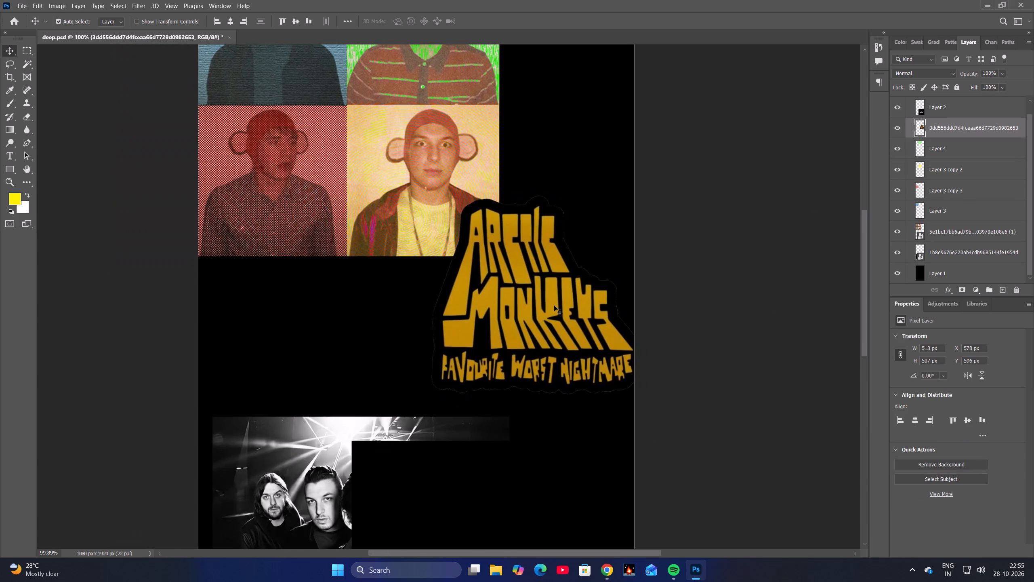
alt+scroll(554, 306, down, 3)
key(space)
key(space)
key(space)
key(space)
drag(536, 322, 526, 284)
drag(366, 375, 364, 274)
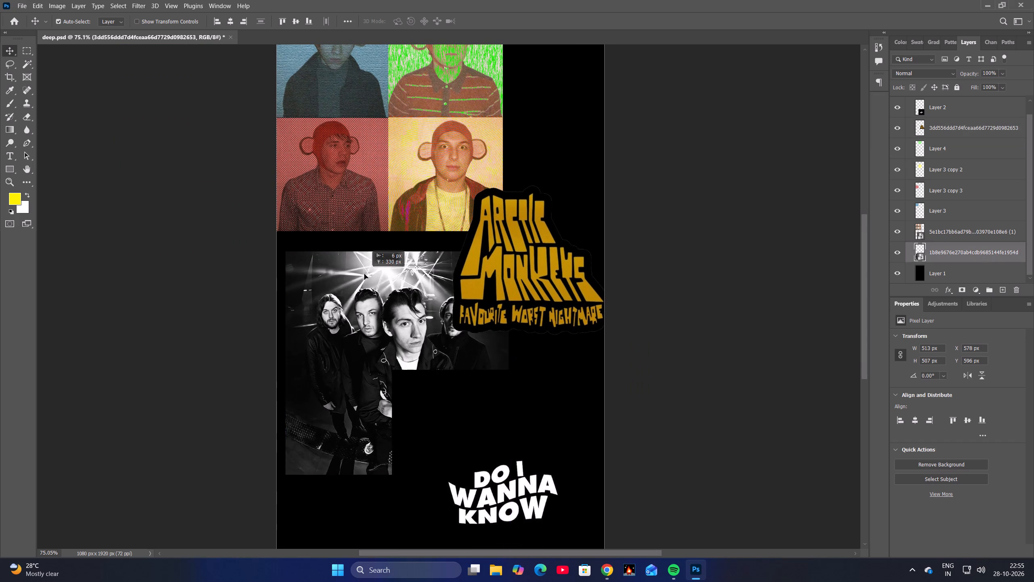
drag(364, 274, 365, 349)
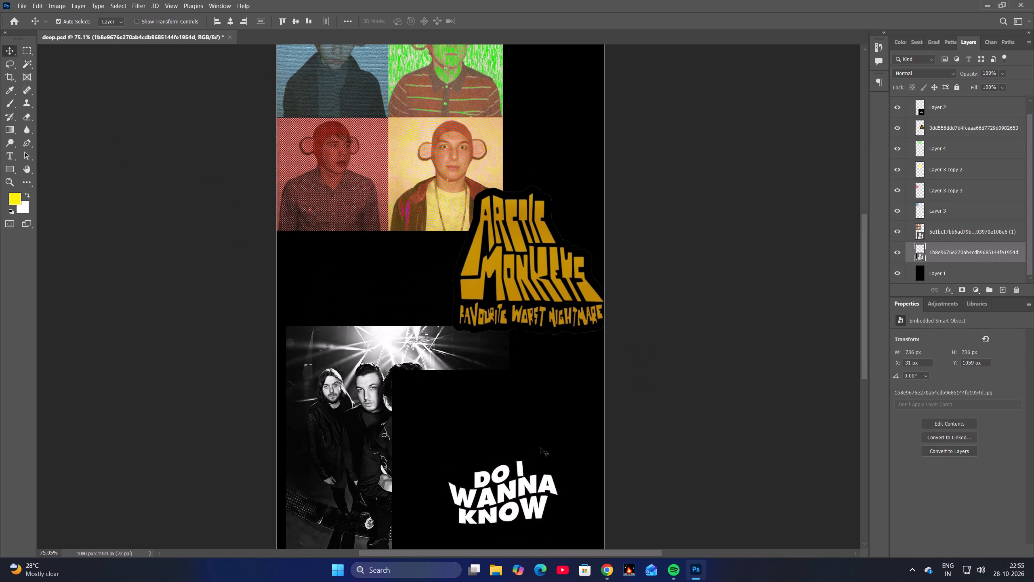
Move the DO I WANNA KNOW lettering up off the band photo's lower part, to about X -23 px, Y 750 px.
drag(537, 454, 522, 431)
key(space)
key(space)
key(space)
key(space)
key(space)
key(space)
key(space)
key(space)
drag(467, 329, 493, 367)
alt+scroll(490, 343, down, 2)
key(space)
key(space)
key(space)
key(space)
key(space)
key(space)
key(space)
key(space)
key(space)
key(space)
key(space)
key(space)
key(space)
key(space)
key(space)
key(space)
key(space)
key(space)
key(space)
drag(493, 359, 465, 286)
drag(492, 363, 404, 271)
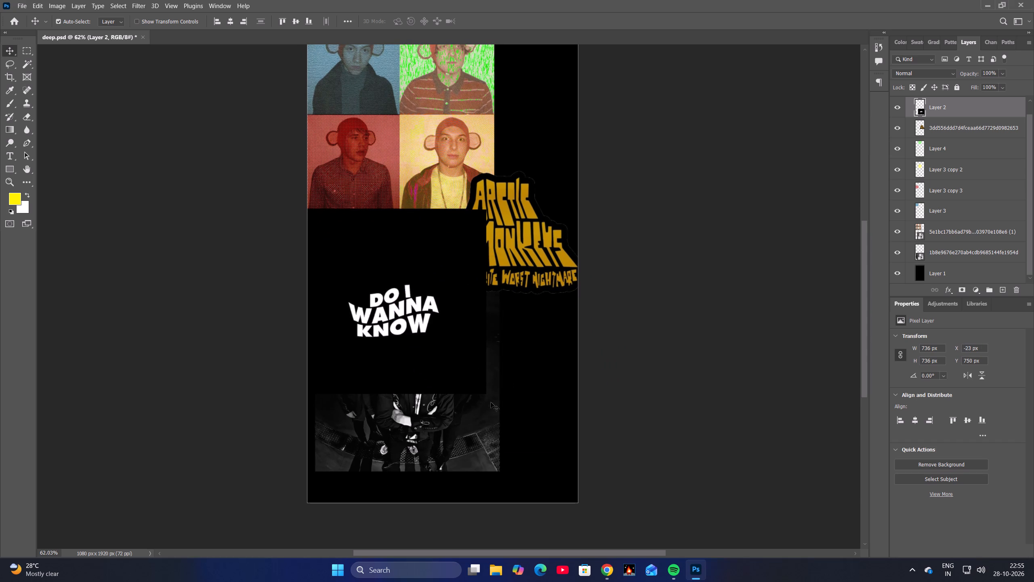
Move the black-and-white band photo into the artboard's bottom-right corner at about X 380 px, Y 1184 px.
drag(485, 420, 566, 436)
drag(498, 402, 508, 417)
Move the DO I WANNA KNOW lettering down beside the band photo, at the artboard's left edge, about X -231 px, Y 1188 px.
drag(464, 348, 417, 448)
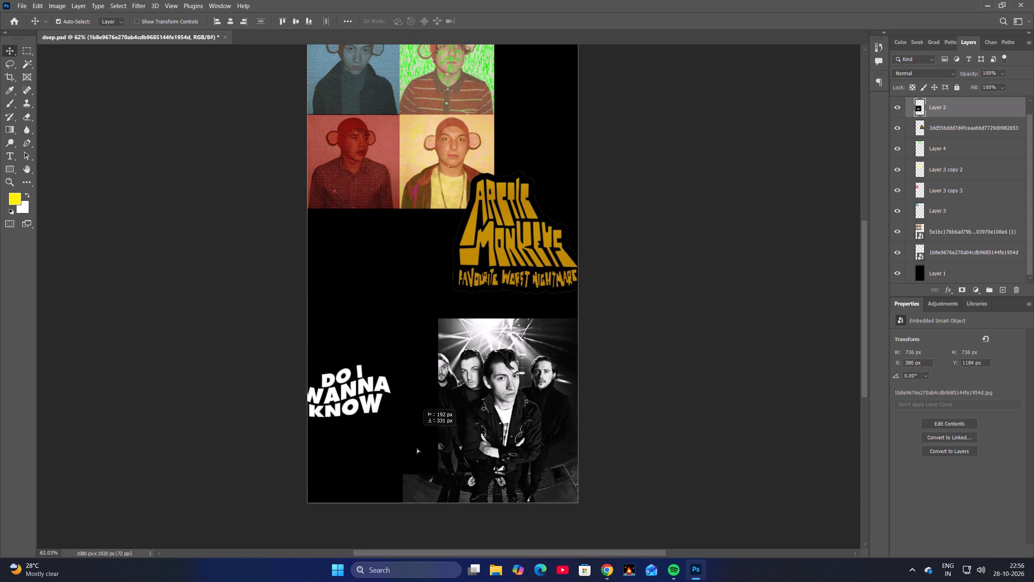
drag(417, 448, 412, 461)
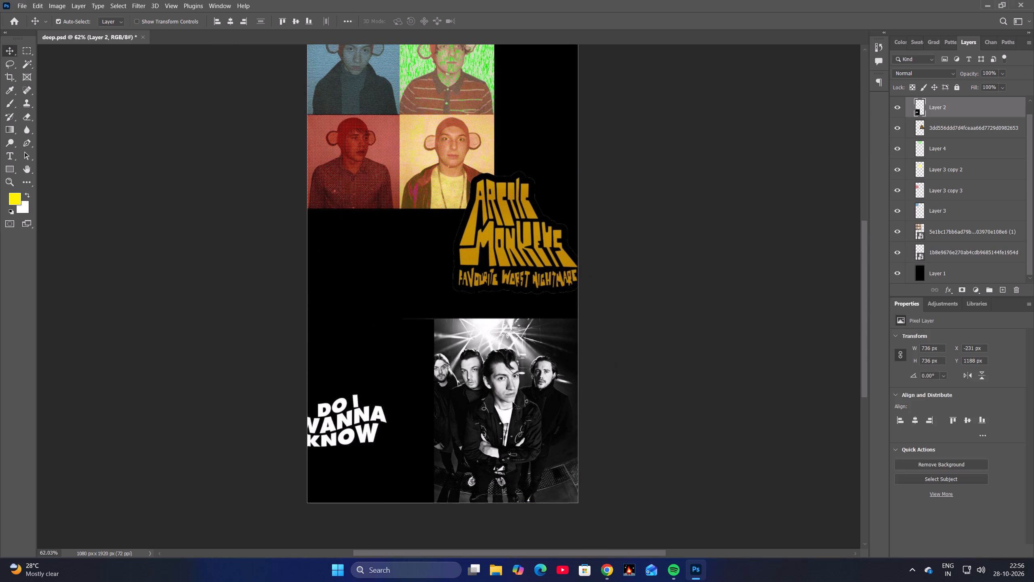
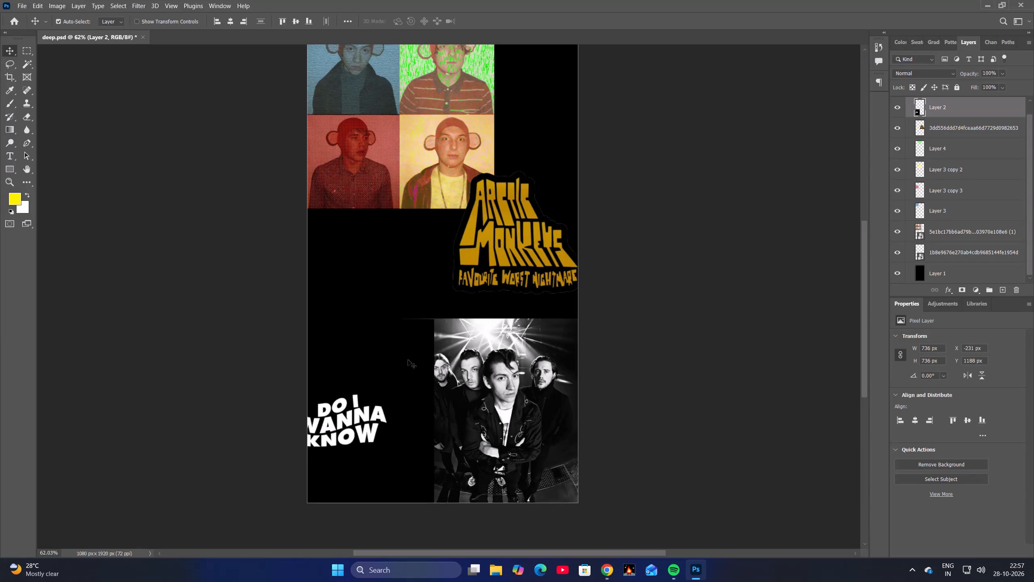
Move the DO I WANNA KNOW lettering up and inward, fully onto the artboard, to about X -70 px, Y 979 px.
key(v)
drag(350, 434, 390, 383)
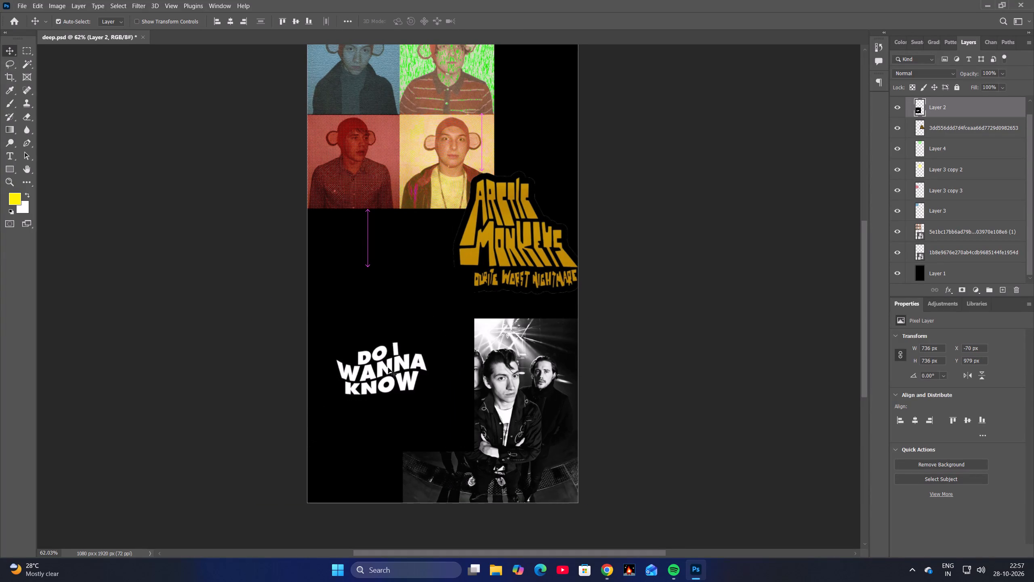
Select the black background around the DO I WANNA KNOW lettering with the Magic Wand, delete it and deselect.
key(w)
key(w)
key(w)
key(w)
click(445, 349)
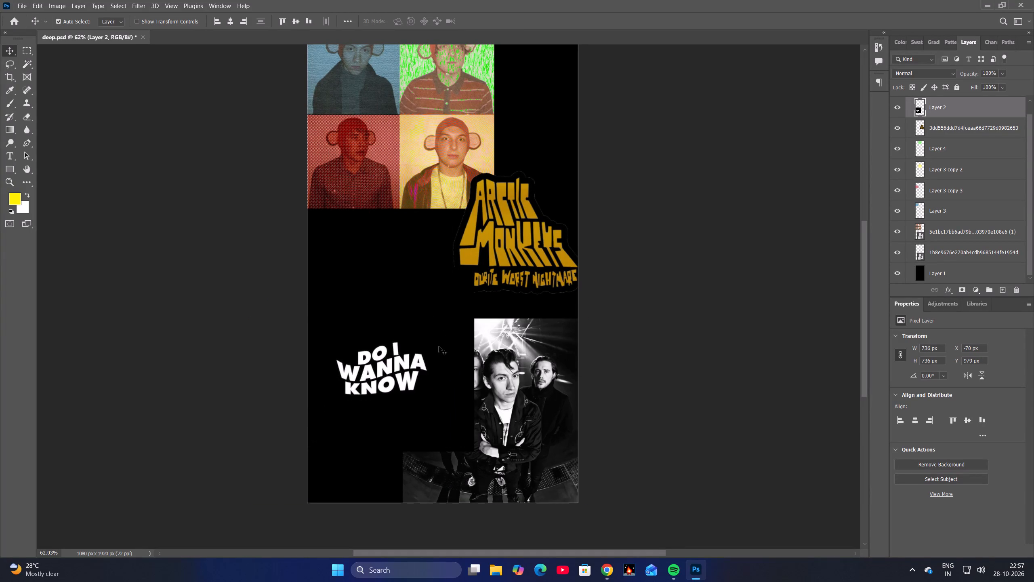
key(w)
click(443, 344)
key(Delete)
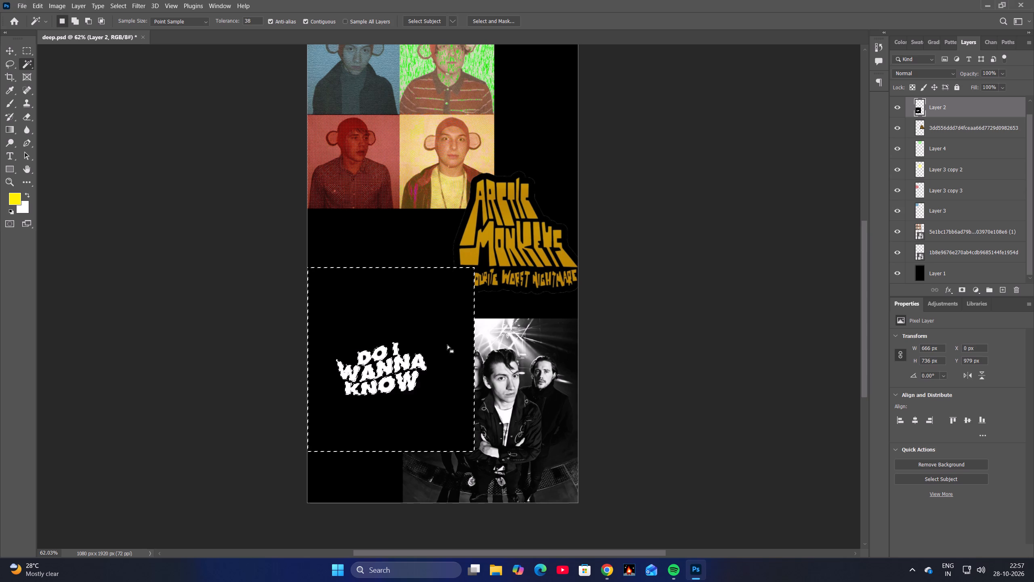
key(ctrl+d)
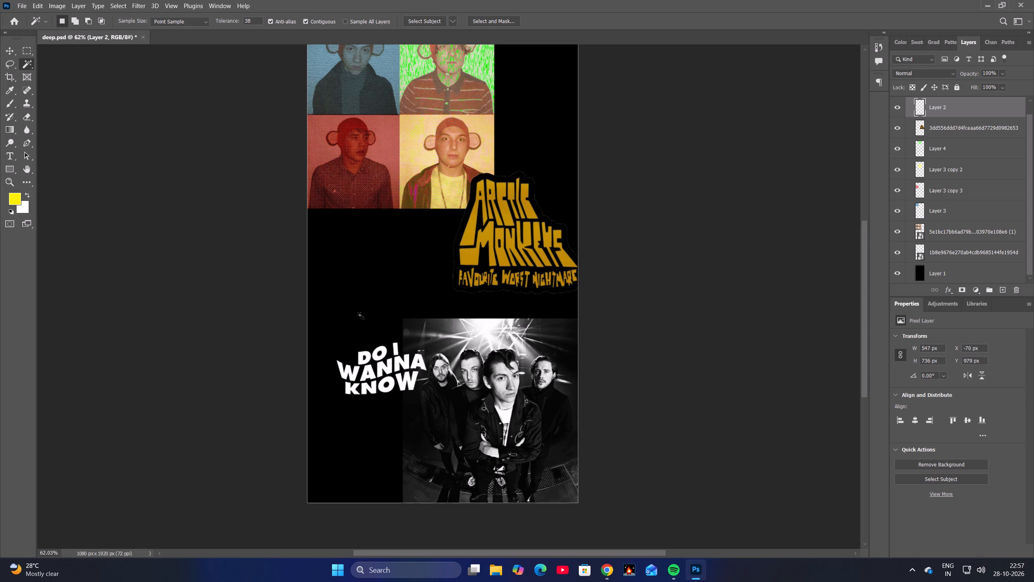
Move the DO I WANNA KNOW lettering into the artboard's bottom-left corner, to about X -167 px, Y 1362 px.
key(v)
drag(378, 364, 355, 443)
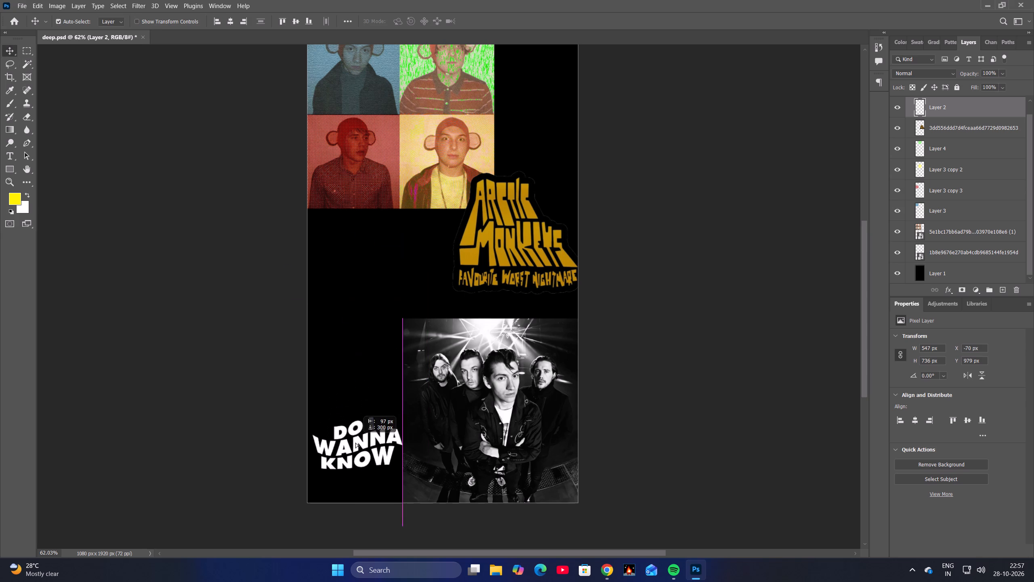
drag(355, 443, 357, 460)
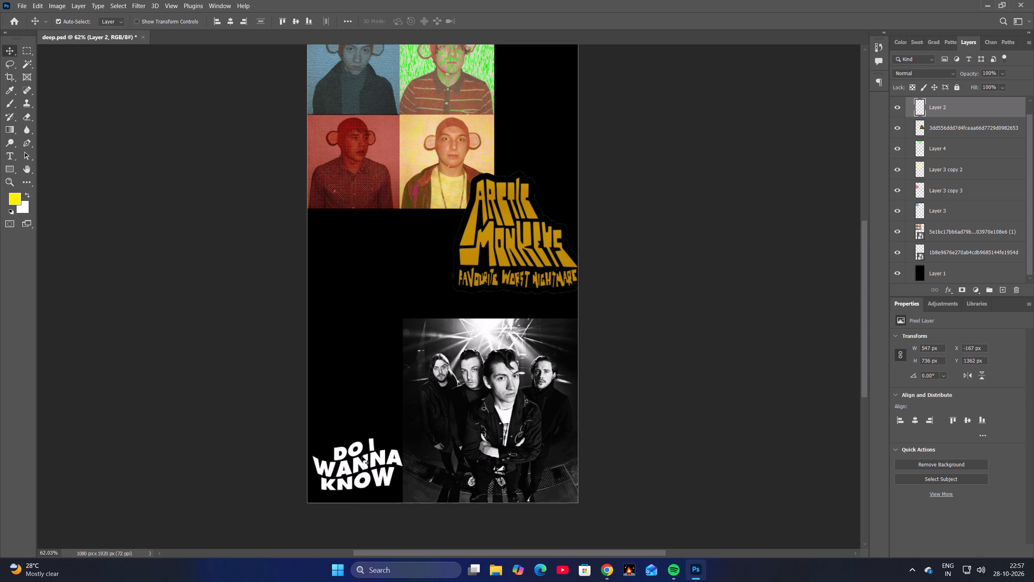
Move the black-and-white band photo up and left, just beneath the logo, to about X 190 px, Y 1053 px.
drag(464, 382, 453, 373)
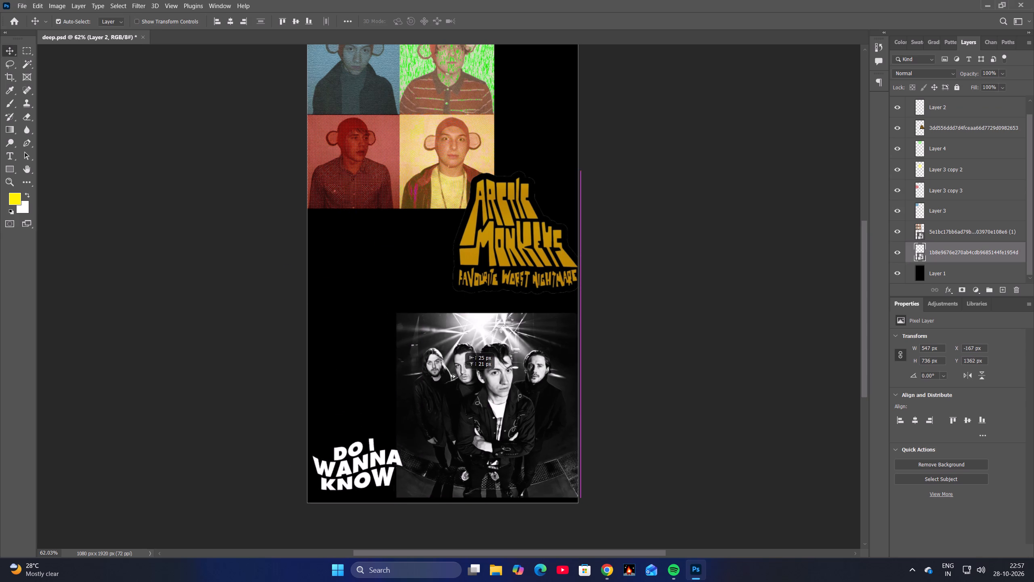
drag(453, 373, 448, 370)
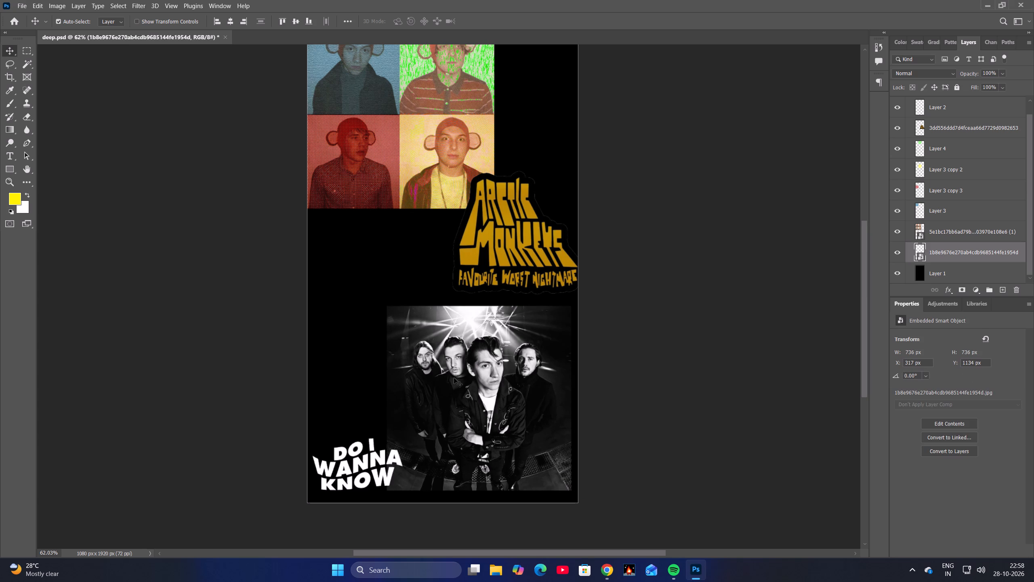
drag(457, 381, 432, 373)
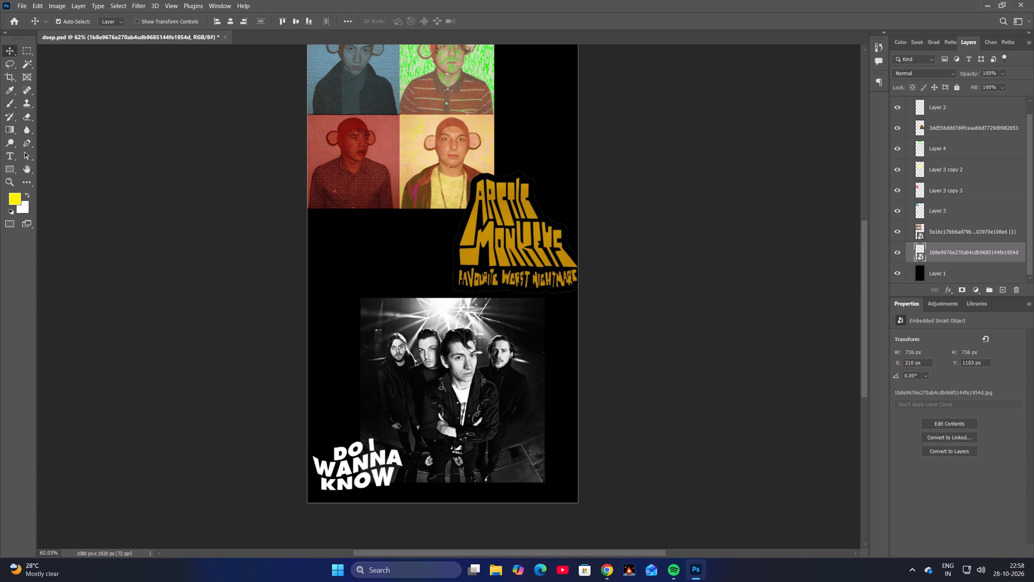
drag(494, 356, 476, 329)
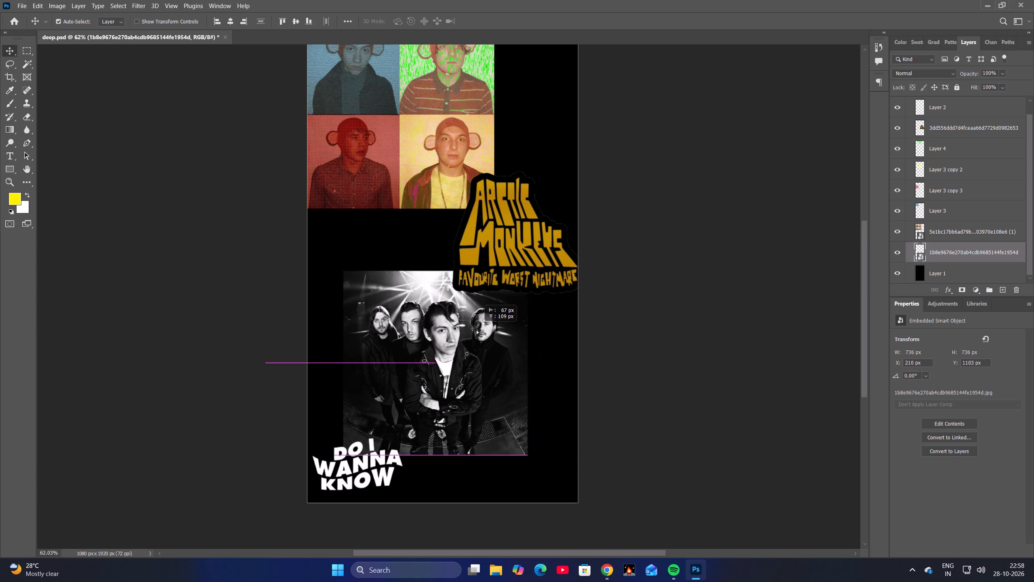
drag(476, 329, 490, 344)
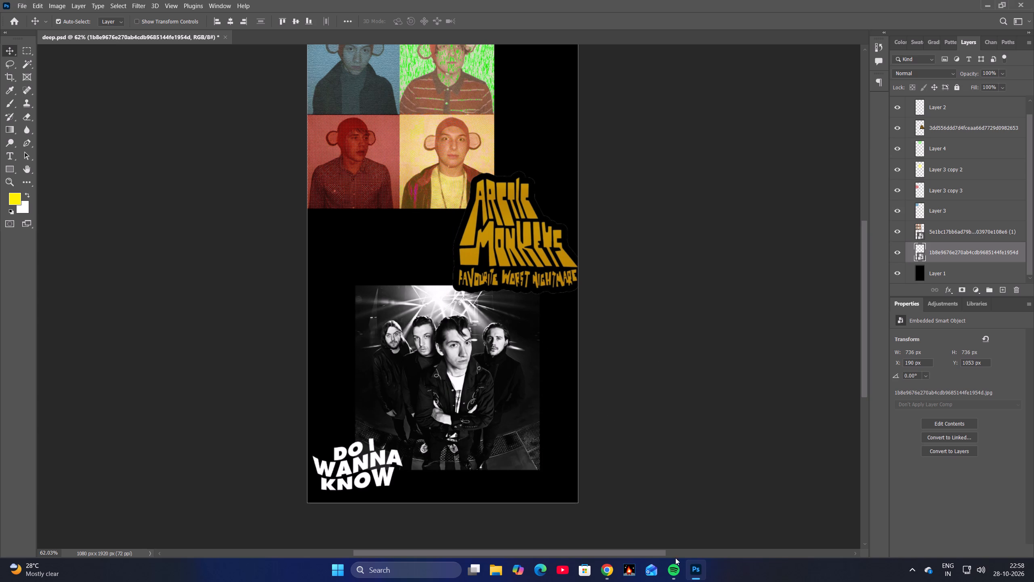
Copy the black-and-white pointing-dog image from the Pinterest page in Chrome and paste it into deep.psd in Photoshop.
click(591, 538)
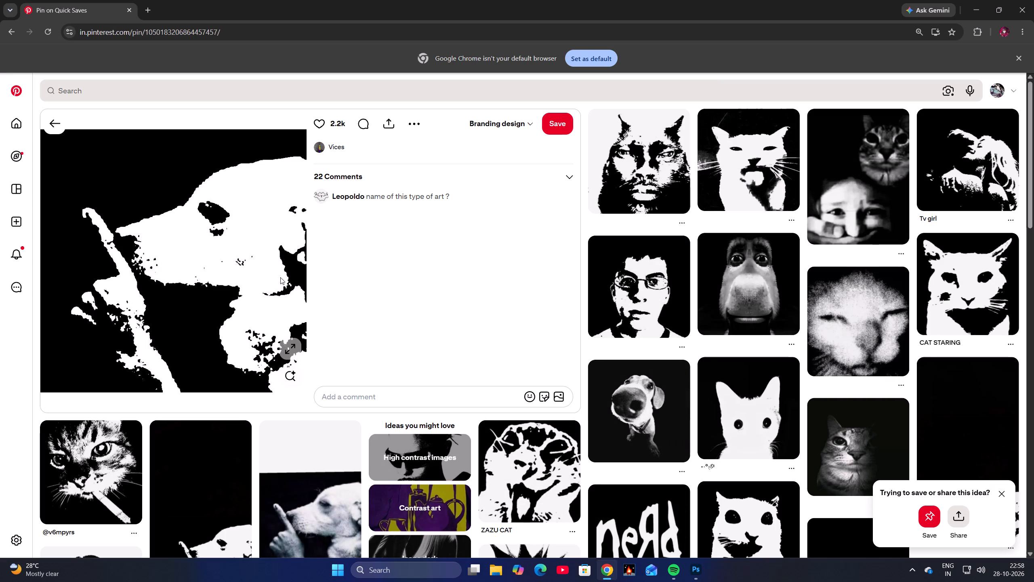
right_click(184, 283)
click(258, 325)
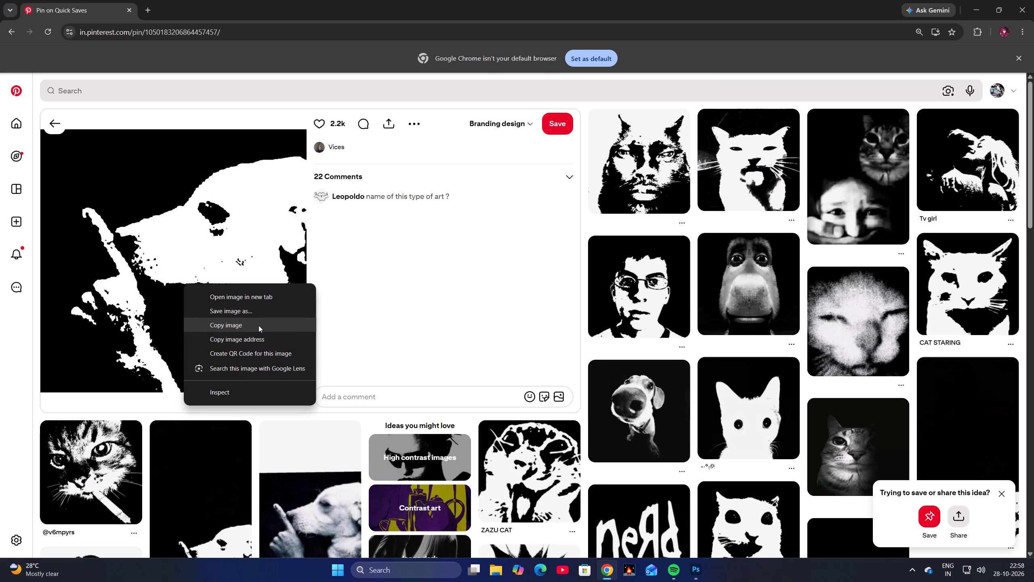
click(693, 571)
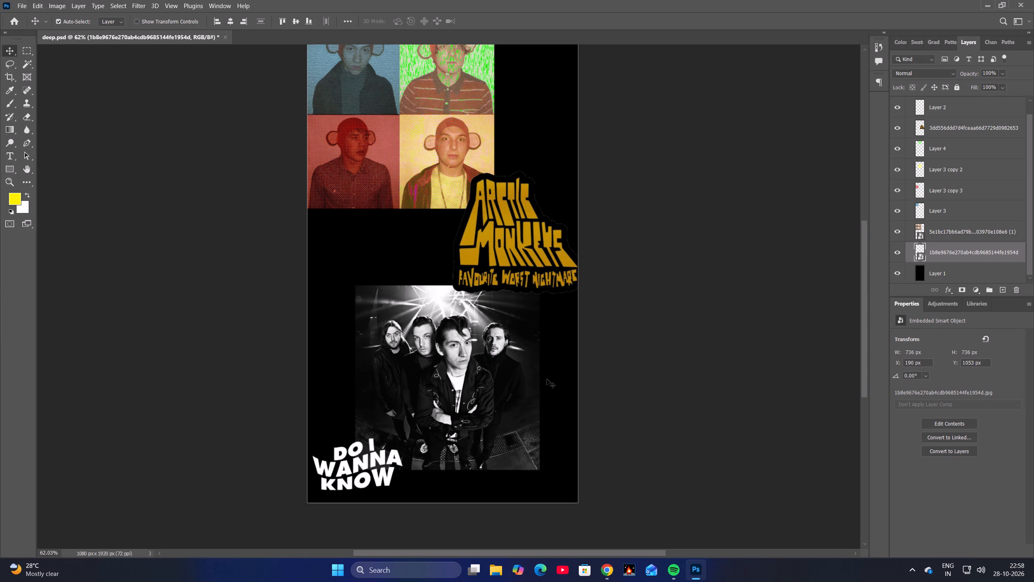
key(ctrl+v)
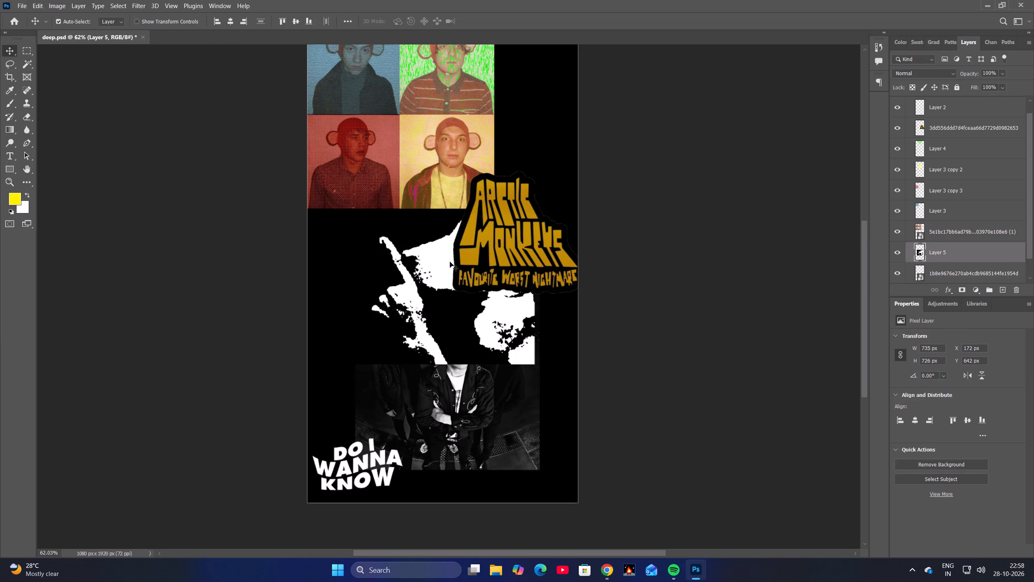
Move the pasted dog image to the artboard's upper-right area, against its right edge, at about X 345 px, Y 24 px.
drag(450, 290, 483, 441)
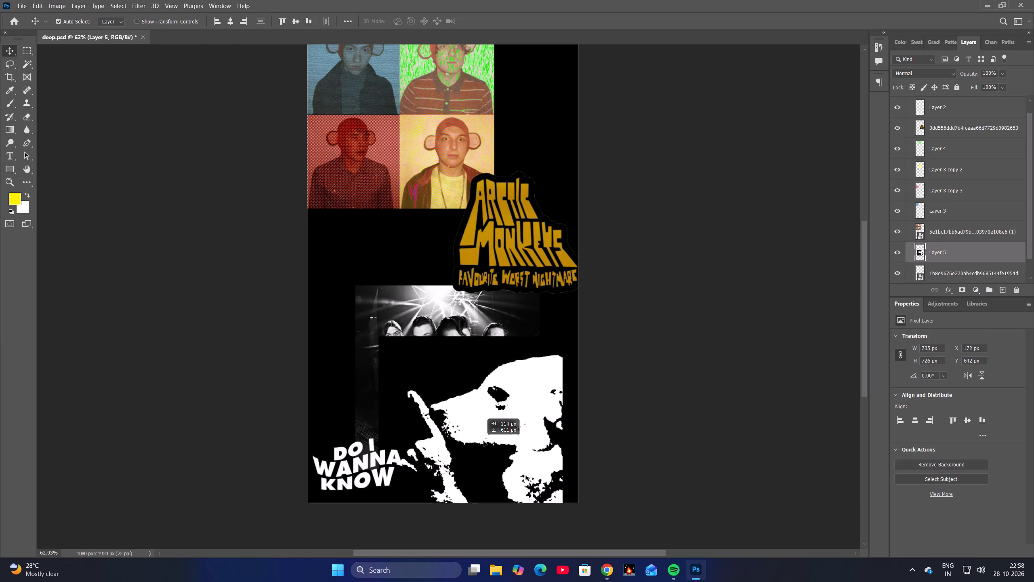
drag(483, 441, 491, 434)
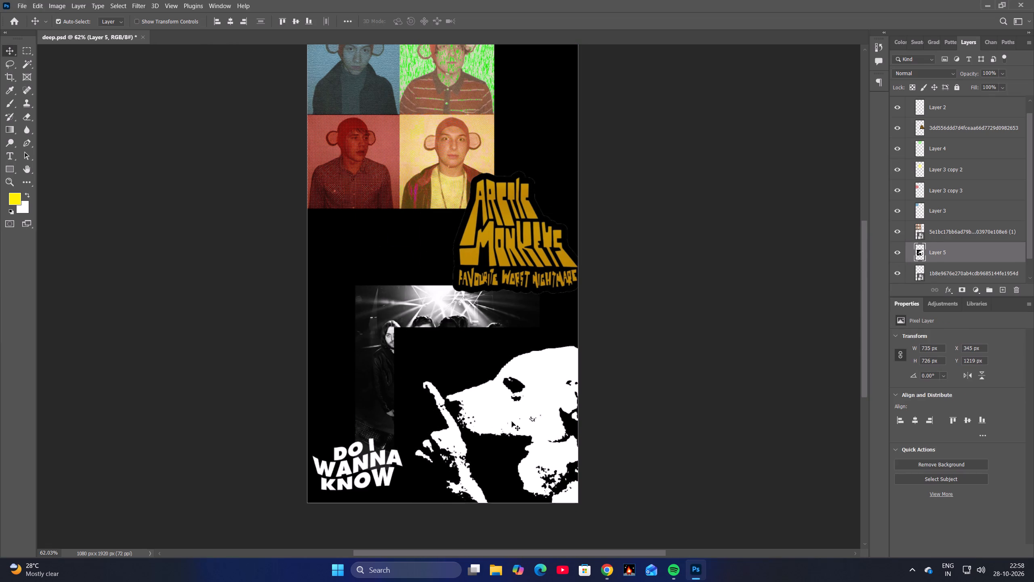
key(space)
key(space)
key(space)
key(space)
key(space)
key(space)
key(space)
key(space)
drag(522, 335, 518, 385)
drag(500, 447, 500, 160)
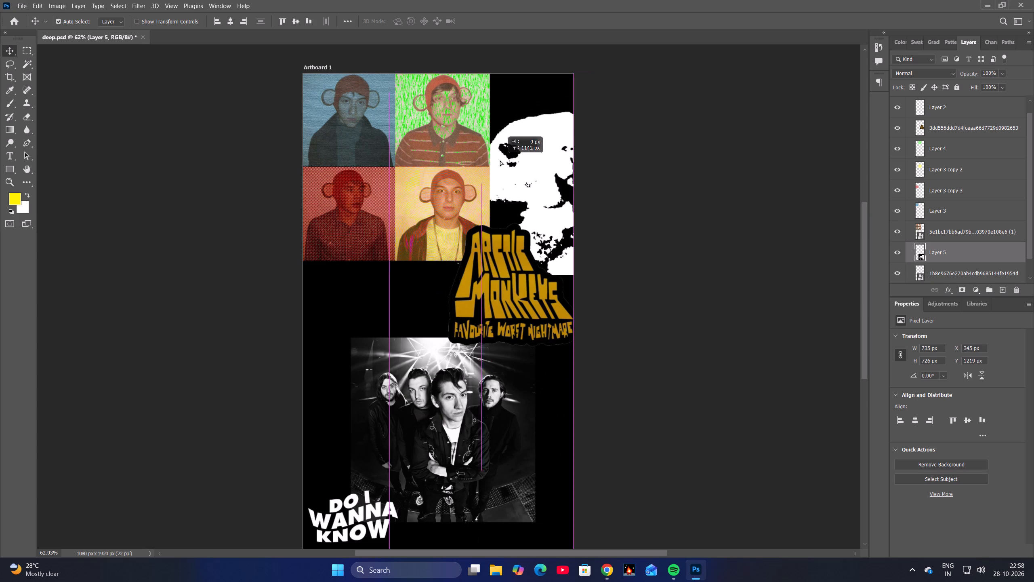
drag(500, 160, 502, 165)
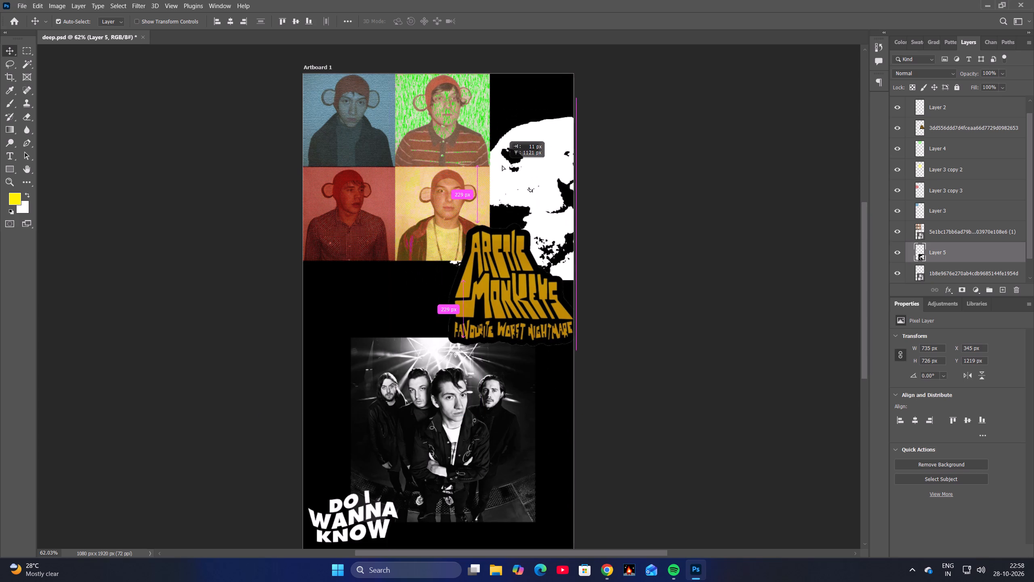
drag(502, 165, 499, 148)
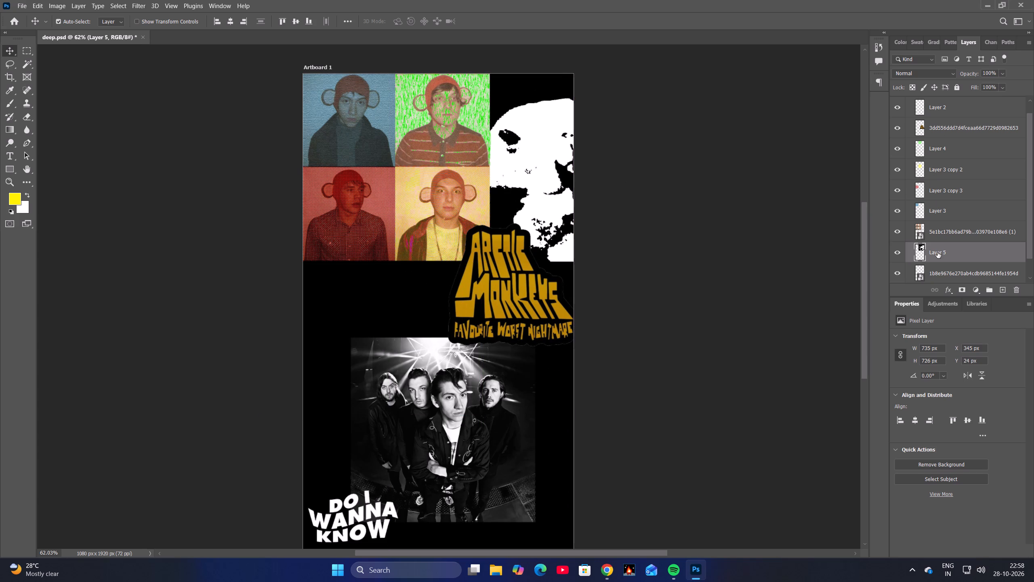
Raise the dog image's layer above the Arctic Monkeys logo layer, directly below Layer 2.
drag(938, 252, 950, 118)
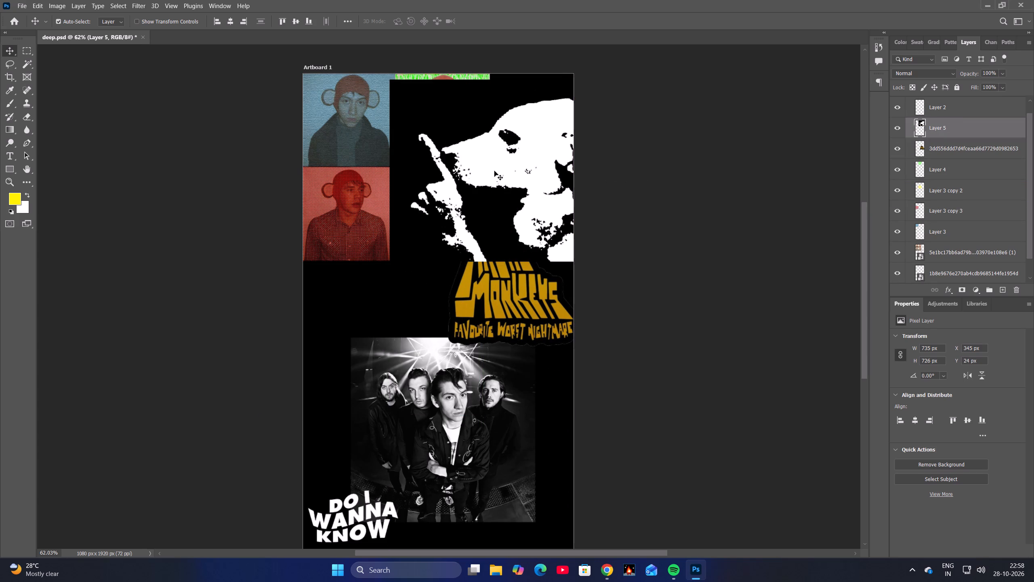
Select the black background around the dog with the Magic Wand, delete it and deselect.
key(w)
click(457, 121)
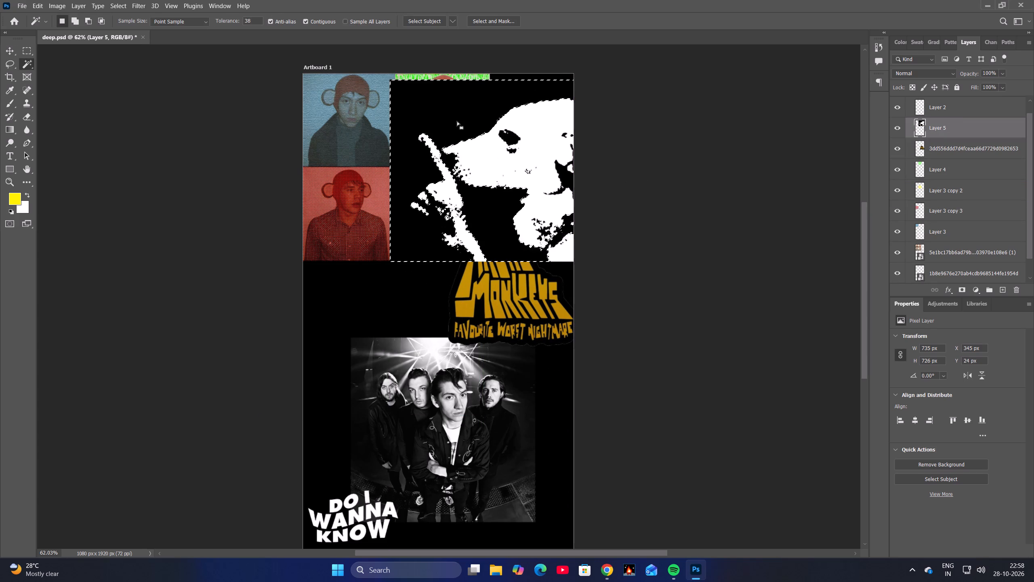
key(Delete)
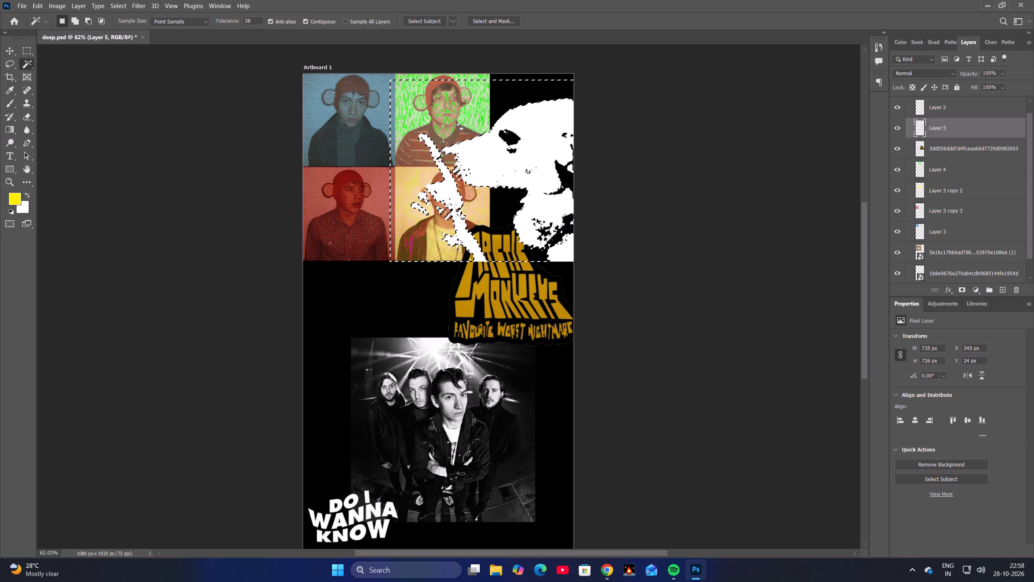
key(ctrl+d)
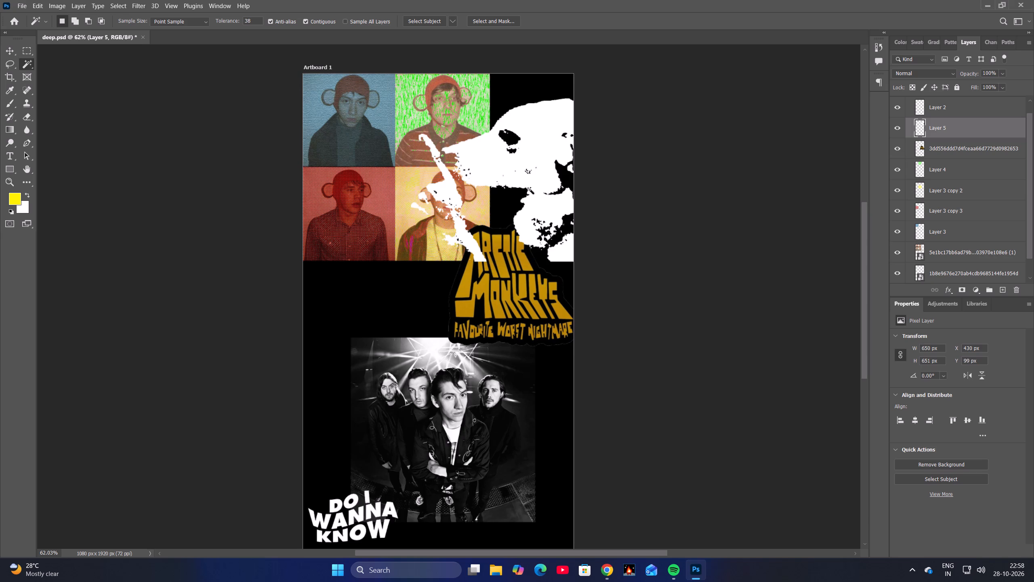
Scale the cut-out dog to about 84.62% and place it in the artboard's top-right corner at about X 530 px, Y 9 px.
click(6, 55)
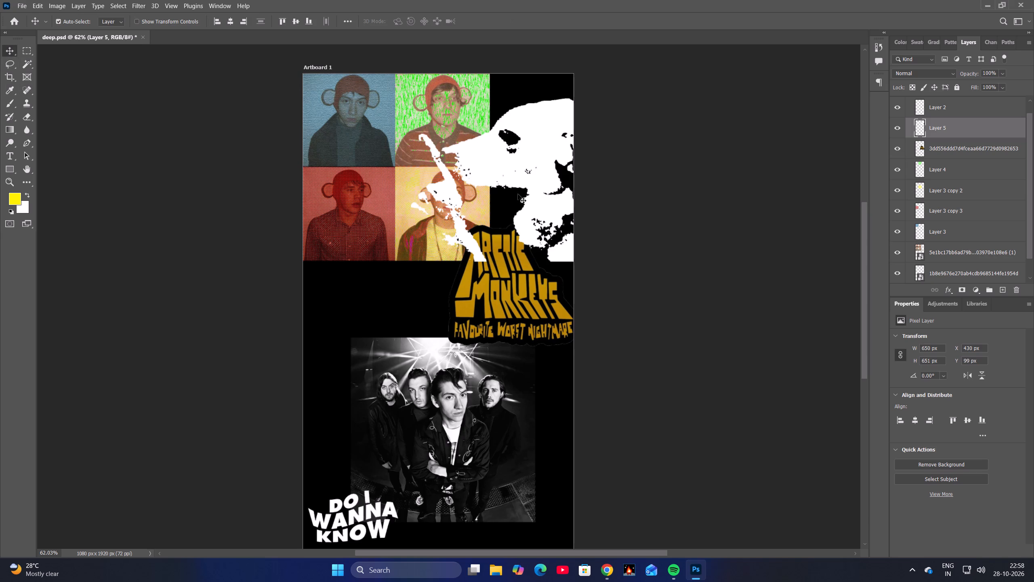
drag(531, 182, 529, 160)
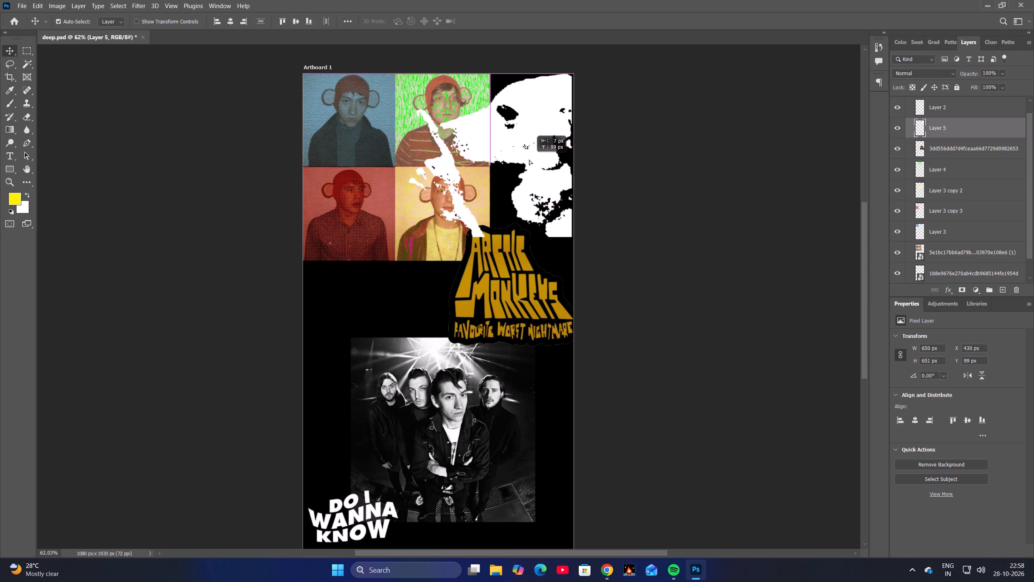
drag(529, 160, 527, 162)
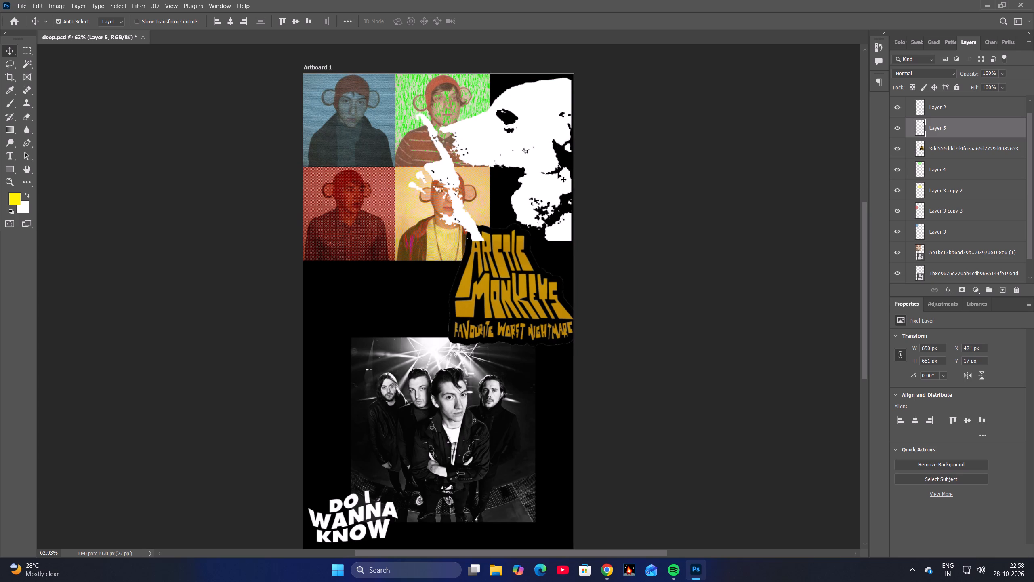
key(ctrl+t)
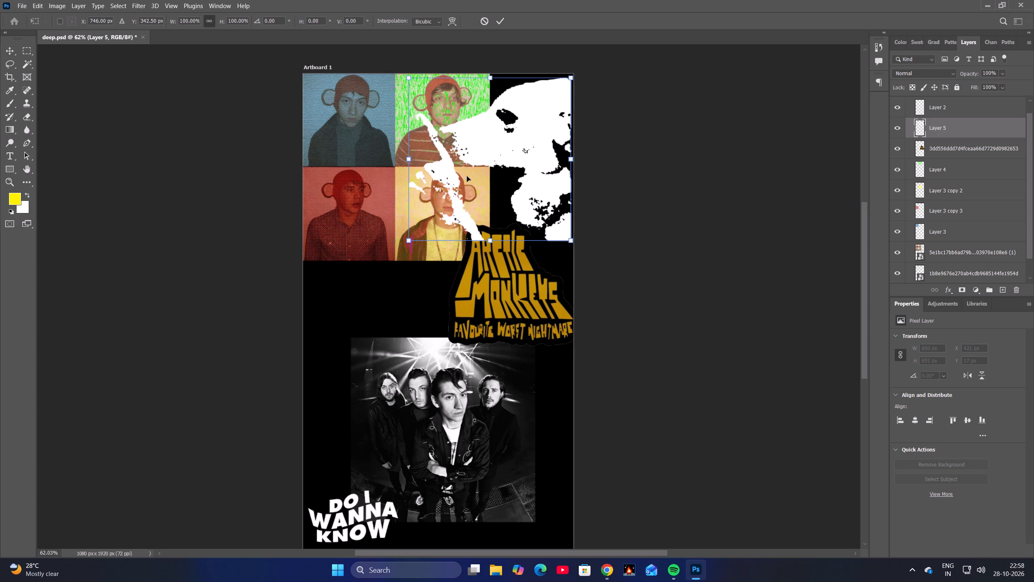
drag(410, 159, 435, 179)
drag(508, 182, 520, 188)
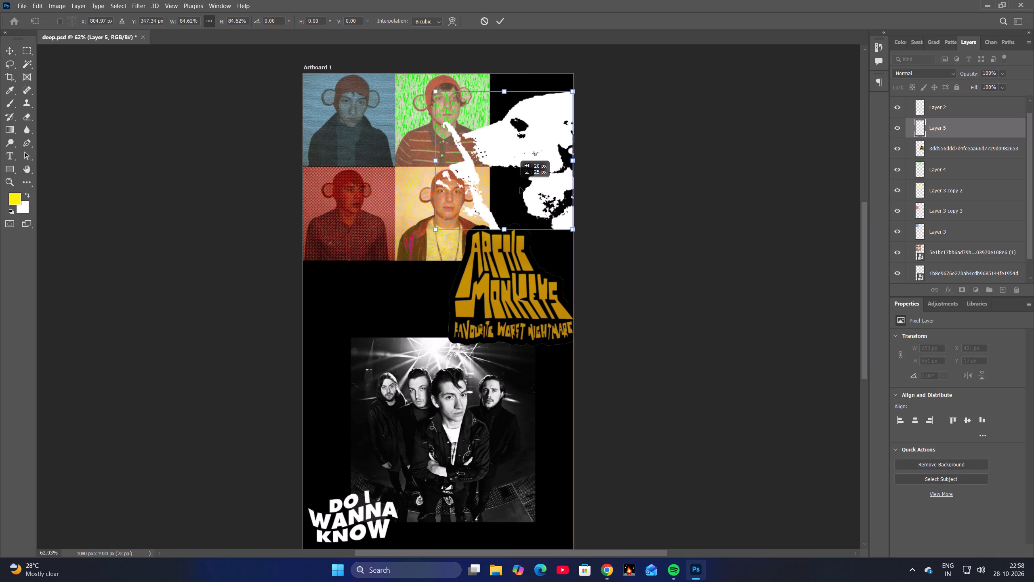
drag(520, 188, 508, 174)
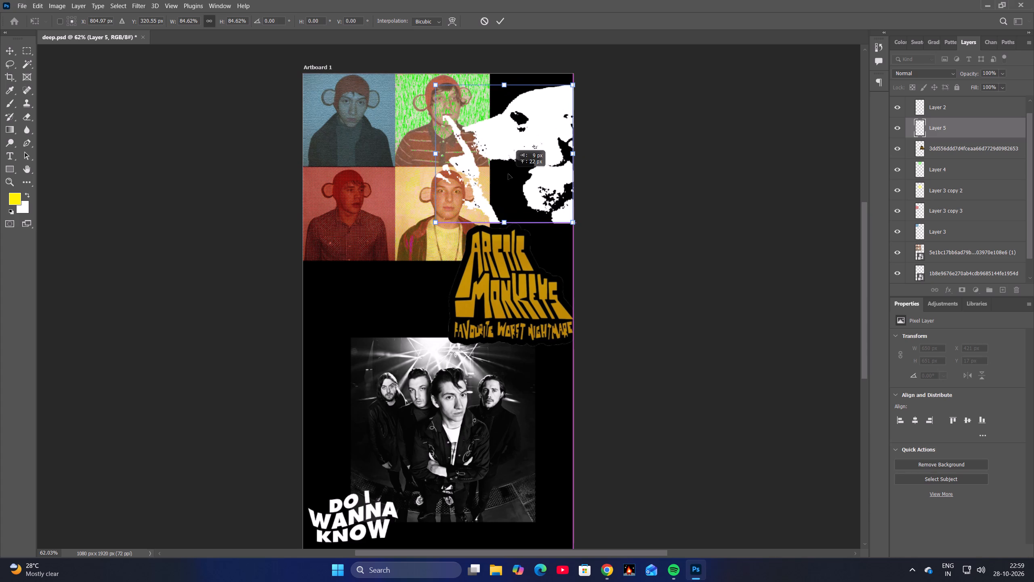
drag(508, 174, 508, 169)
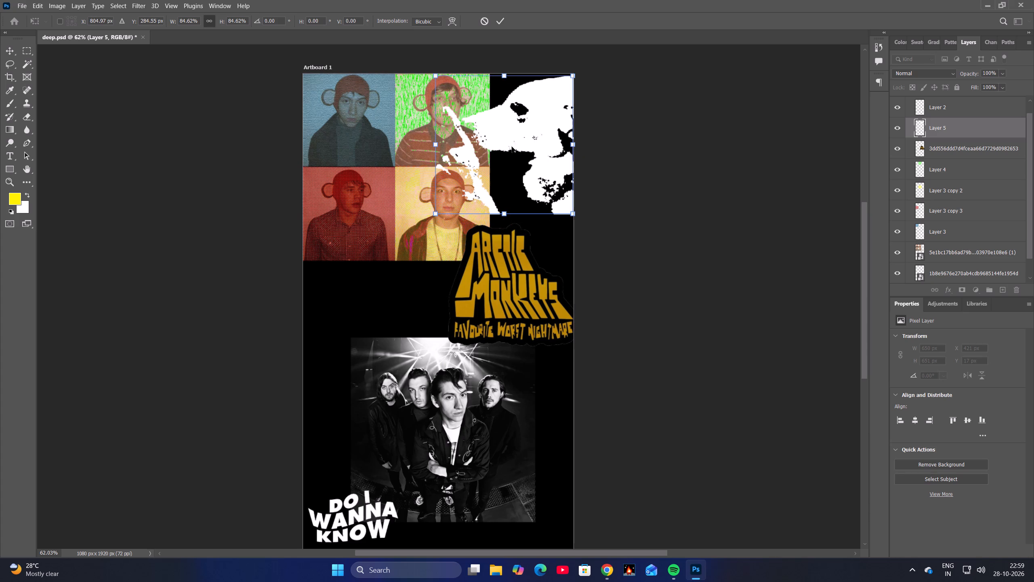
click(501, 23)
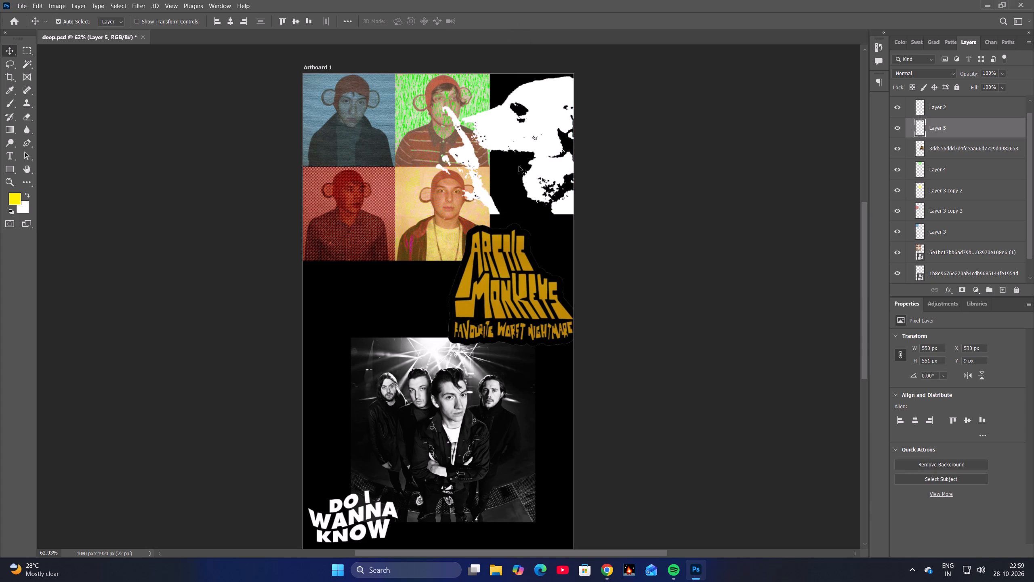
Move the cut-out dog into the artboard's bottom-right corner, at about X 530 px, Y 1369 px.
key(space)
key(space)
key(space)
key(space)
key(space)
key(space)
drag(580, 264, 584, 198)
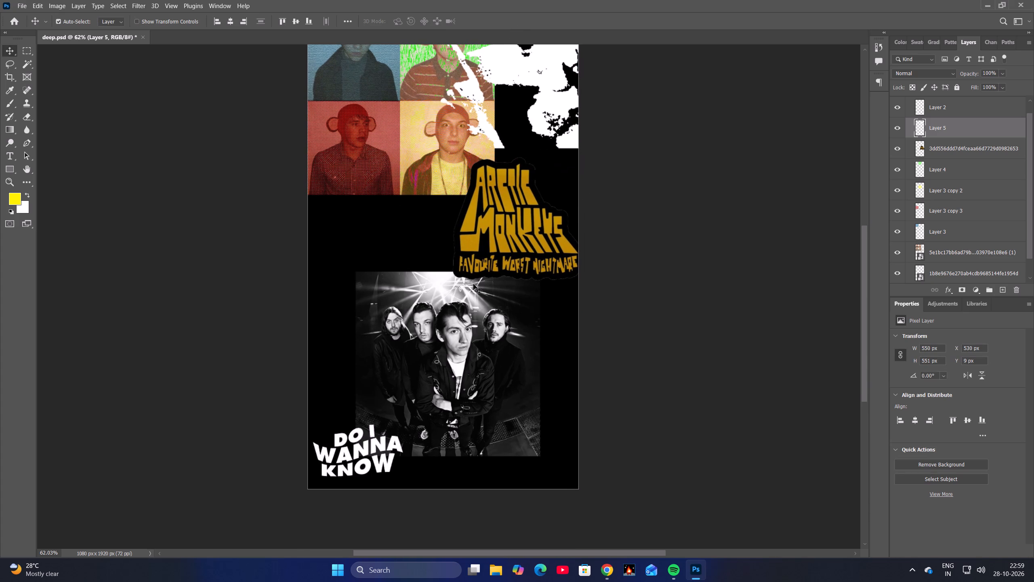
drag(556, 89, 396, 271)
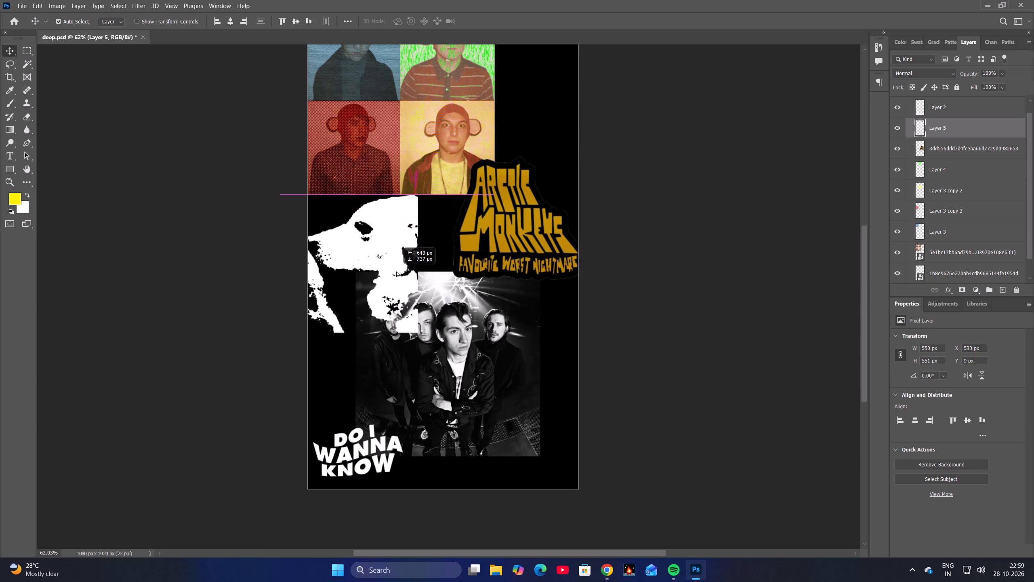
drag(396, 271, 415, 280)
drag(414, 274, 554, 424)
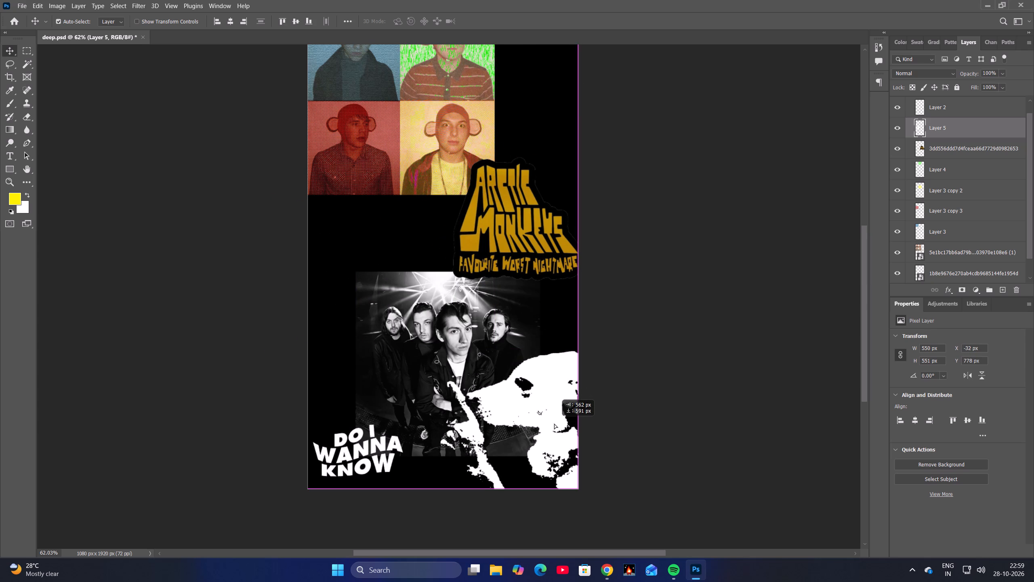
drag(554, 424, 554, 424)
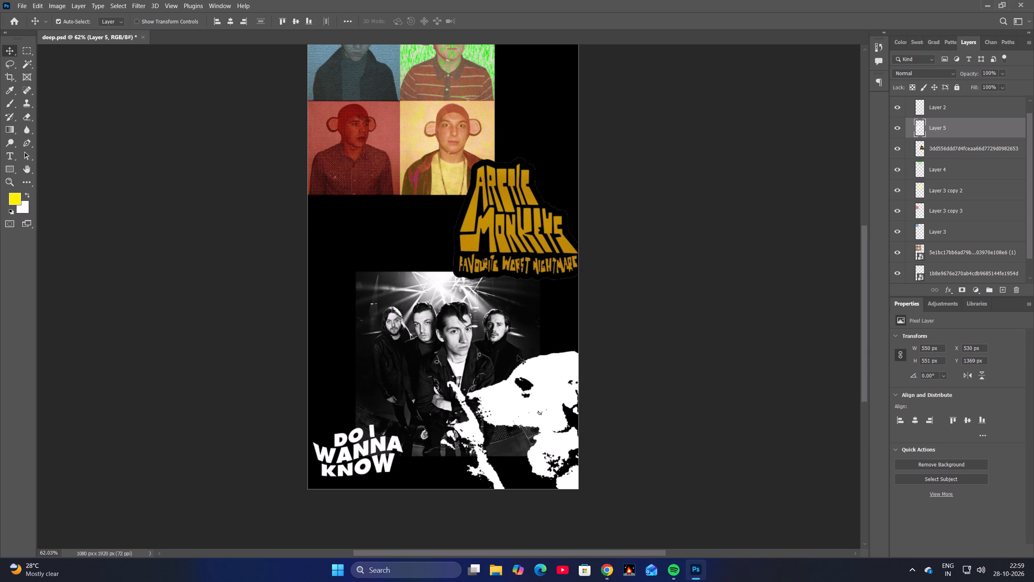
Copy the "Cat with headphones" image from Pinterest in Chrome and paste it into deep.psd in Photoshop.
click(604, 566)
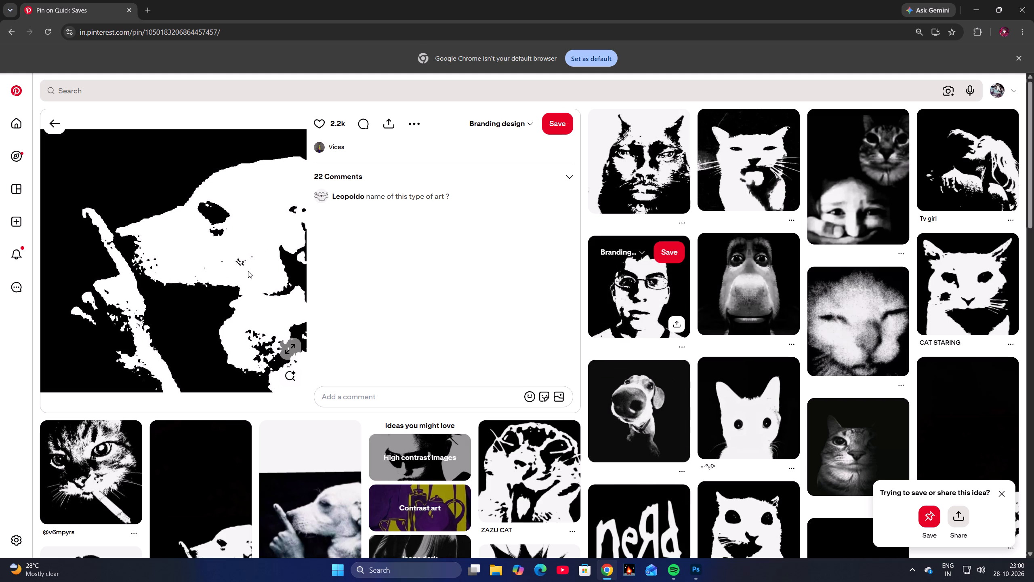
click(56, 130)
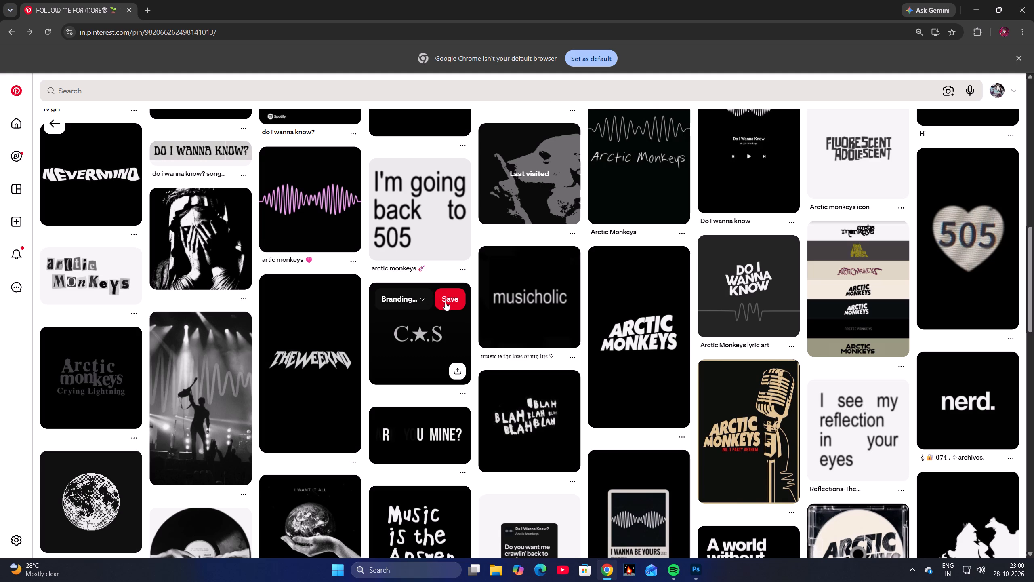
scroll(500, 325, down, 5)
scroll(609, 297, down, 1)
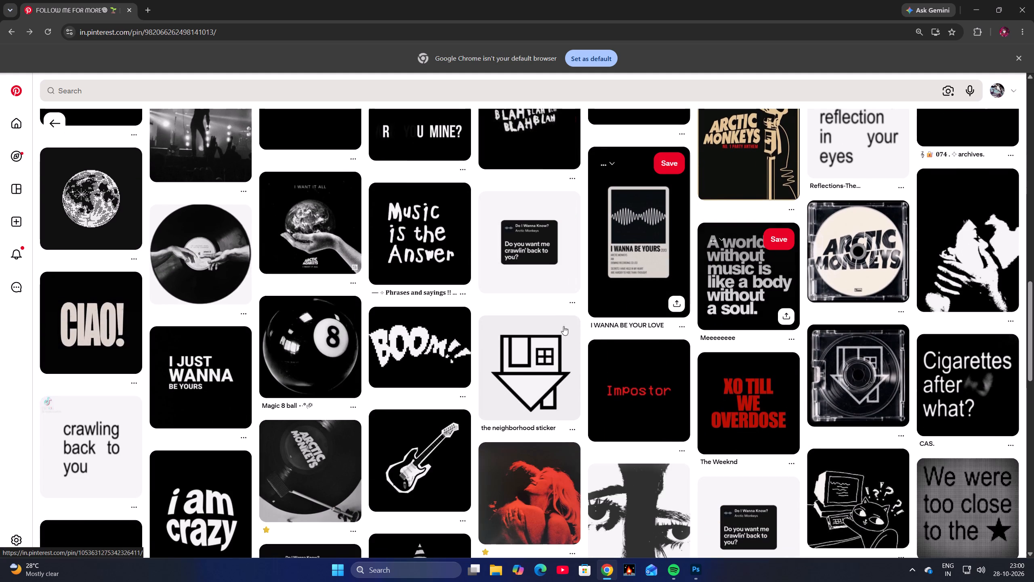
scroll(468, 389, down, 4)
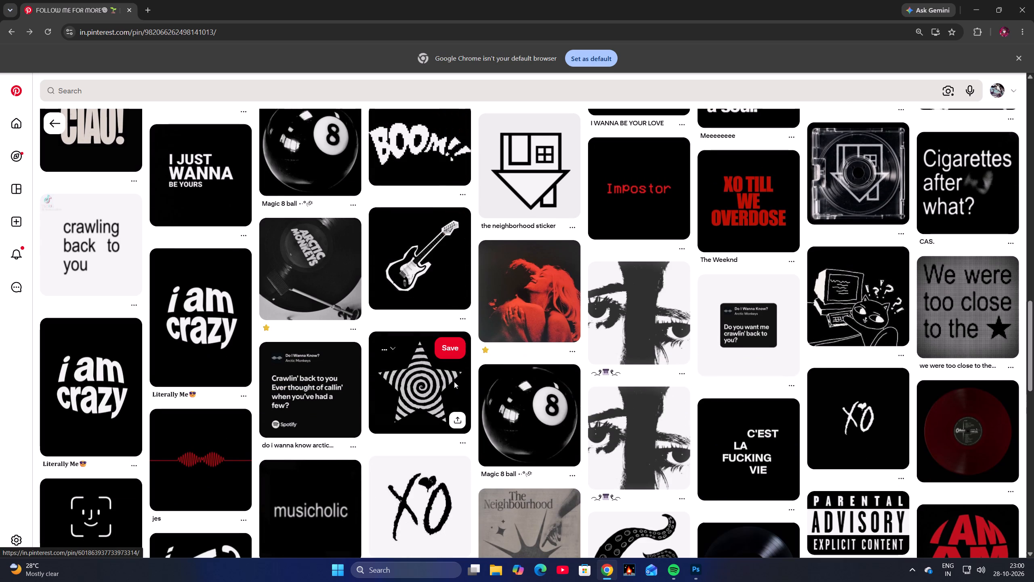
click(418, 387)
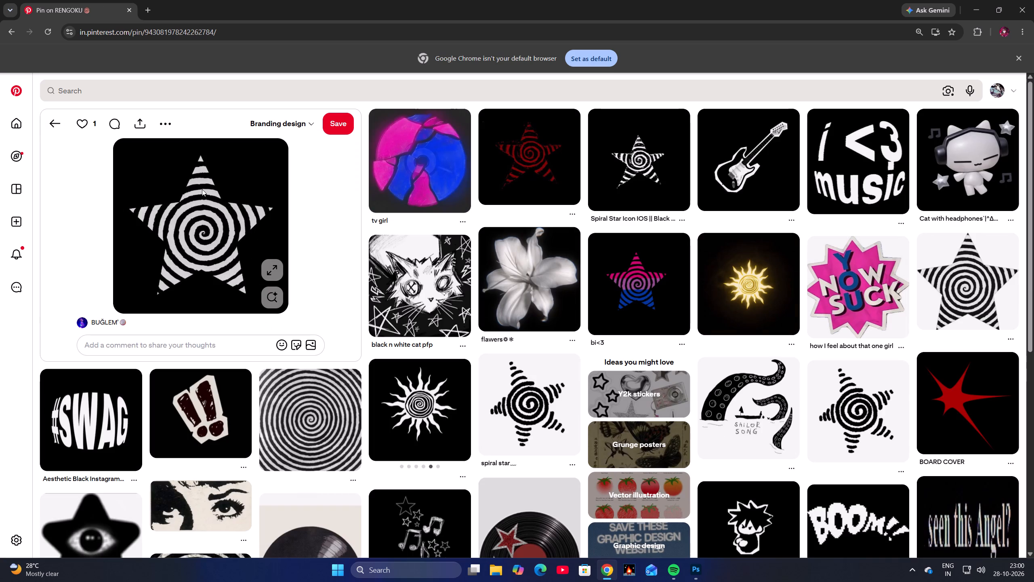
click(992, 158)
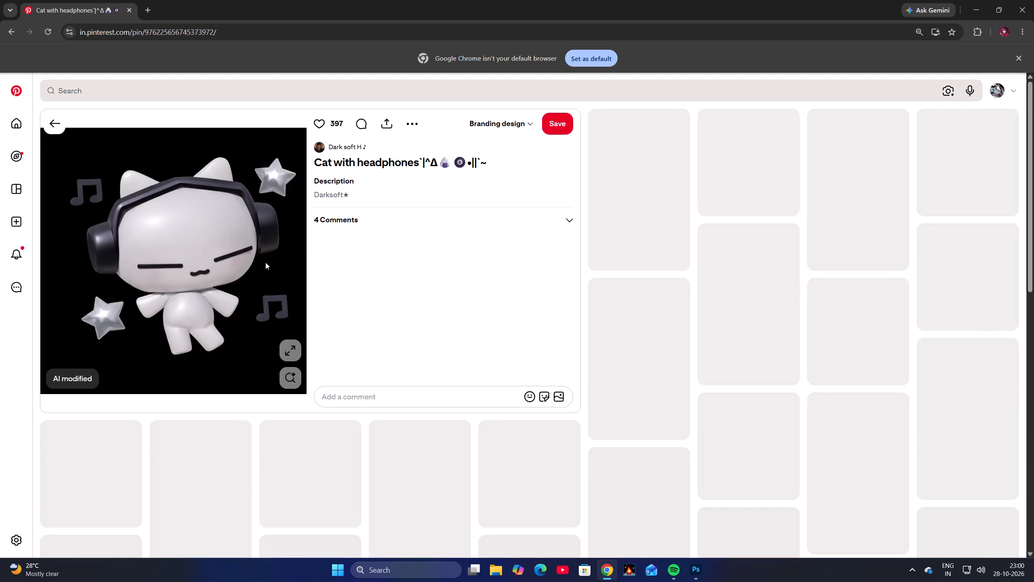
right_click(235, 259)
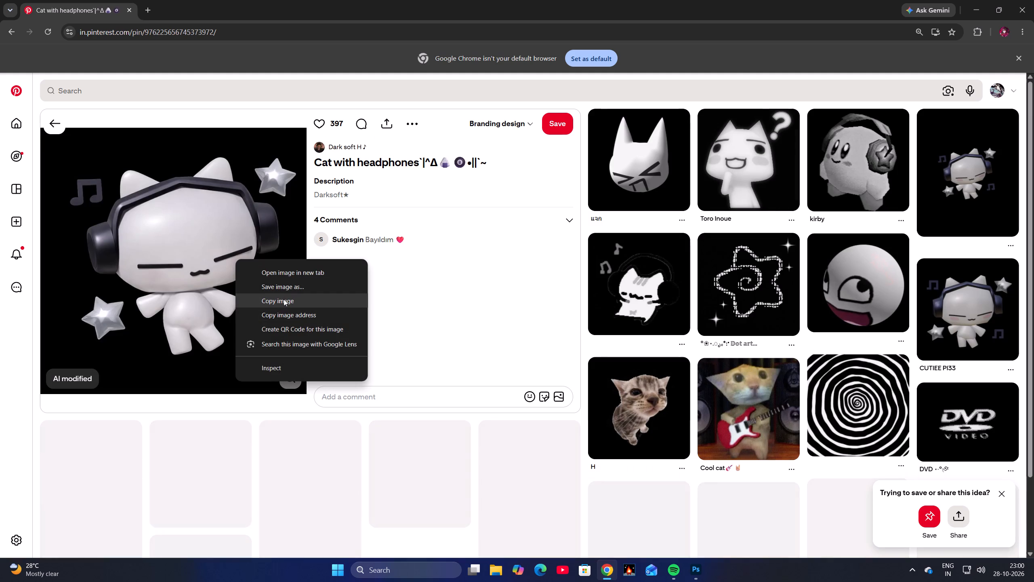
click(284, 299)
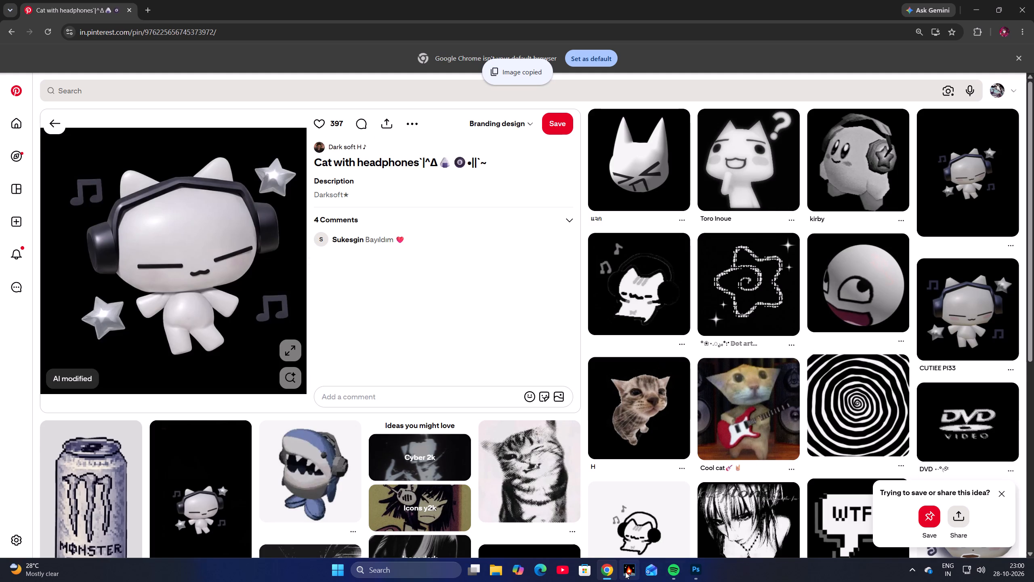
click(687, 570)
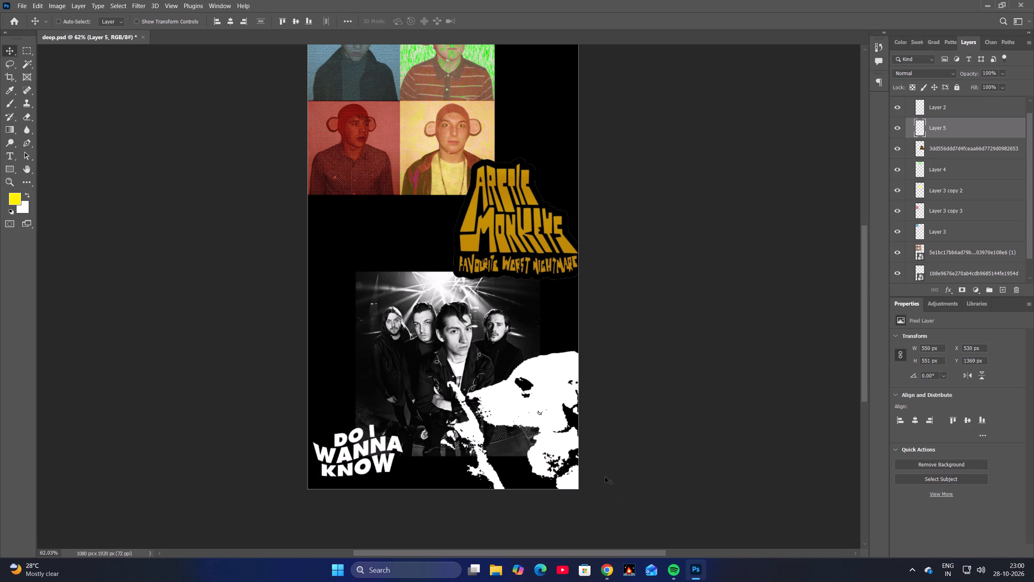
key(ctrl+v)
Select the black background around the headphone cat with the Magic Wand, delete it and deselect.
key(w)
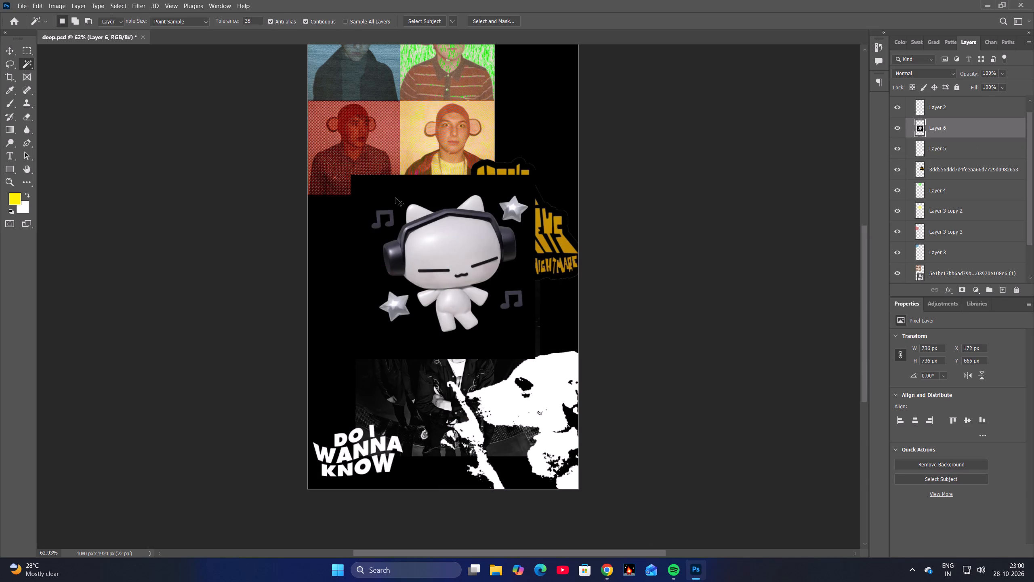
click(395, 198)
key(w)
click(399, 193)
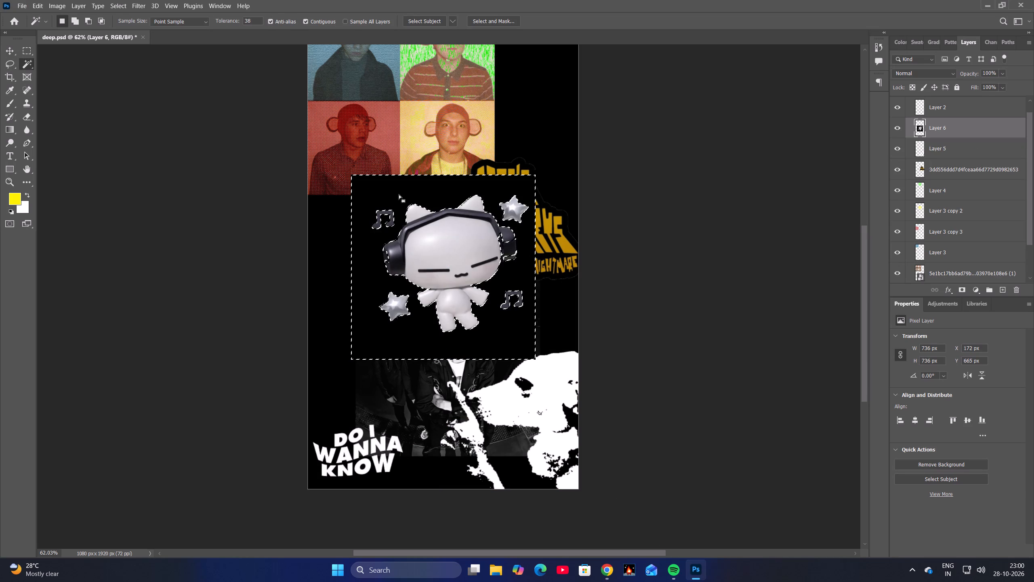
key(Delete)
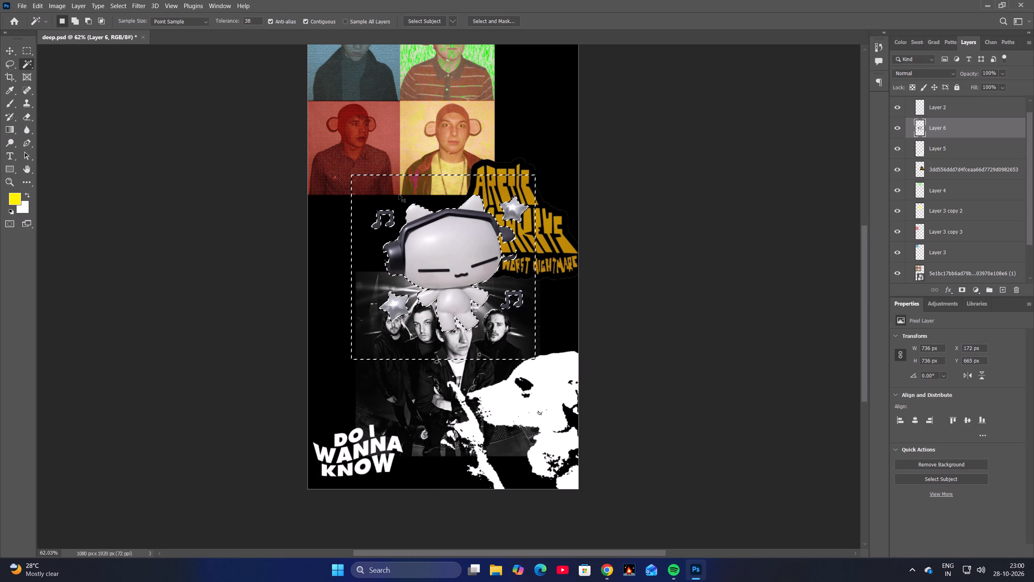
key(ctrl+f)
click(621, 133)
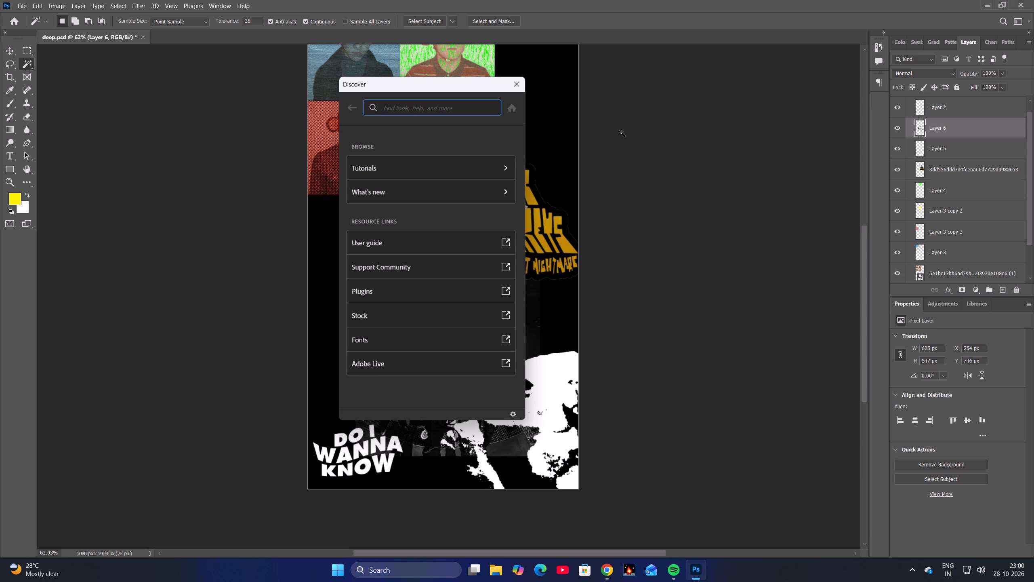
click(520, 88)
Move the cut-out cat beside the Arctic Monkeys logo at the artboard's left edge, at about X -23 px, Y 704 px.
key(v)
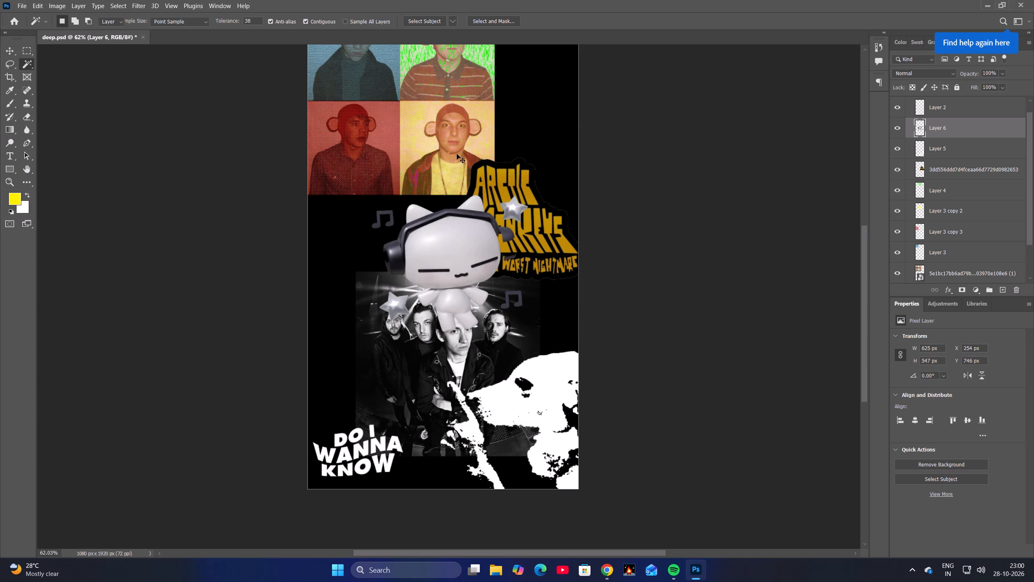
drag(437, 275, 358, 263)
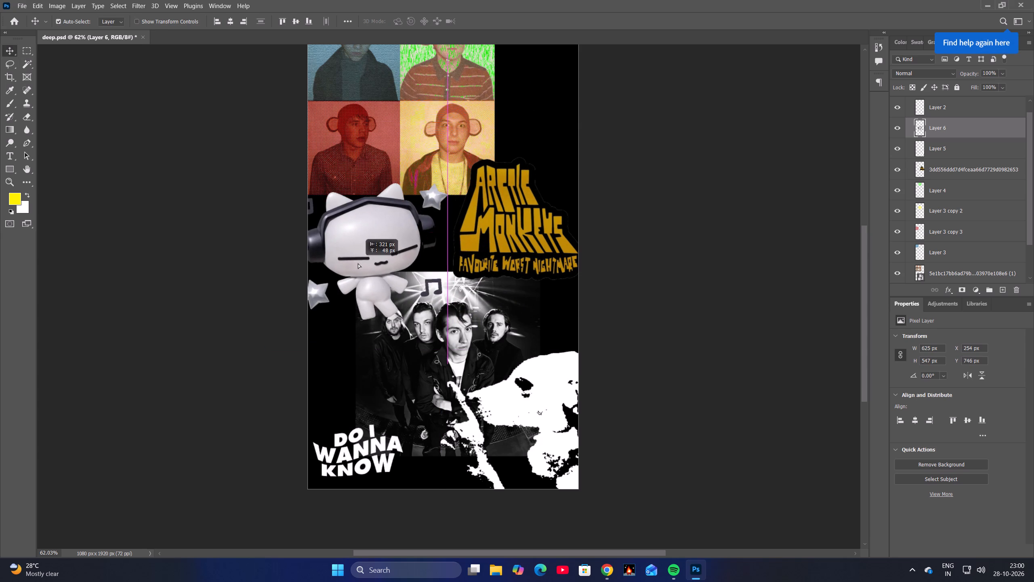
drag(358, 263, 368, 265)
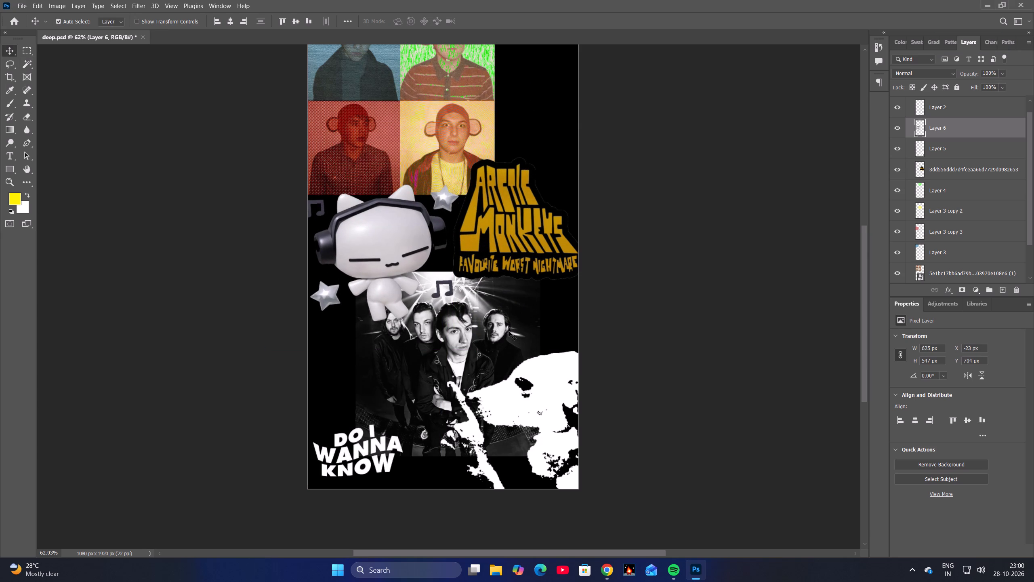
Shift the band photo slightly to the right and marginally down on the artboard.
drag(509, 331, 523, 334)
Scale the cut-out cat to about 84.53% and place it against the artboard's left edge at about X 2 px, Y 675 px.
click(400, 244)
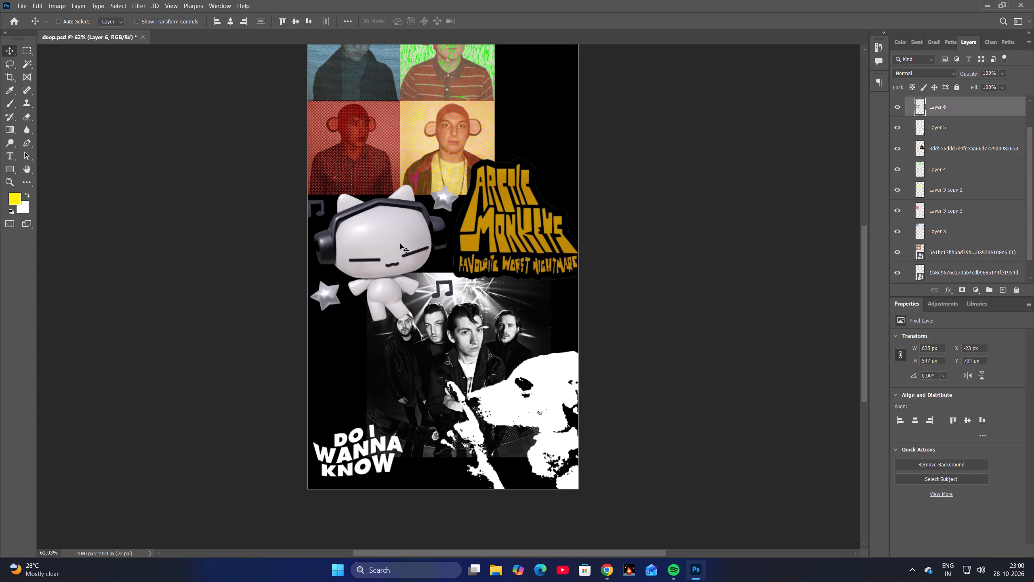
key(ctrl+t)
drag(459, 257, 435, 264)
drag(380, 252, 389, 247)
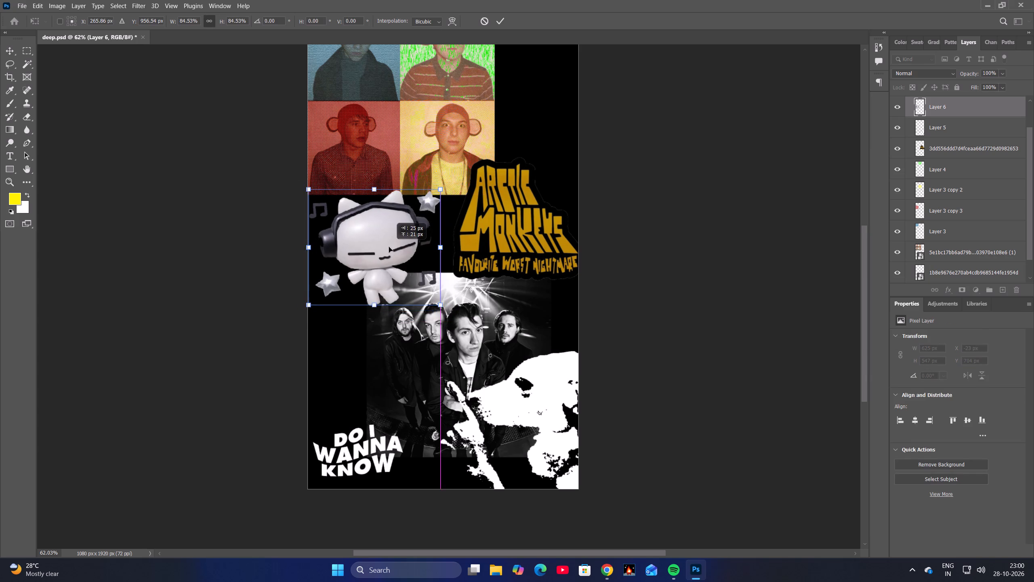
drag(389, 247, 382, 244)
drag(407, 223, 409, 213)
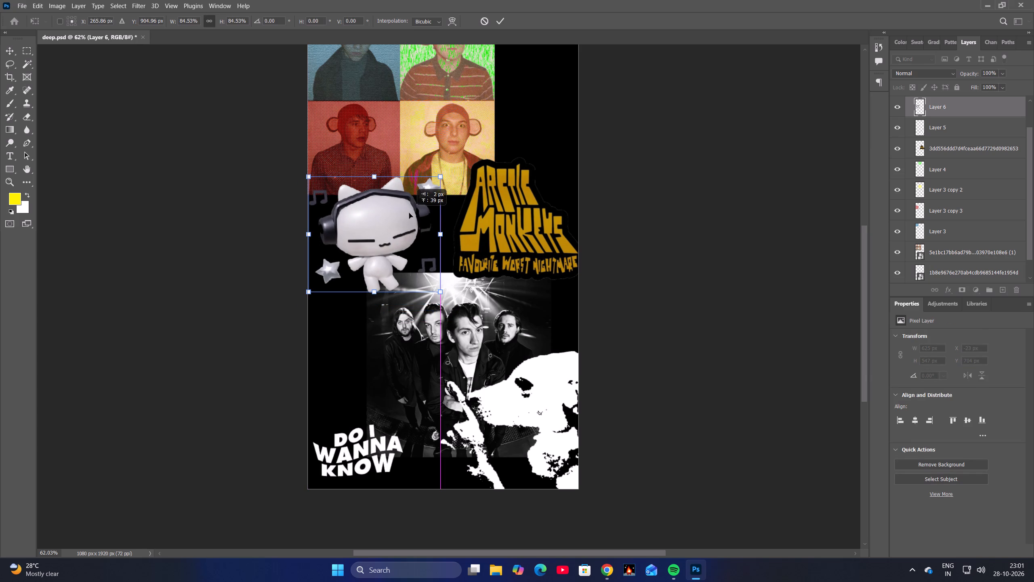
drag(409, 213, 409, 213)
click(500, 21)
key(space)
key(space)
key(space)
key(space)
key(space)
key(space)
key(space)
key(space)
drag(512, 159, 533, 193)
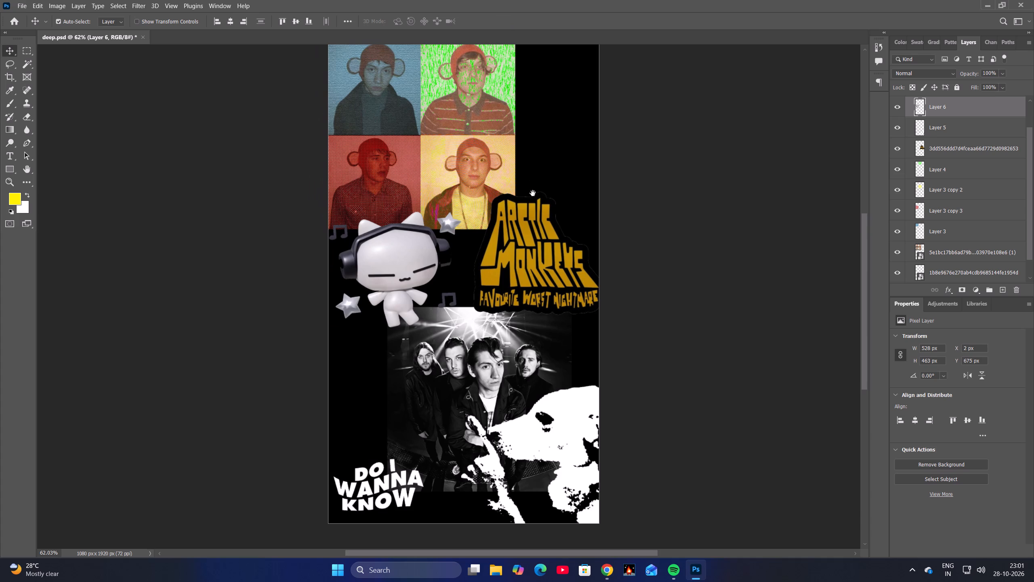
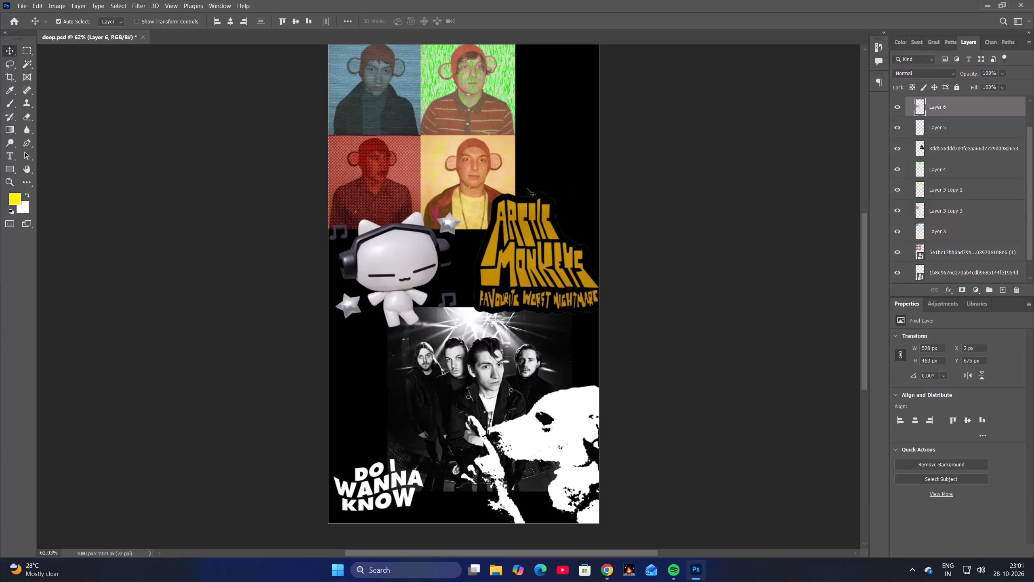
Move the band photo up and slightly left on the artboard, to about X 190 px, Y 974 px.
key(v)
drag(486, 353, 485, 341)
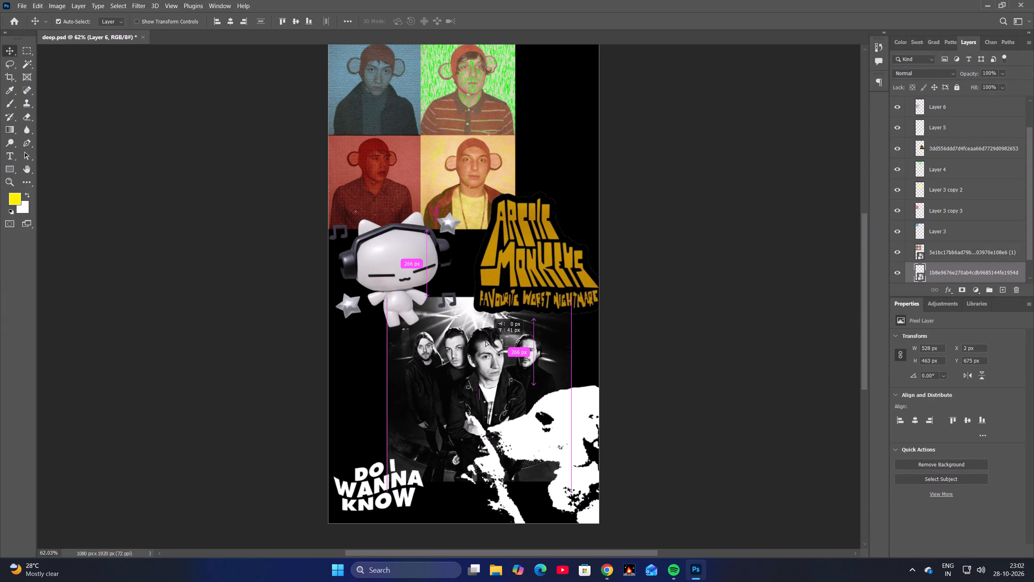
drag(485, 341, 480, 327)
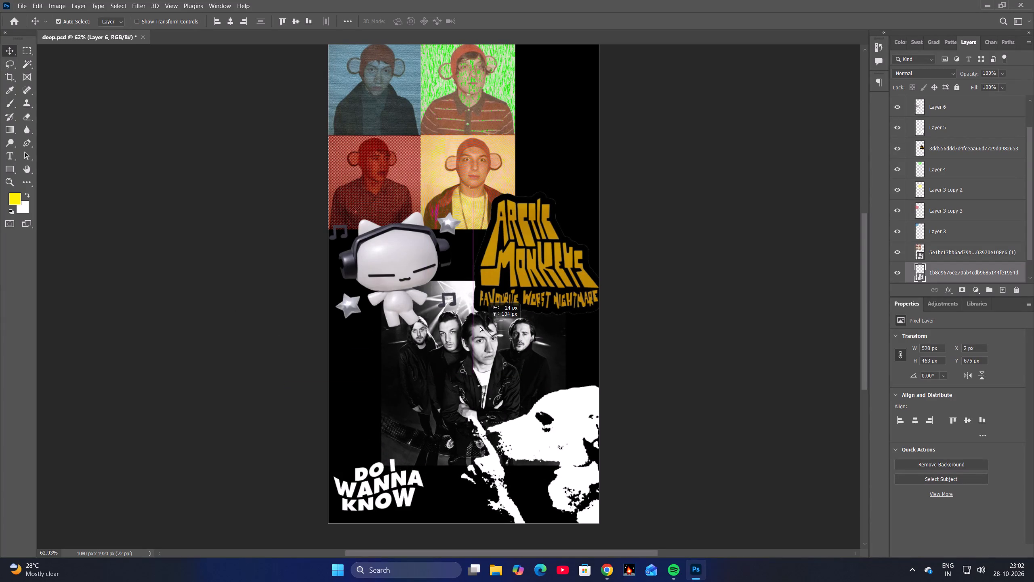
drag(480, 327, 475, 332)
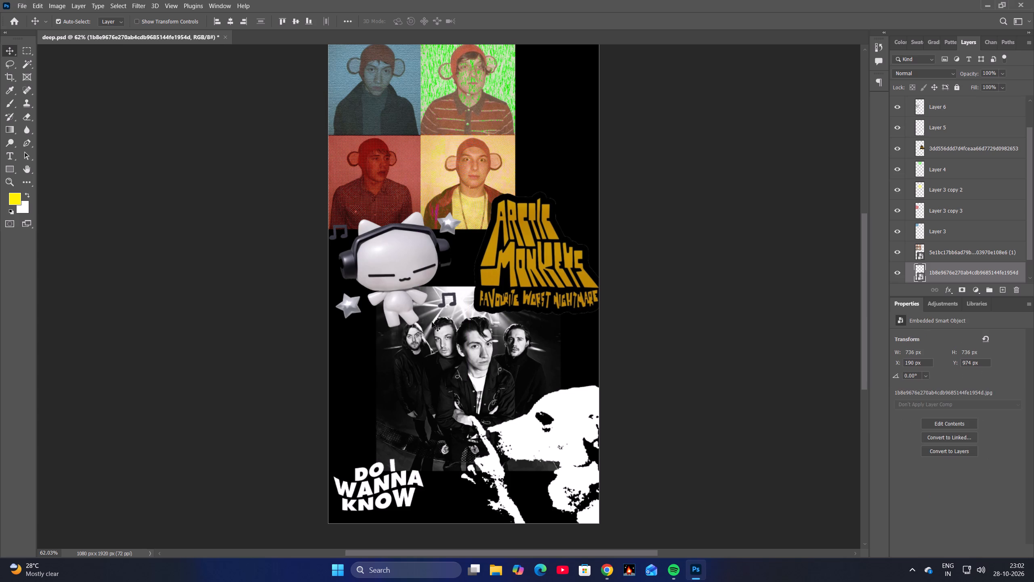
Scale the white dog cut-out to about 72.45% and place it in the artboard's lower-right corner at about X 682 px, Y 1510 px.
key(space)
key(space)
key(space)
key(space)
key(space)
key(space)
key(space)
key(space)
key(space)
key(space)
key(space)
key(space)
key(space)
key(space)
key(space)
key(space)
key(space)
key(space)
key(space)
key(space)
drag(465, 285, 466, 271)
key(space)
key(space)
key(space)
key(space)
key(space)
key(space)
key(space)
key(space)
key(space)
key(space)
key(space)
key(space)
key(space)
key(space)
key(space)
key(space)
key(space)
key(space)
key(space)
key(space)
drag(488, 296, 483, 310)
key(space)
key(space)
key(space)
key(space)
key(space)
key(space)
drag(492, 349, 494, 323)
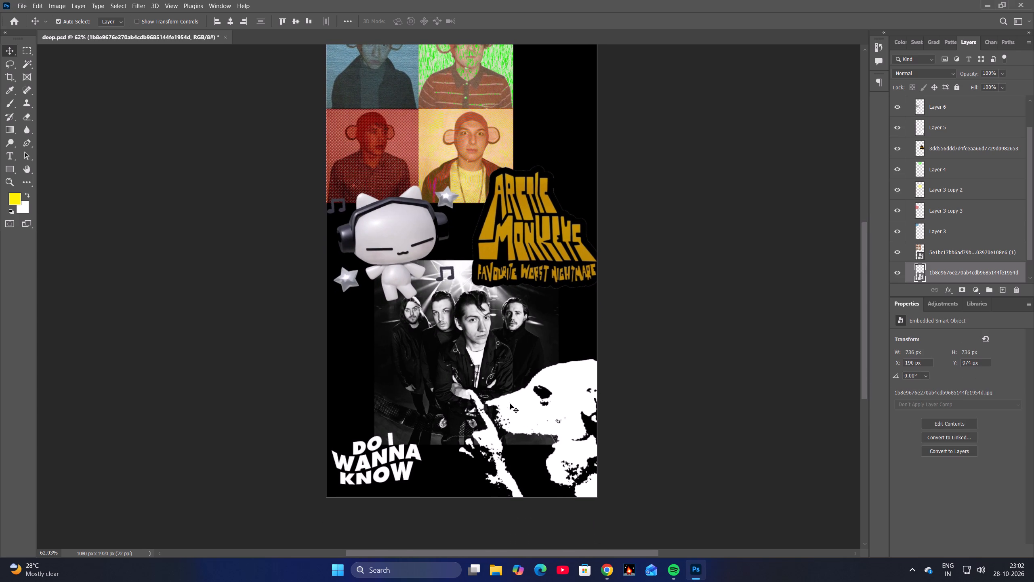
click(540, 409)
key(ctrl+t)
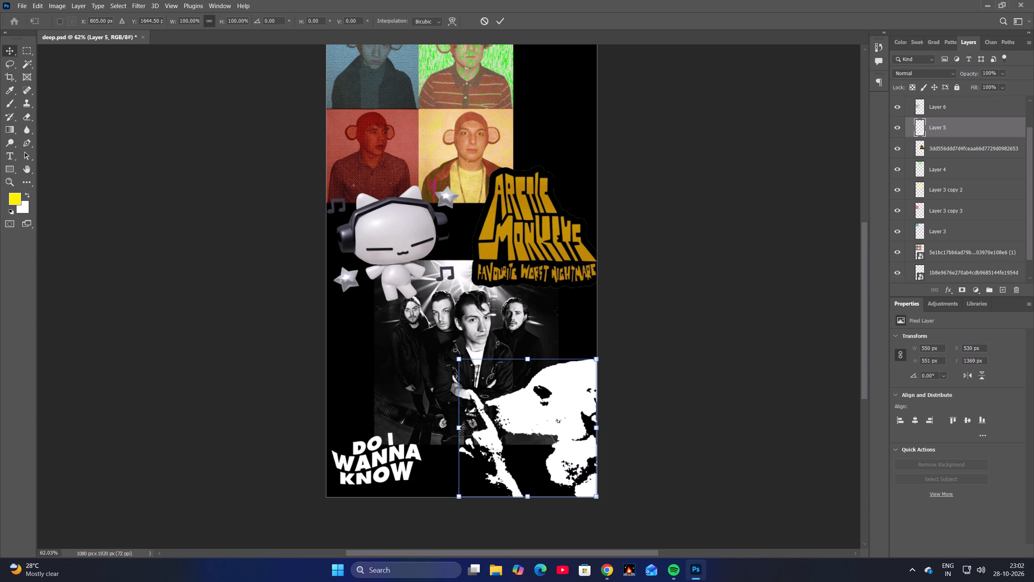
drag(461, 427, 499, 435)
drag(543, 433, 544, 441)
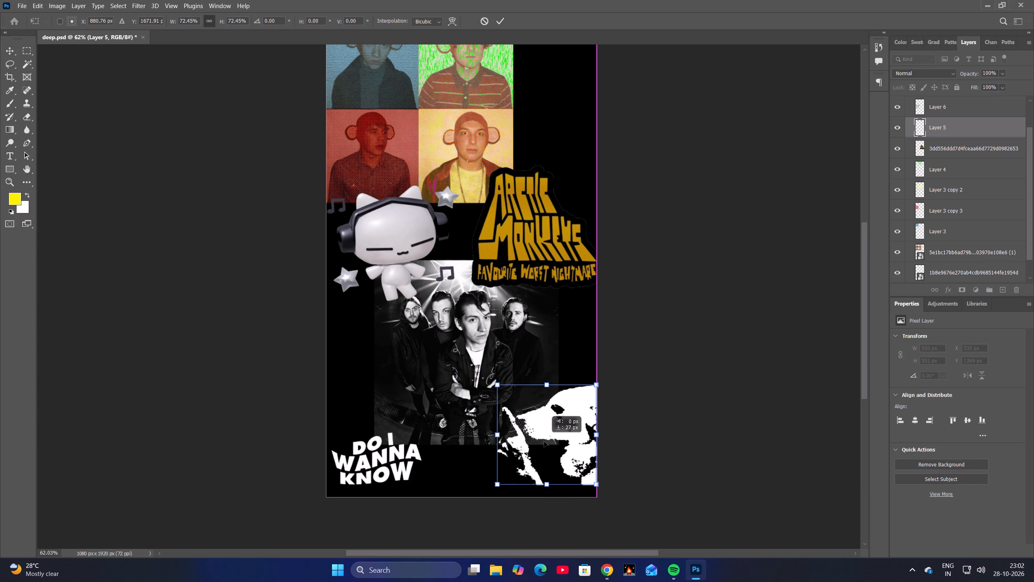
drag(544, 441, 541, 450)
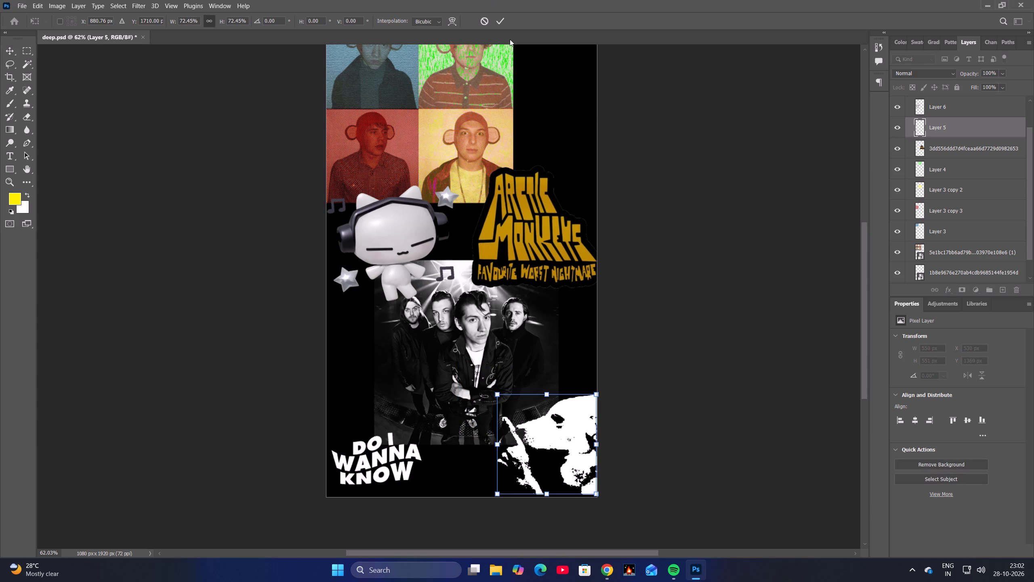
click(501, 21)
Select the band photo layer, switch to Pinterest in Chrome and search for torn paper.
key(space)
key(space)
key(space)
key(space)
key(space)
drag(485, 262, 487, 283)
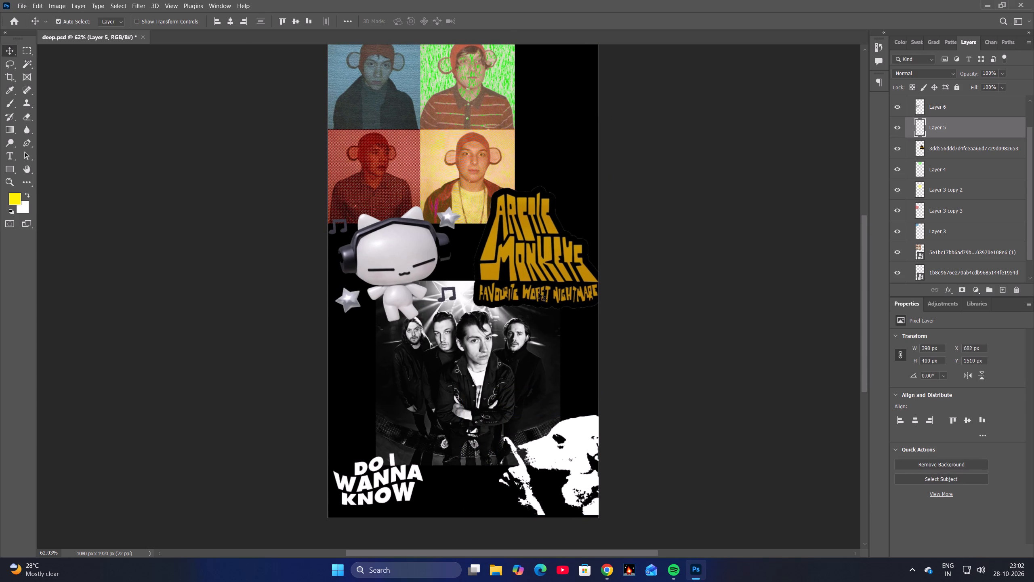
click(483, 369)
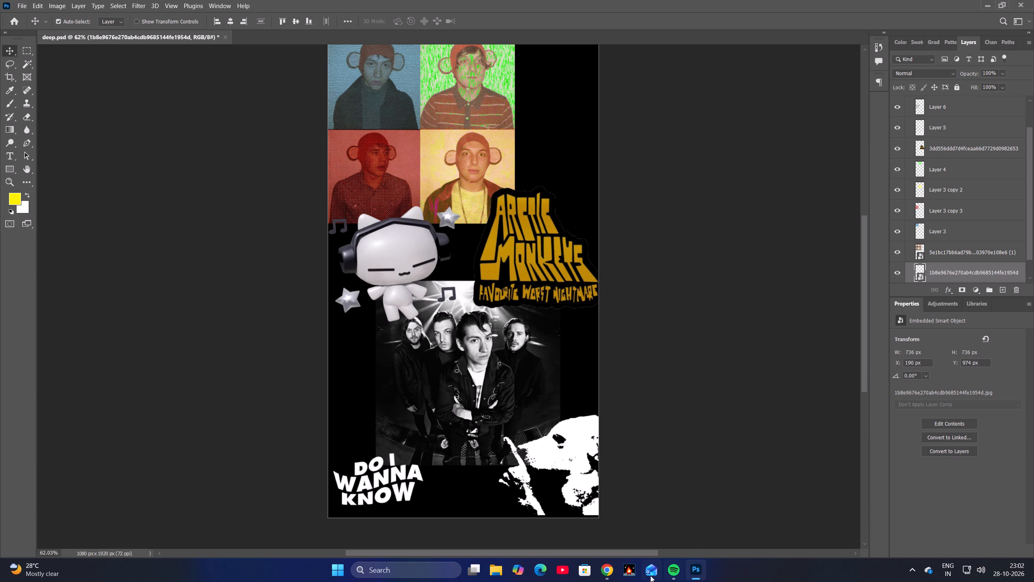
click(606, 574)
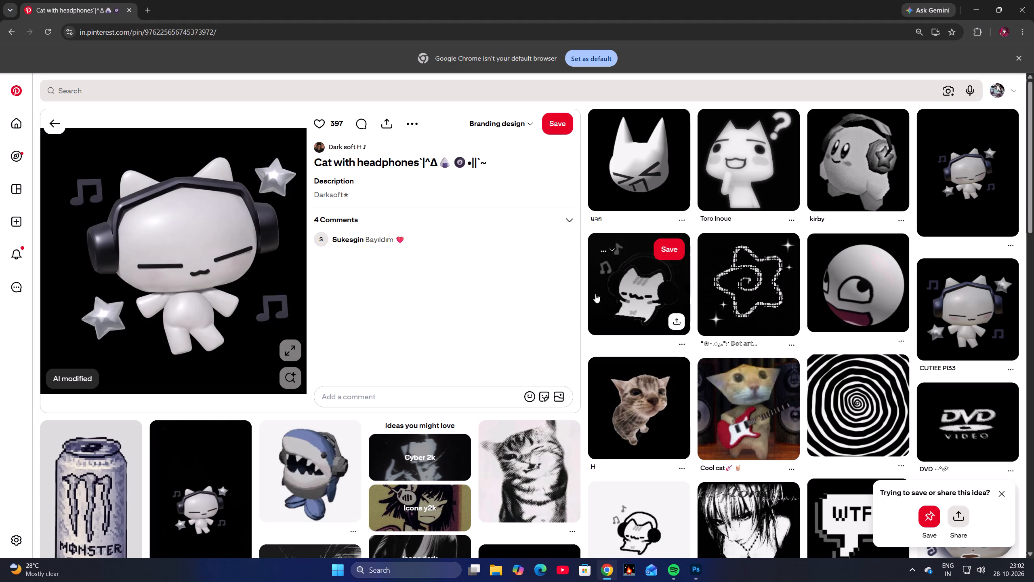
scroll(647, 344, down, 3)
scroll(361, 288, up, 3)
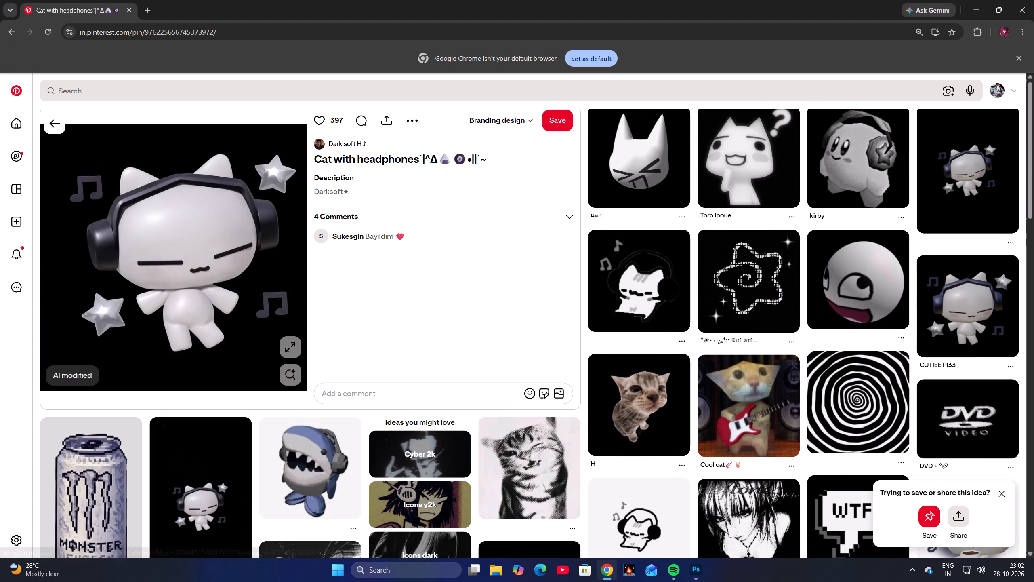
click(238, 97)
text(torn)
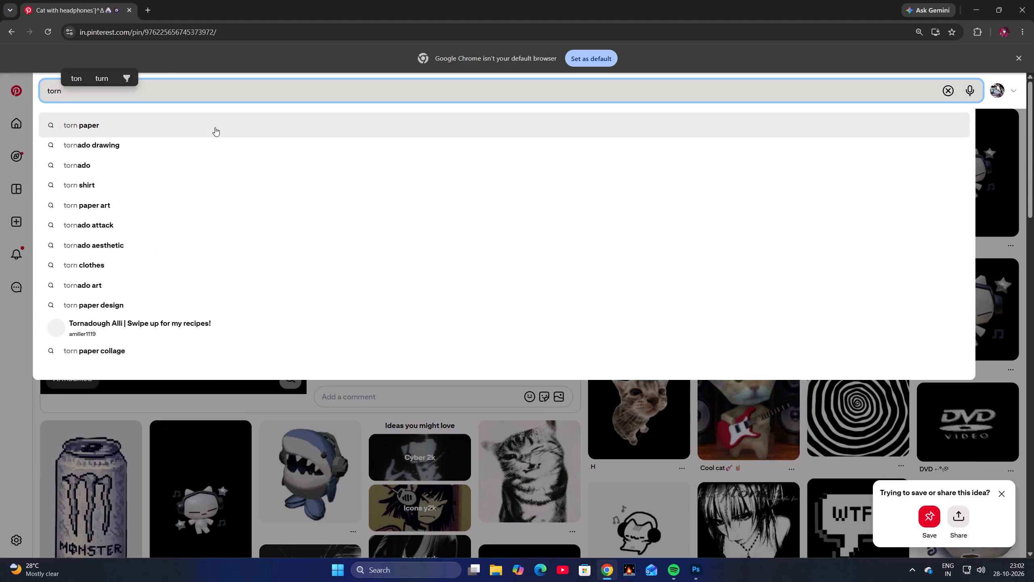
key(space)
click(194, 127)
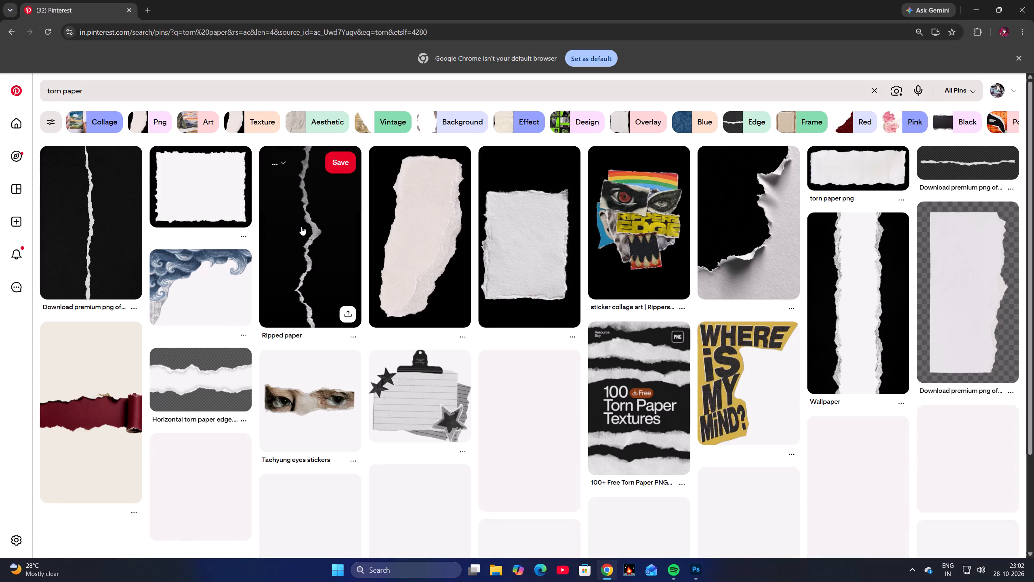
Copy the white torn-edge rectangle on black from Pinterest and paste it into deep.psd above the band photo.
click(217, 200)
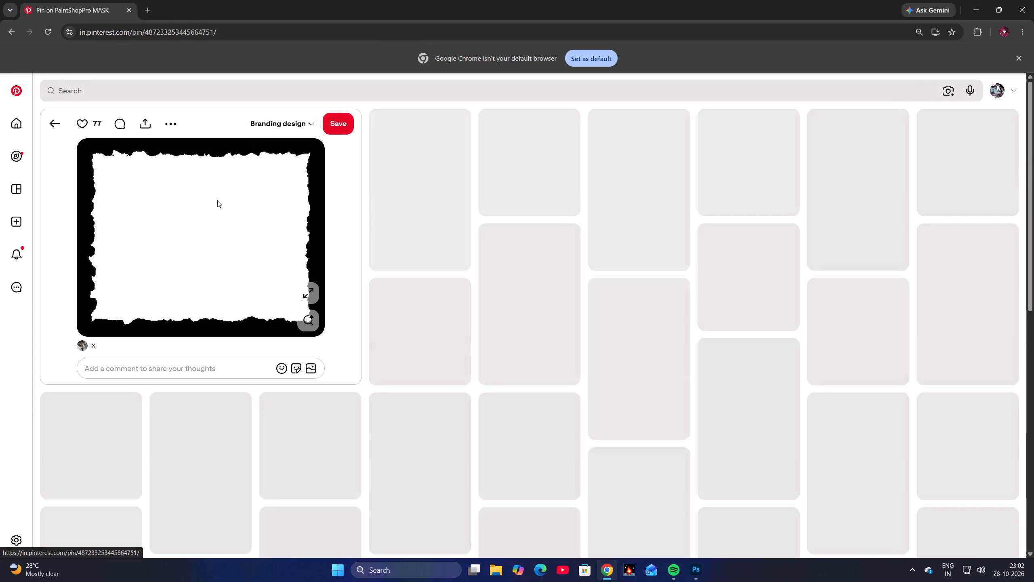
right_click(226, 215)
click(268, 260)
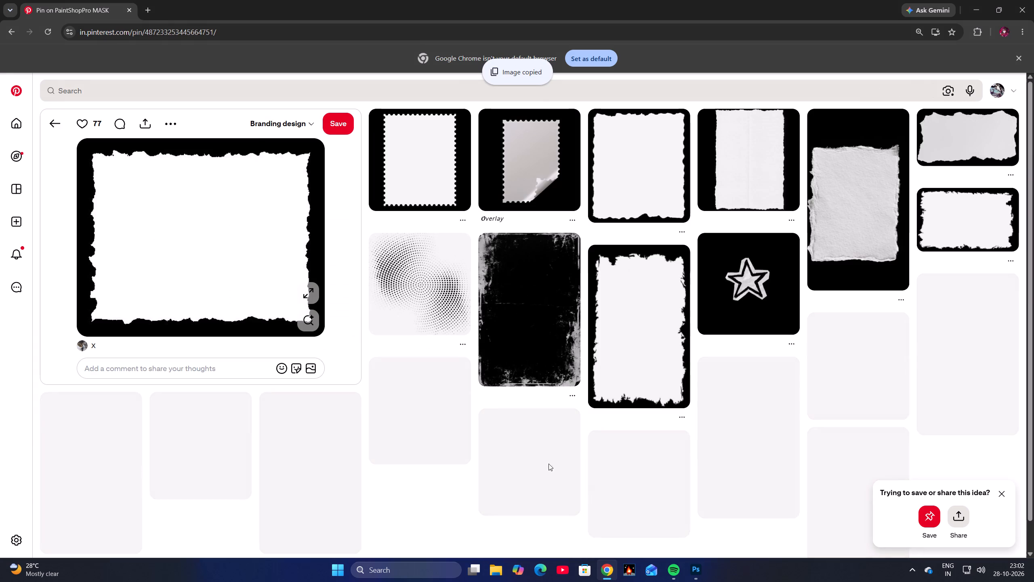
click(692, 571)
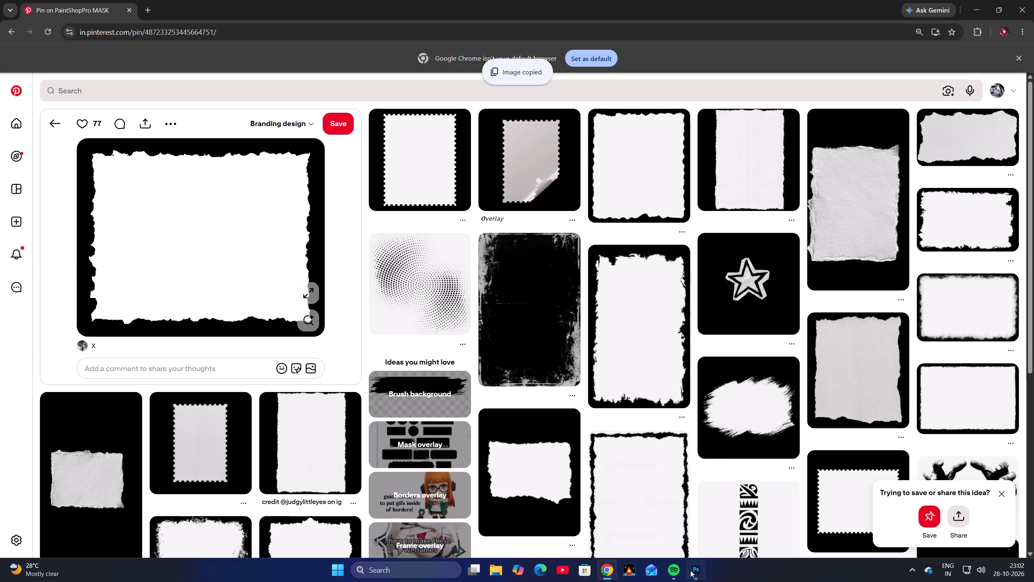
key(ctrl+v)
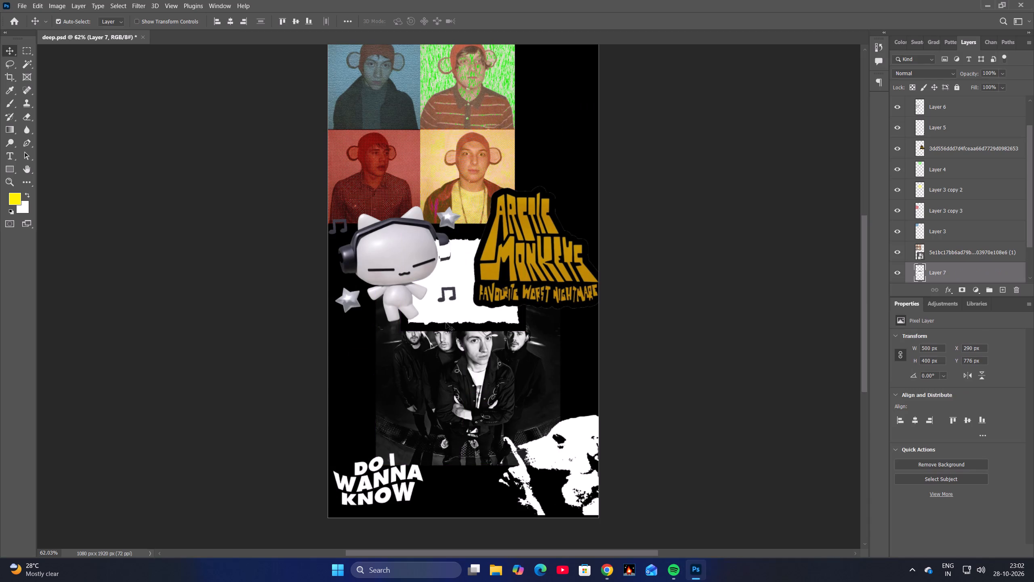
Scale the pasted torn paper to about 184% and place it over the band photo at X 70 px, Y 974 px.
drag(463, 306, 471, 399)
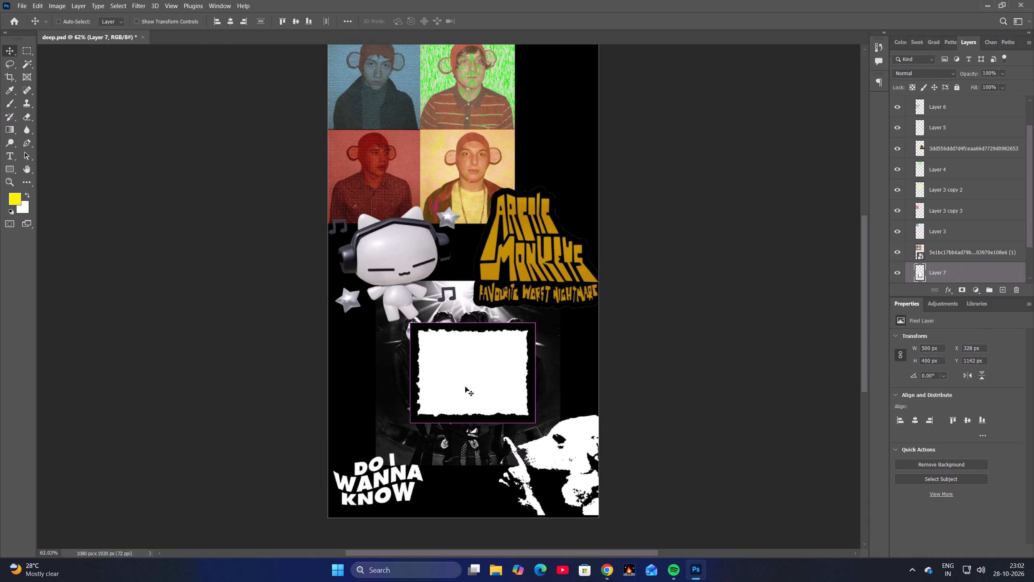
key(ctrl+t)
drag(409, 376, 349, 390)
drag(444, 388, 477, 410)
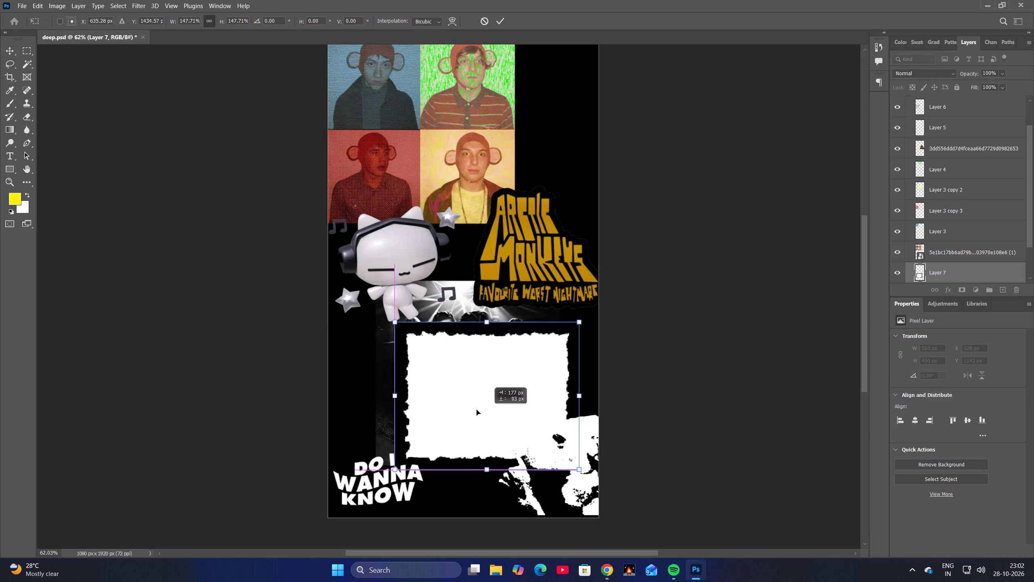
drag(477, 410, 465, 384)
drag(367, 375, 327, 390)
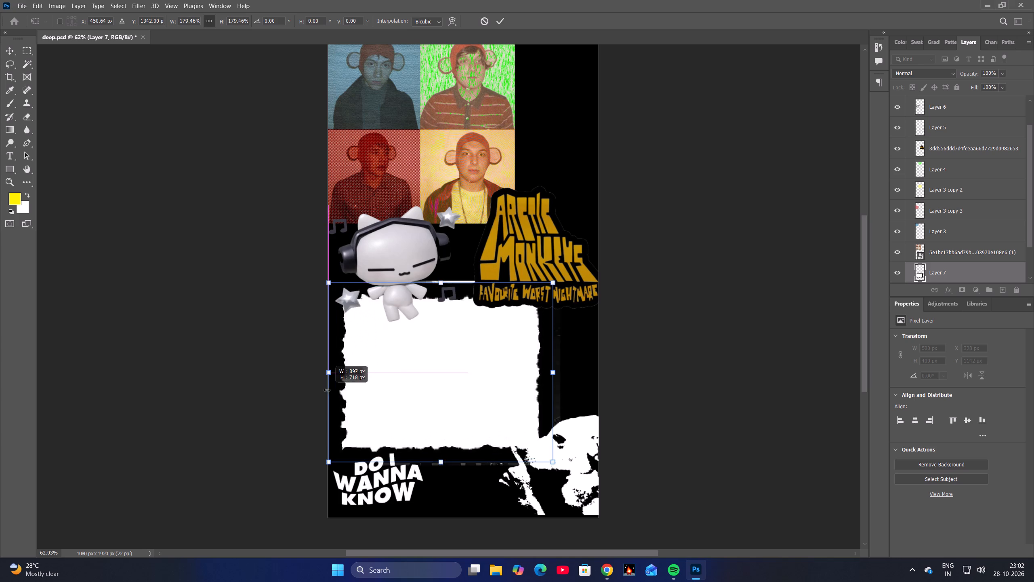
drag(327, 390, 328, 390)
drag(414, 386, 434, 380)
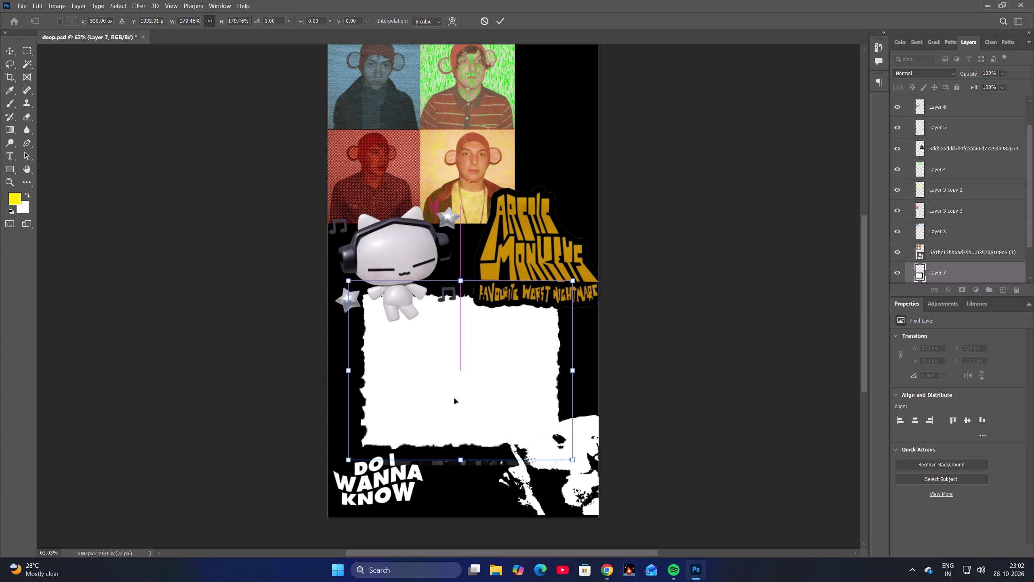
drag(462, 458, 463, 464)
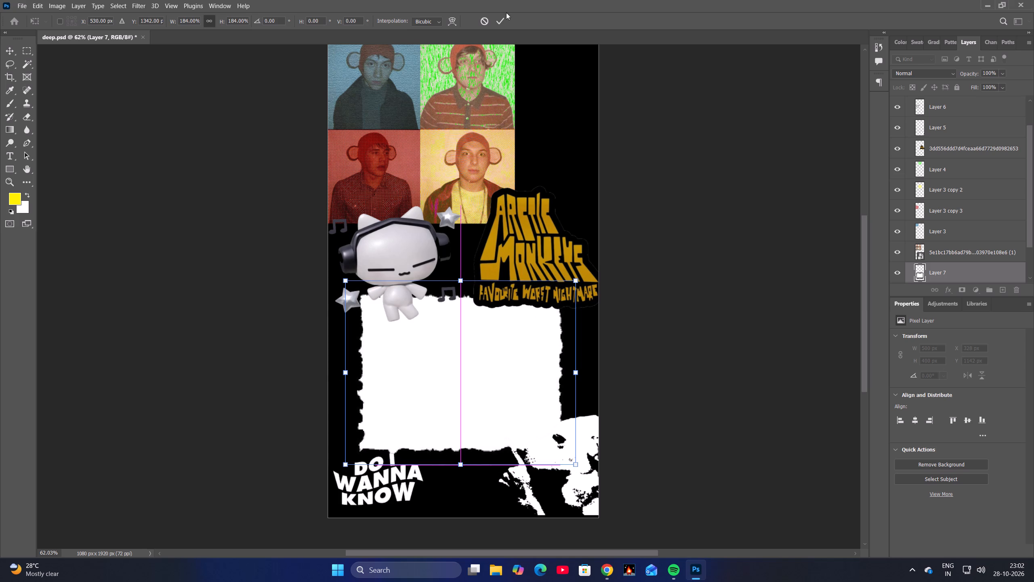
click(499, 13)
click(504, 23)
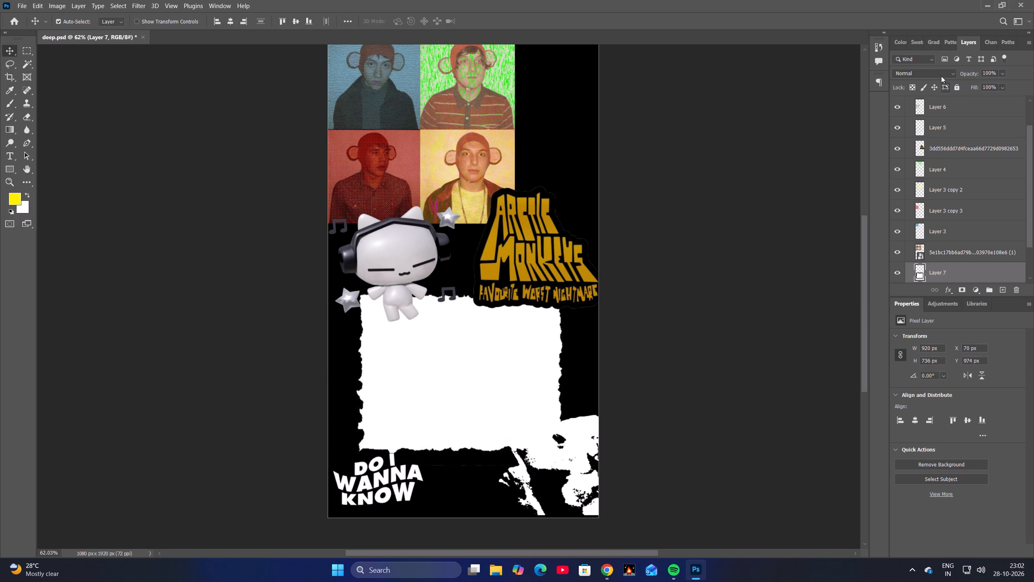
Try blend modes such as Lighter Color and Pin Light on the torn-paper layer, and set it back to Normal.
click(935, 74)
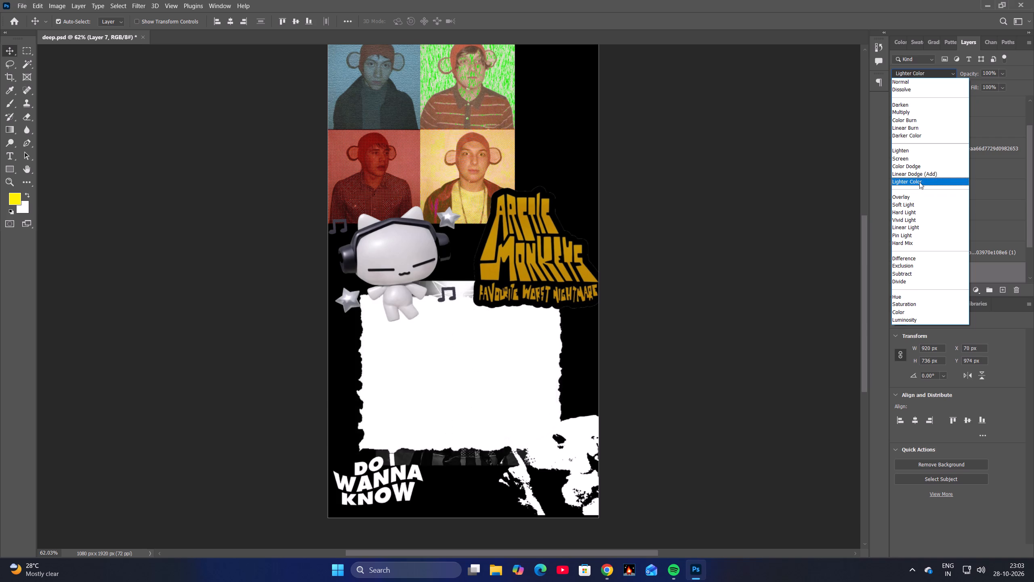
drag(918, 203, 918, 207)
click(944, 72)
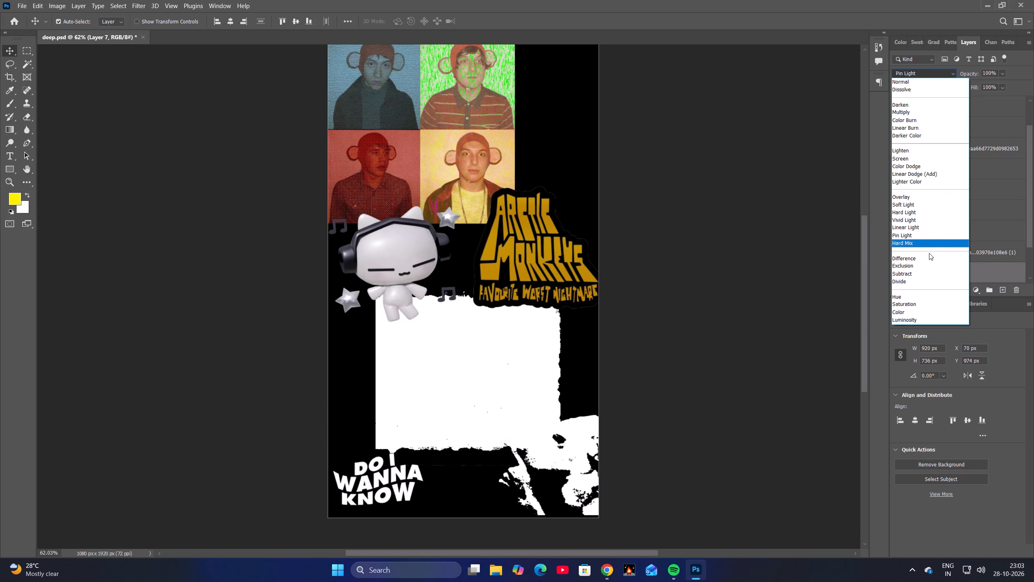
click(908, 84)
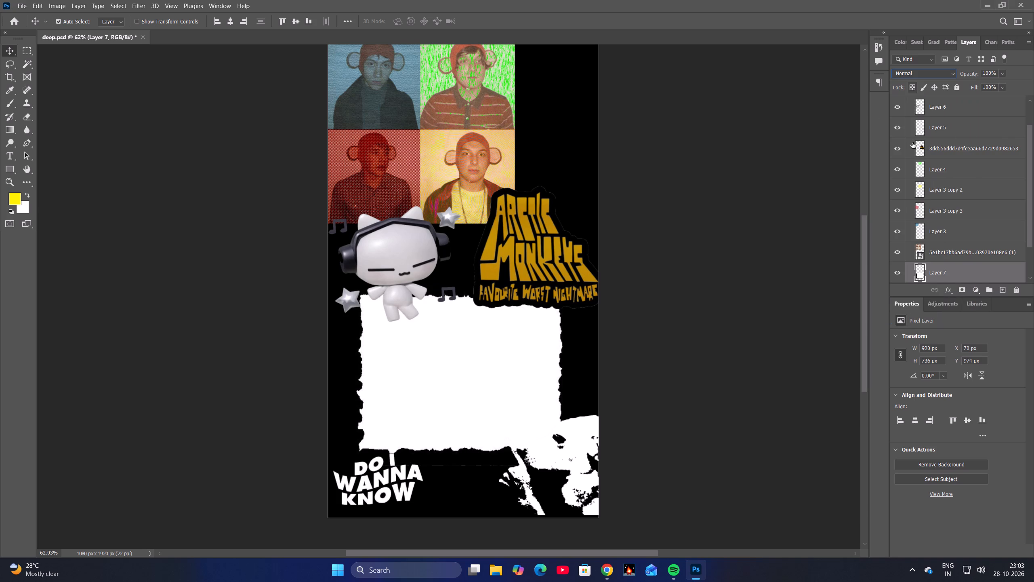
Move the torn paper up the artboard, behind the headphone cat and the Arctic Monkeys logo.
scroll(941, 255, down, 8)
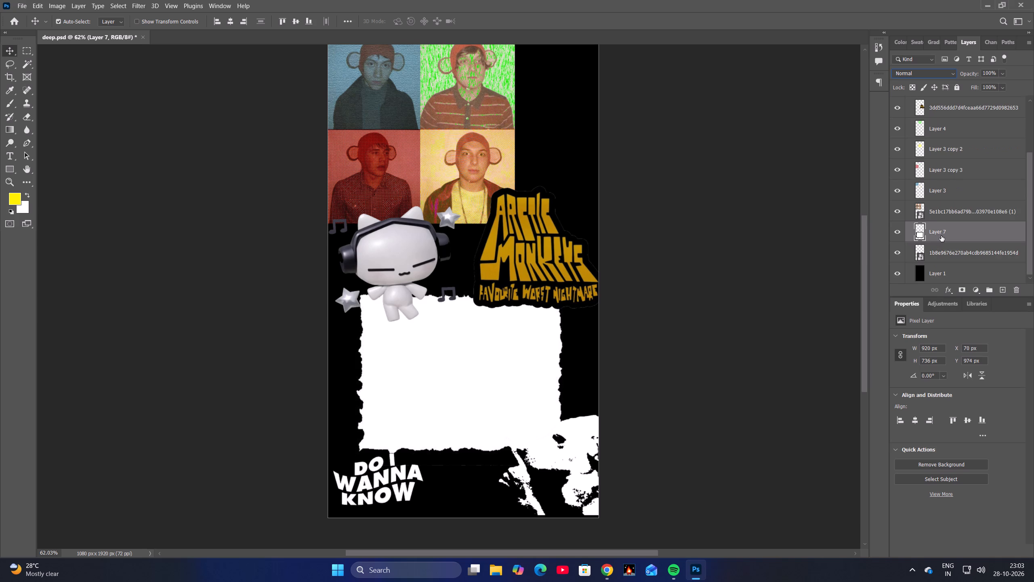
scroll(952, 233, down, 2)
scroll(951, 230, up, 1)
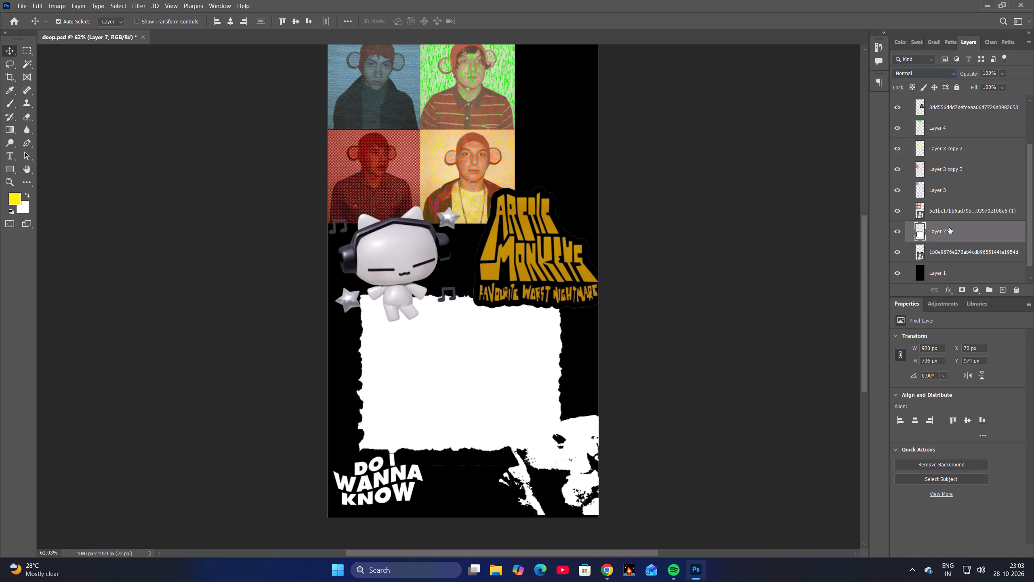
scroll(947, 210, up, 9)
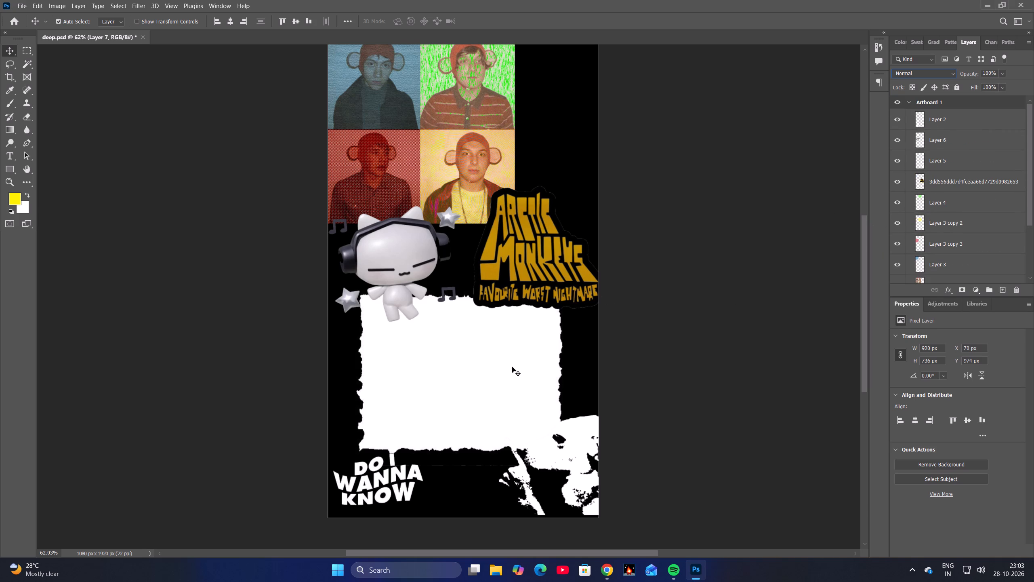
drag(510, 369, 529, 237)
Bring the band photo layer above the torn-paper layer and clip it to the torn paper.
click(483, 397)
scroll(929, 240, down, 3)
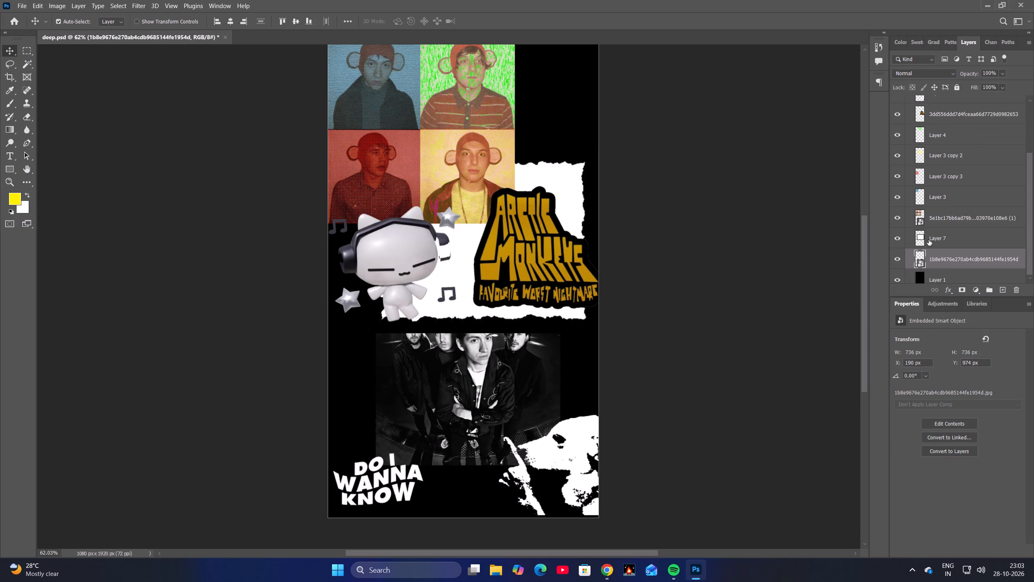
drag(930, 252, 935, 231)
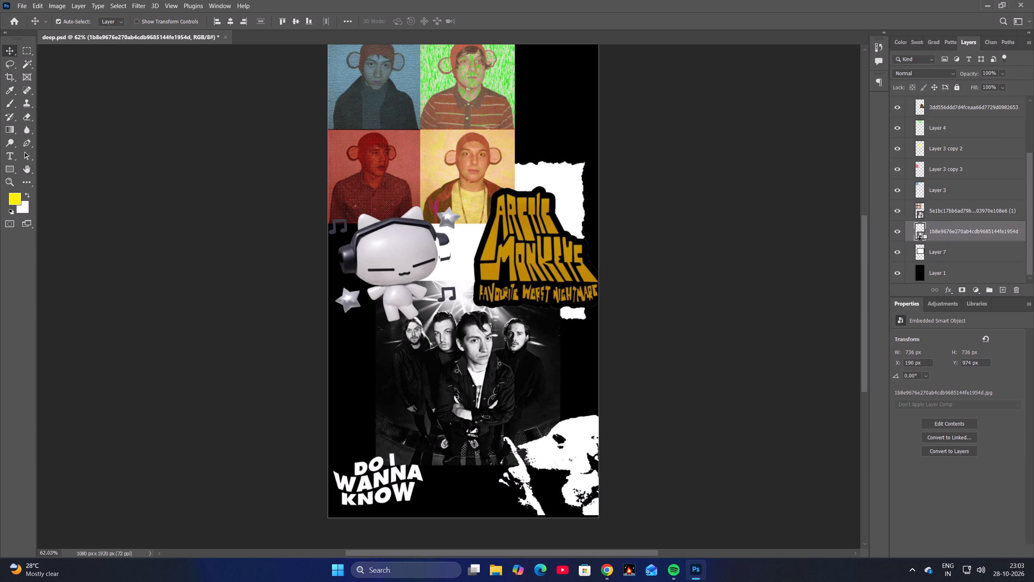
alt+click(920, 239)
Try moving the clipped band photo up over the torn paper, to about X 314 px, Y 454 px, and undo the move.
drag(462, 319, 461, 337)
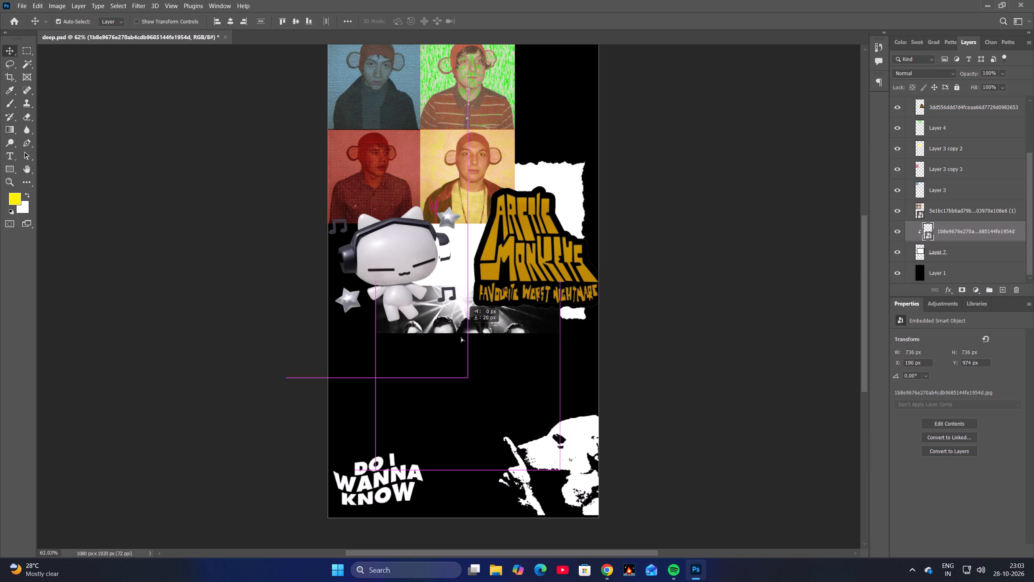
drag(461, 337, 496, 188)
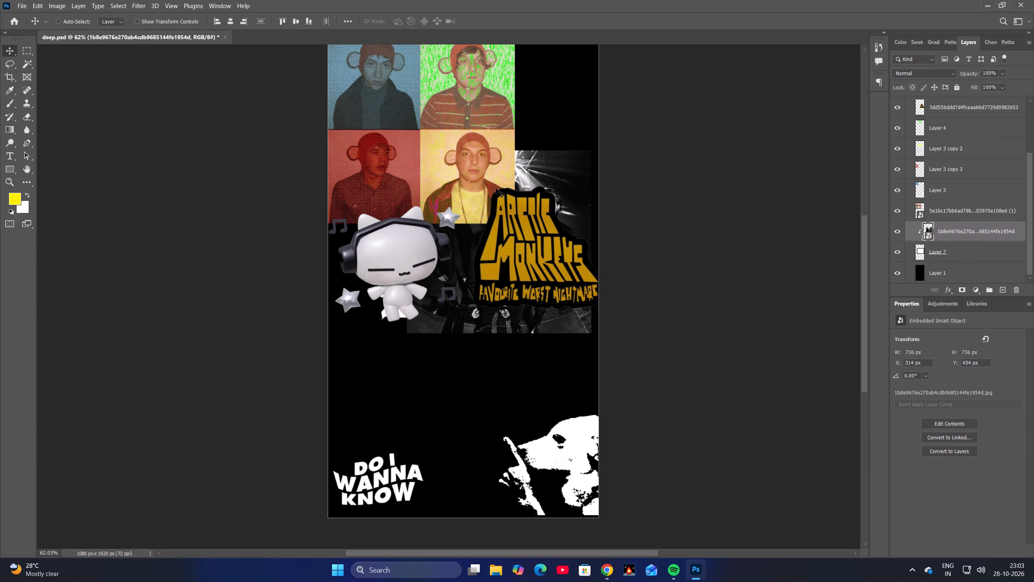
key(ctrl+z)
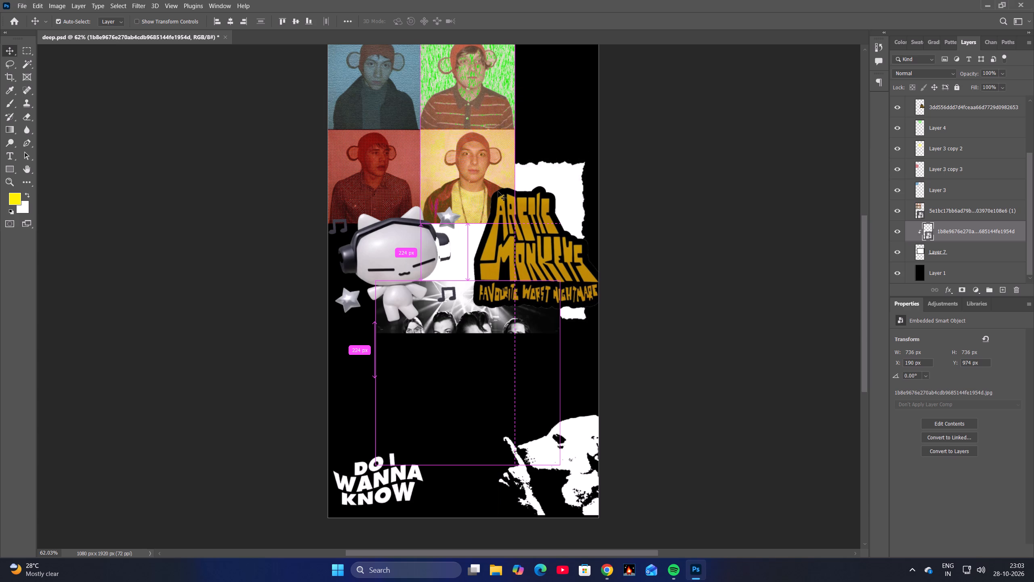
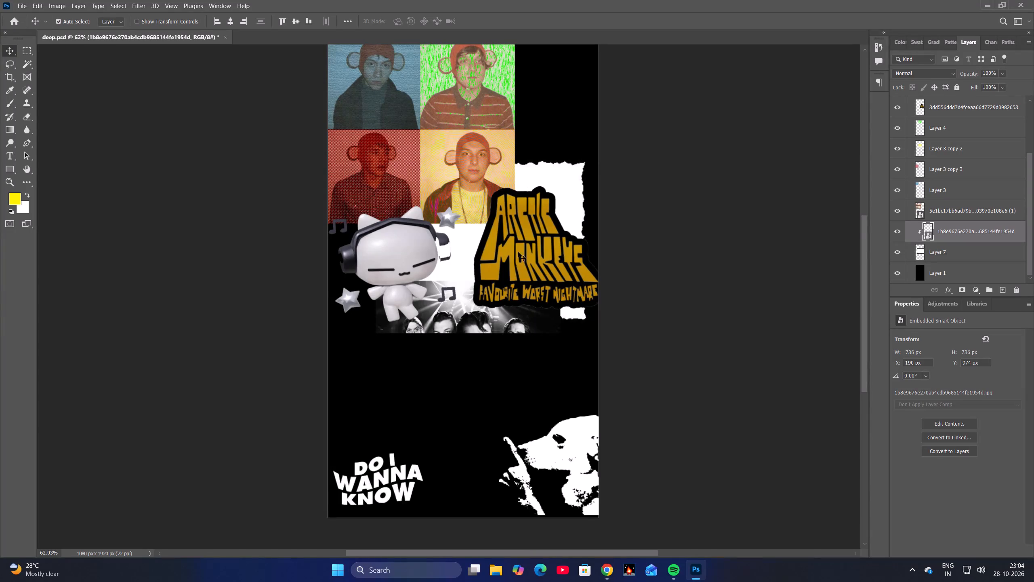
Move the torn paper down behind the band photo, to about X 97 px, Y 948 px.
drag(568, 189, 545, 316)
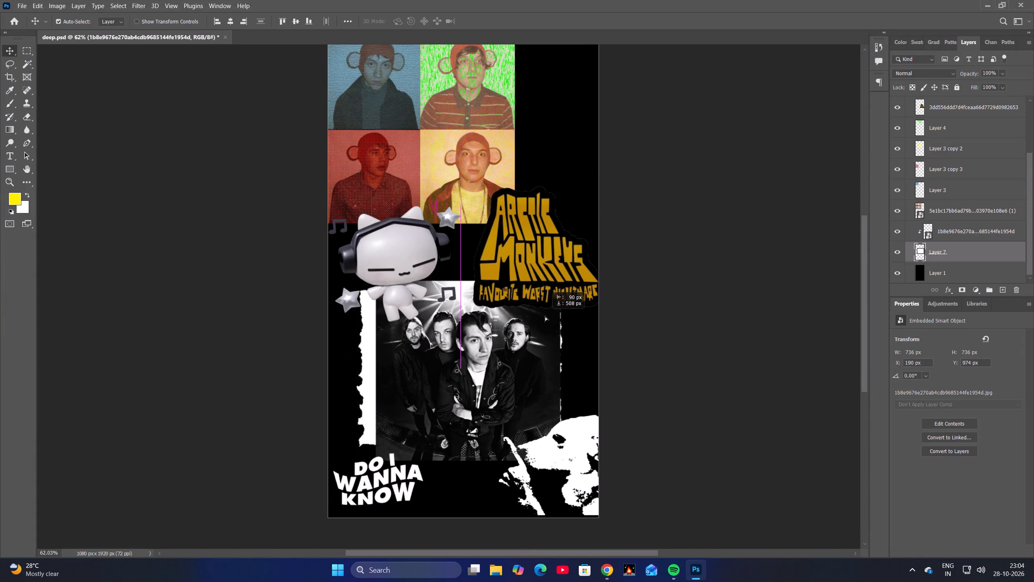
drag(545, 316, 551, 314)
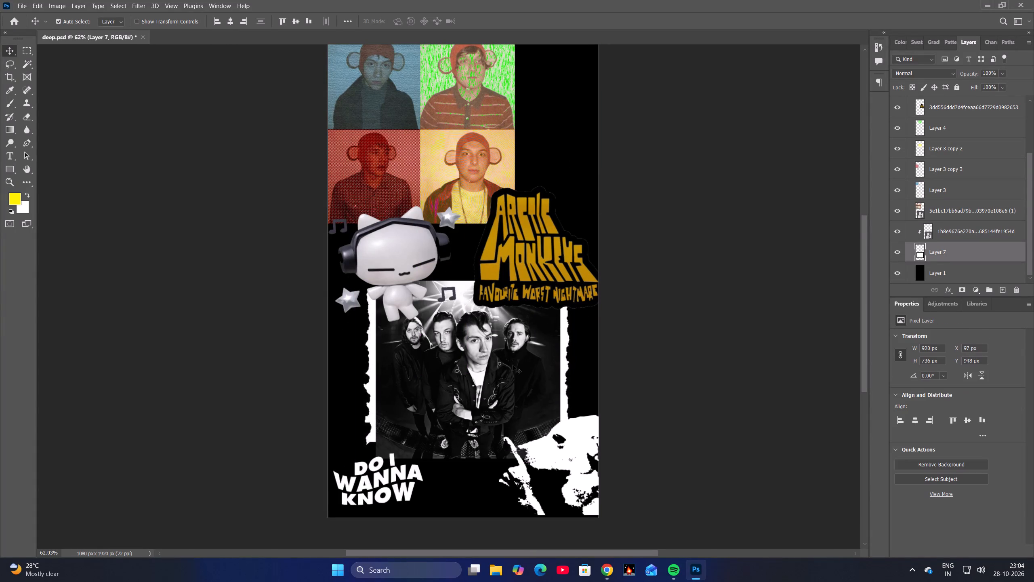
Scale the clipped band photo to about 89.92% and position it on the torn paper at about X 227 px, Y 965 px.
click(513, 365)
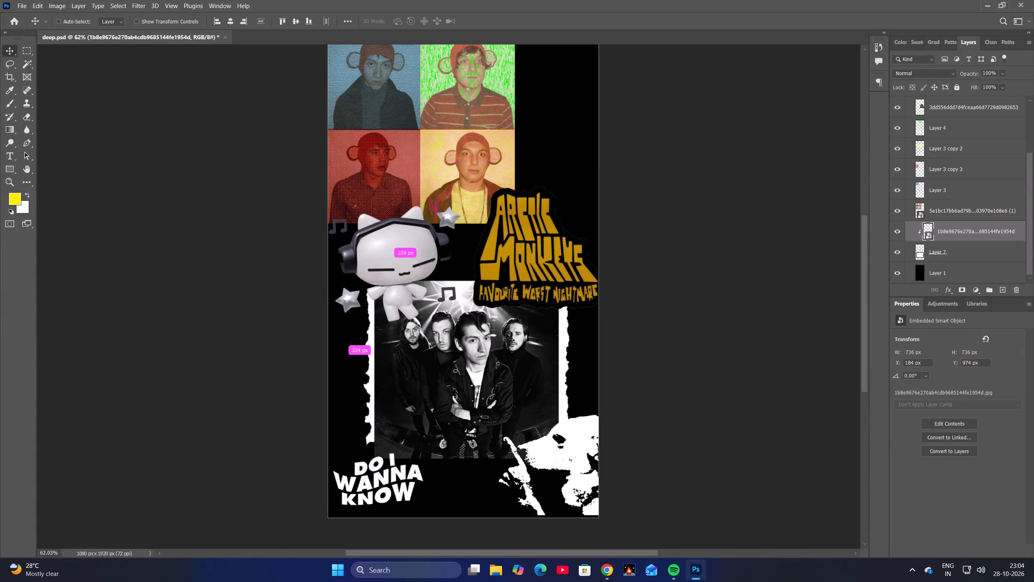
key(ctrl+t)
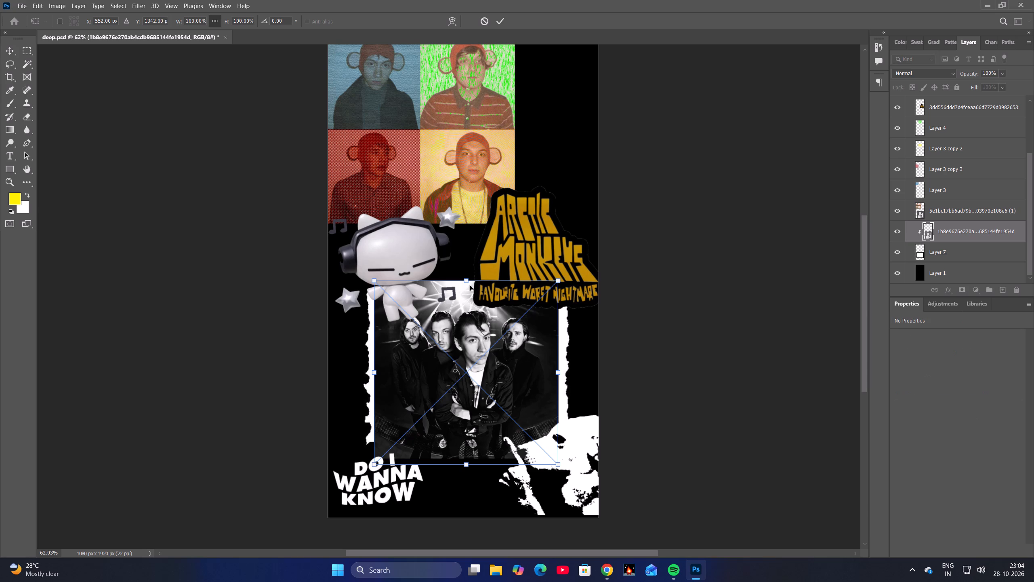
drag(465, 281, 462, 300)
drag(451, 339, 449, 325)
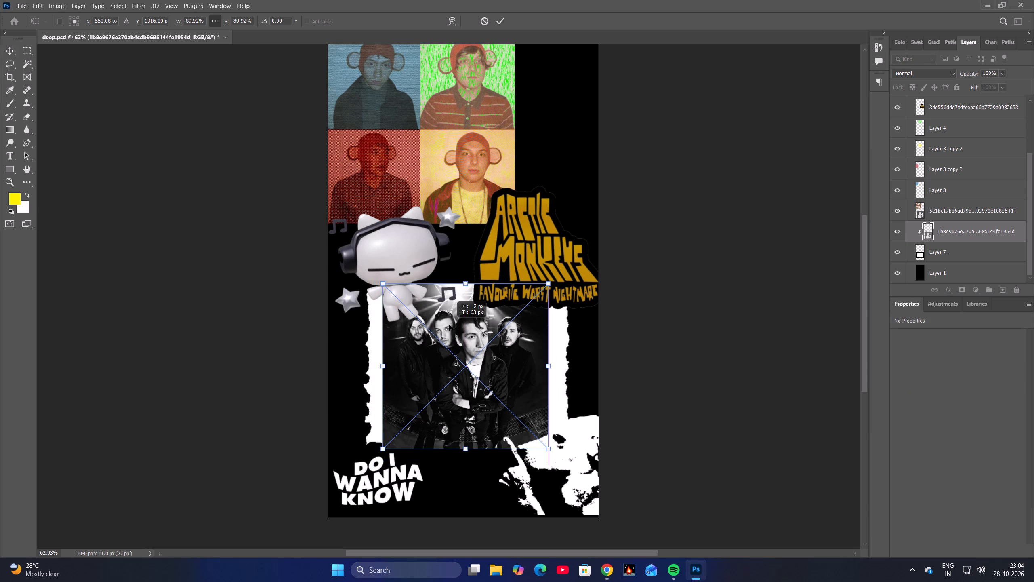
drag(449, 325, 450, 323)
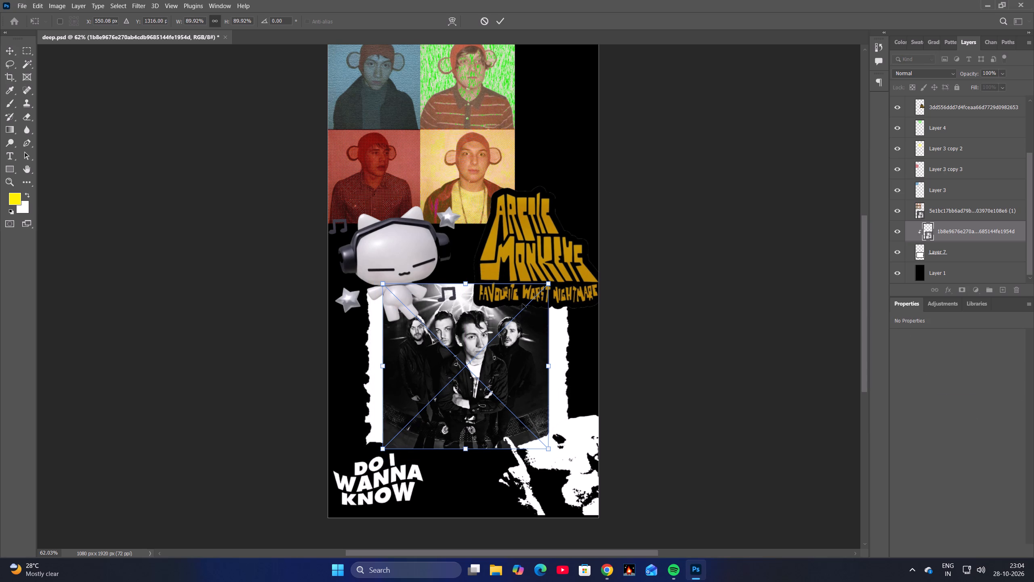
click(488, 373)
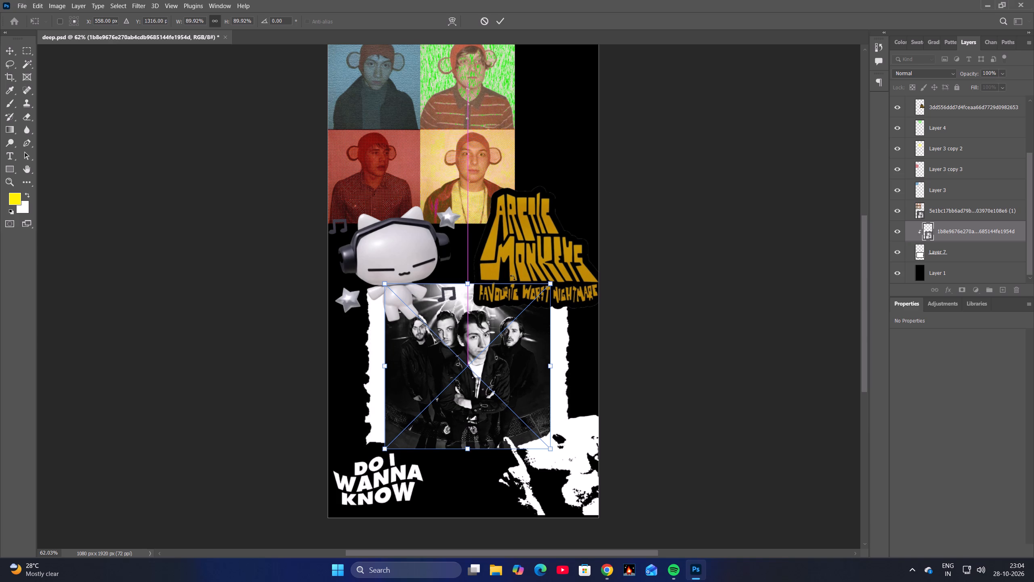
click(500, 20)
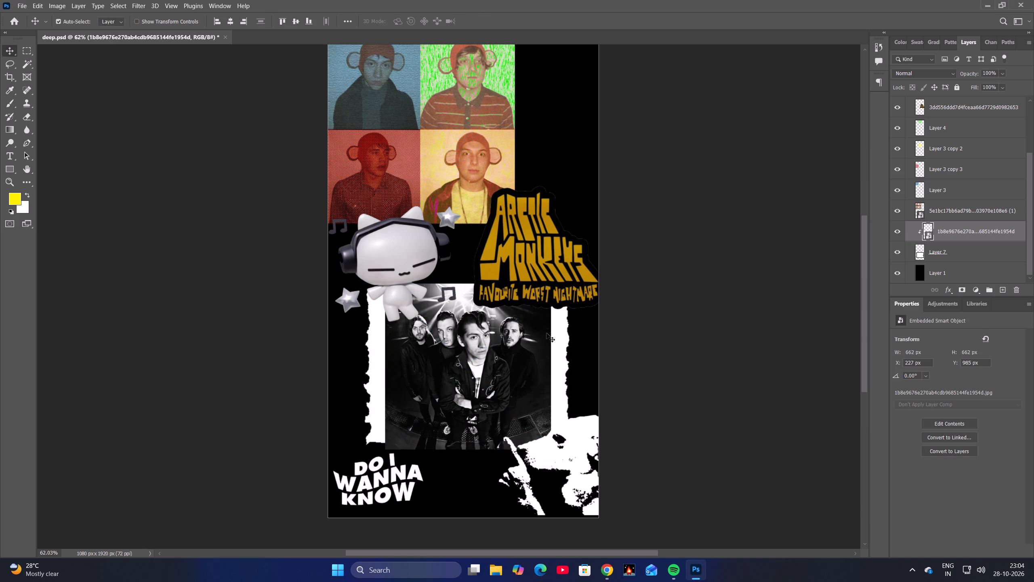
Stretch the torn paper vertically at both ends to about 896 px high, framing the band photo above and below.
click(559, 337)
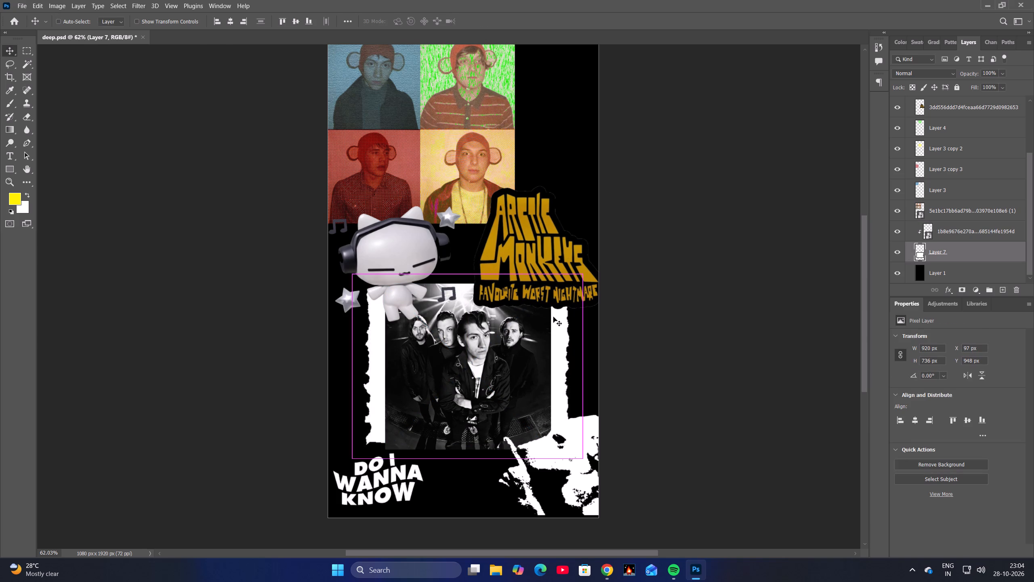
key(ctrl+t)
shift+drag(469, 272, 469, 256)
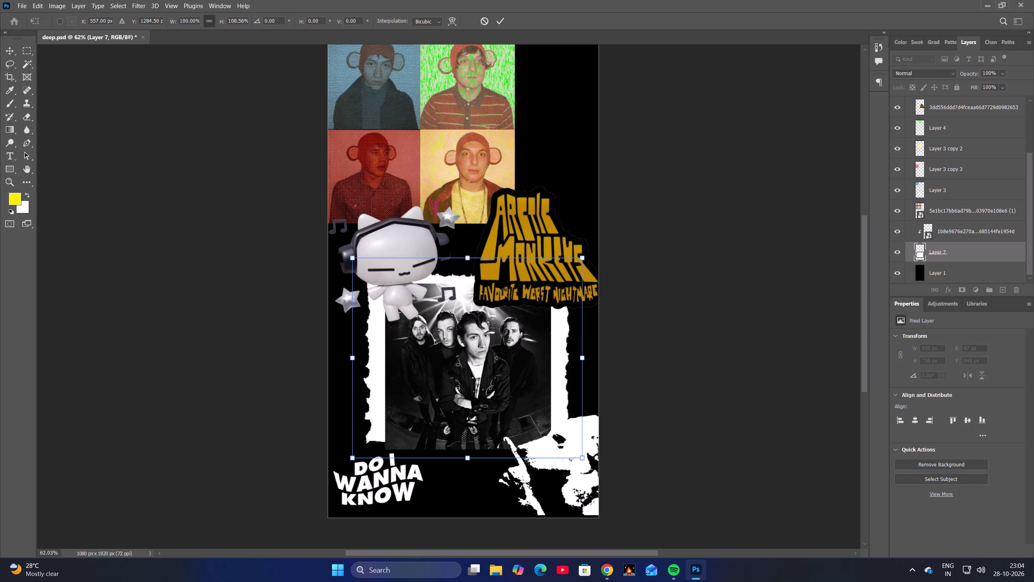
shift+drag(464, 459, 466, 485)
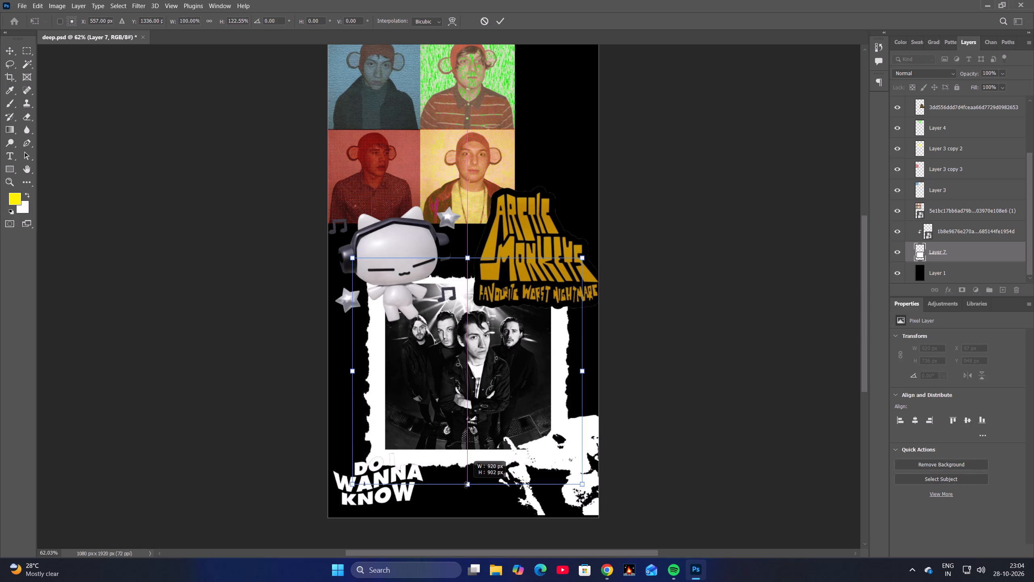
shift+drag(466, 485, 466, 483)
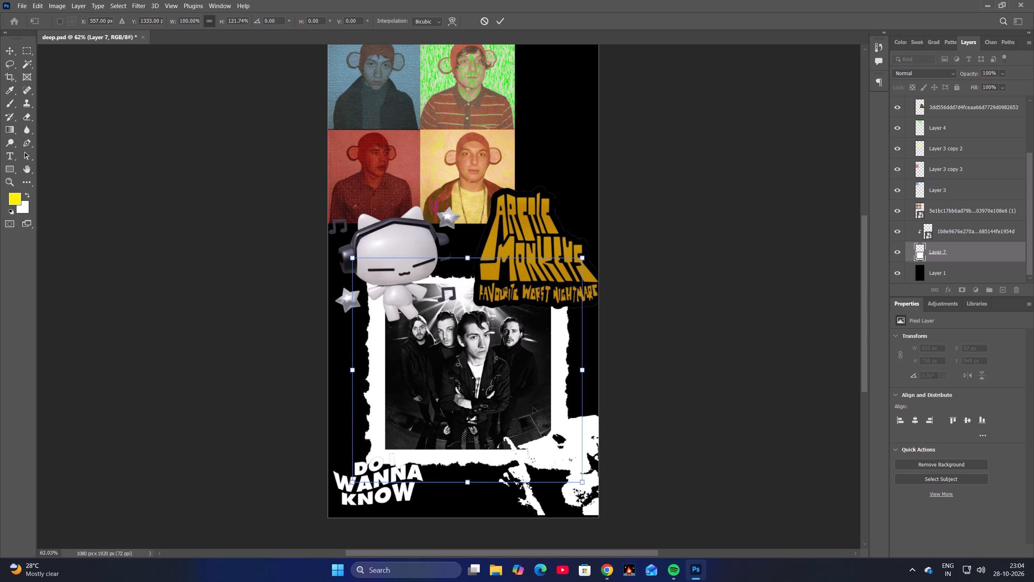
click(501, 21)
Move the torn paper and band photo together slightly left and down, placing the paper at about X 70 px, Y 889 px.
ctrl+click(558, 363)
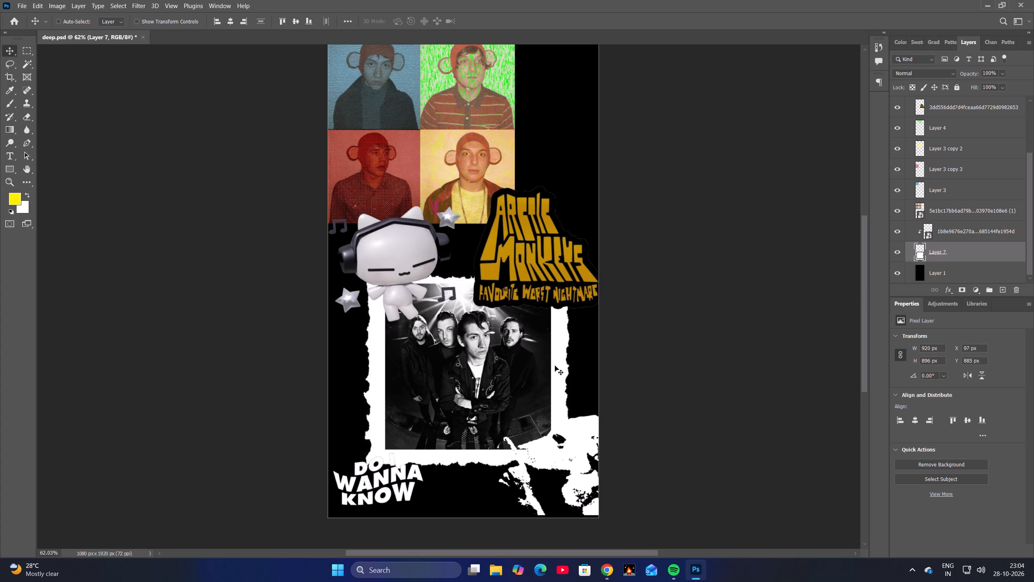
ctrl+click(542, 375)
shift+click(563, 378)
shift+click(528, 384)
drag(498, 392, 465, 403)
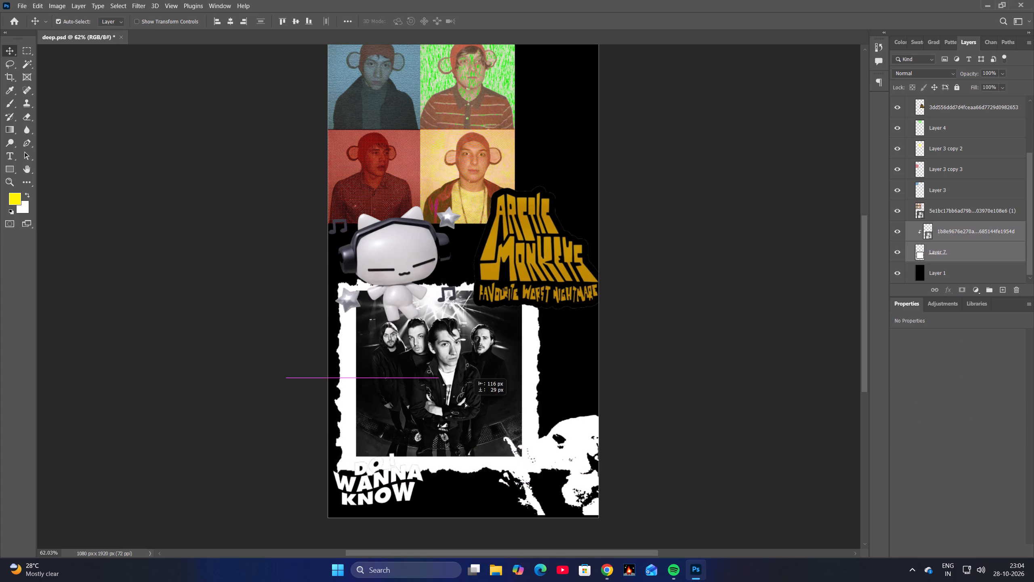
drag(465, 403, 488, 390)
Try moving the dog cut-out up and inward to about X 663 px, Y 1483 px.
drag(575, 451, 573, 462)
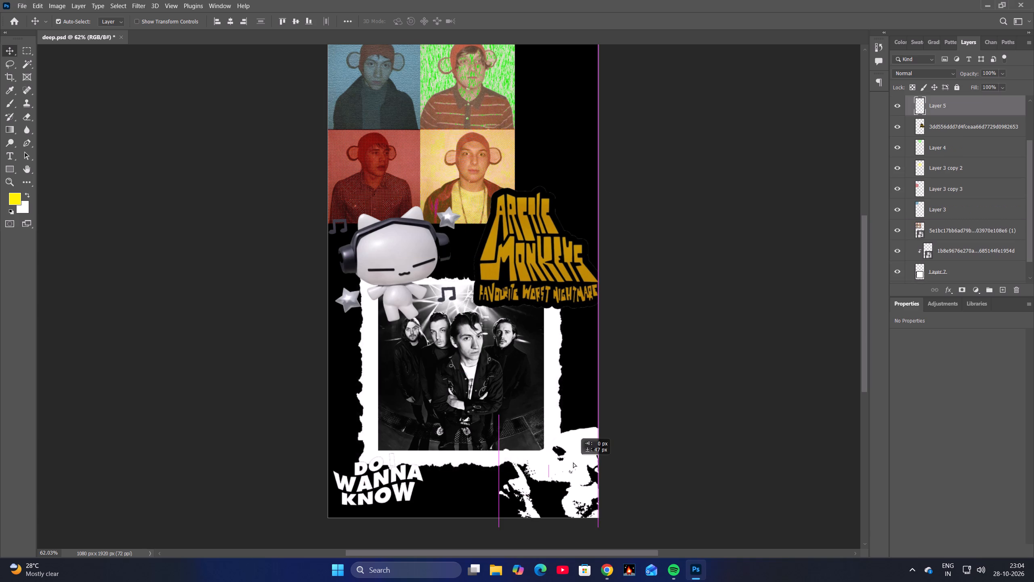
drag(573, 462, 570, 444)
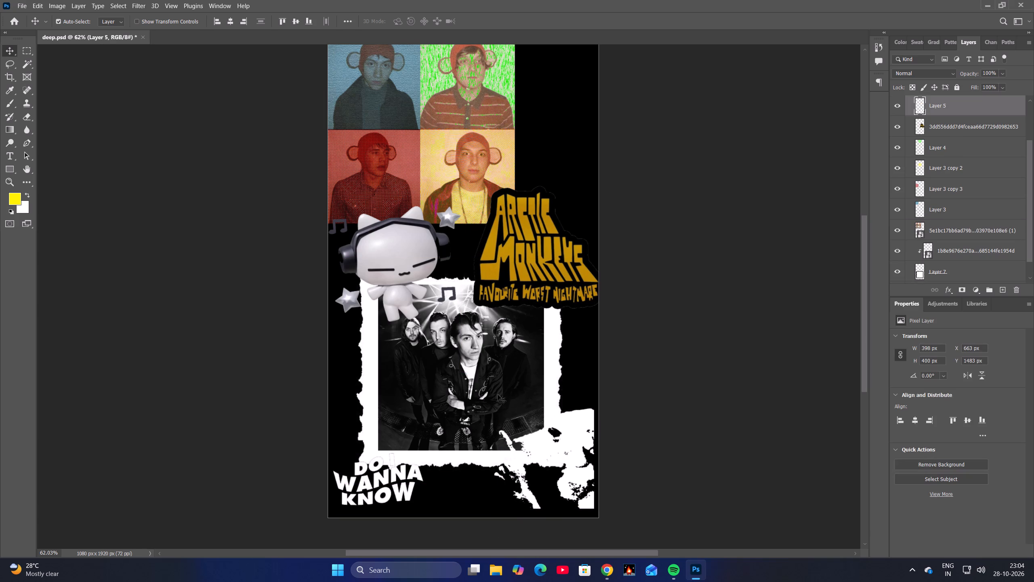
Try different positions for the band photo inside the torn paper, placing it at about X 200 px, Y 979 px.
drag(461, 379, 465, 368)
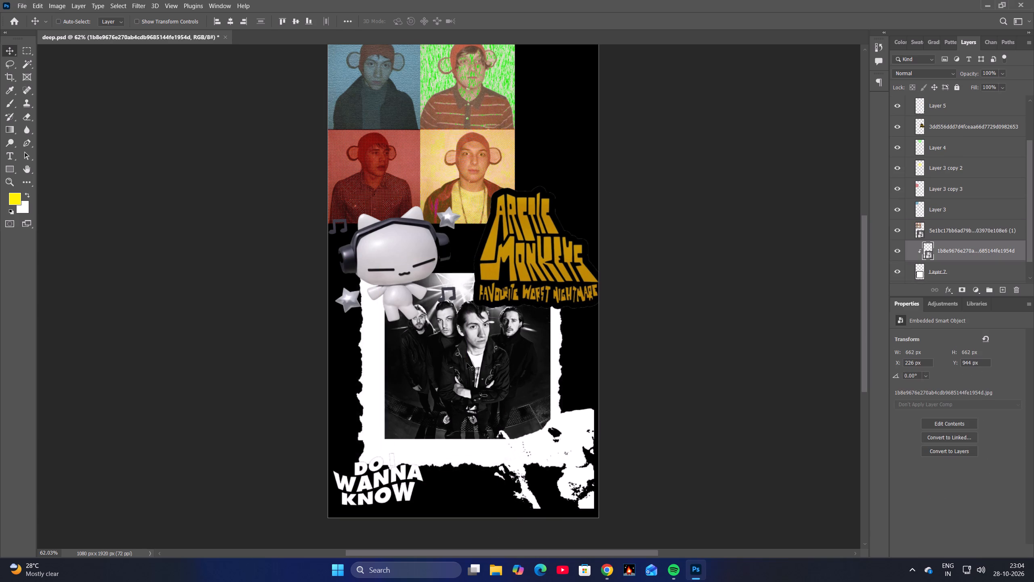
key(ctrl+z)
ctrl+click(552, 362)
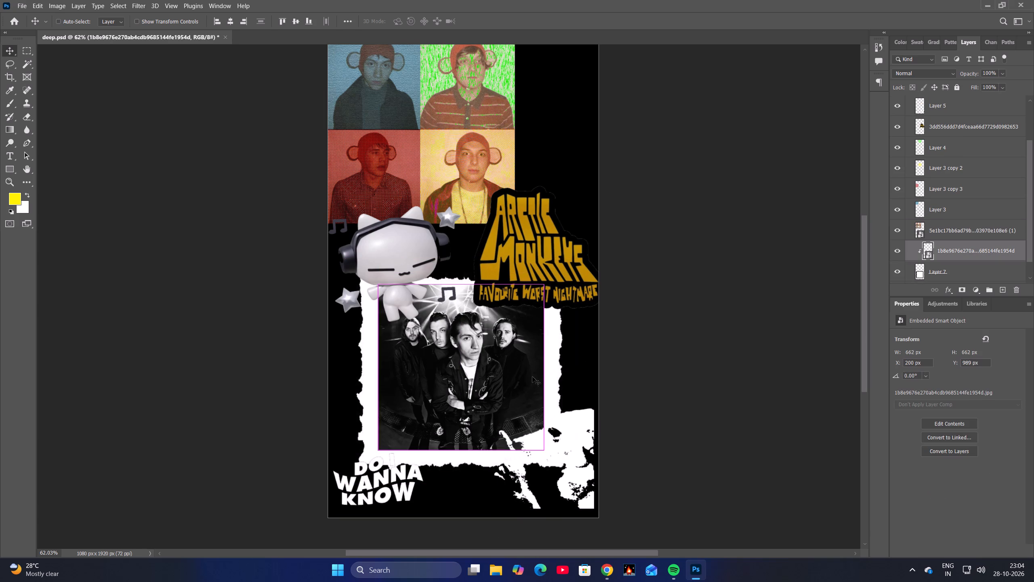
shift+click(554, 369)
shift+click(515, 377)
drag(487, 377, 483, 358)
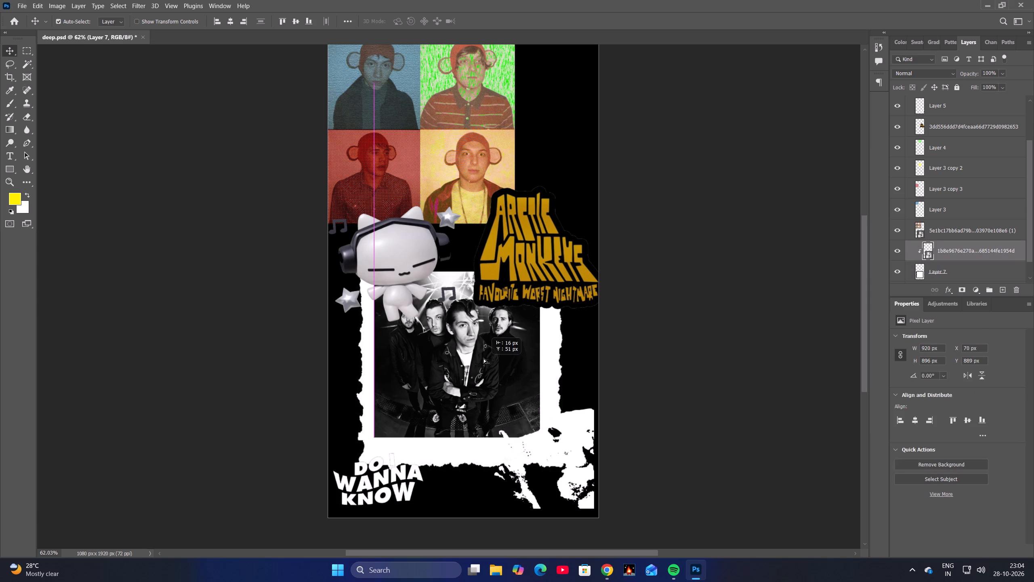
drag(483, 358, 482, 365)
click(509, 379)
ctrl+click(558, 387)
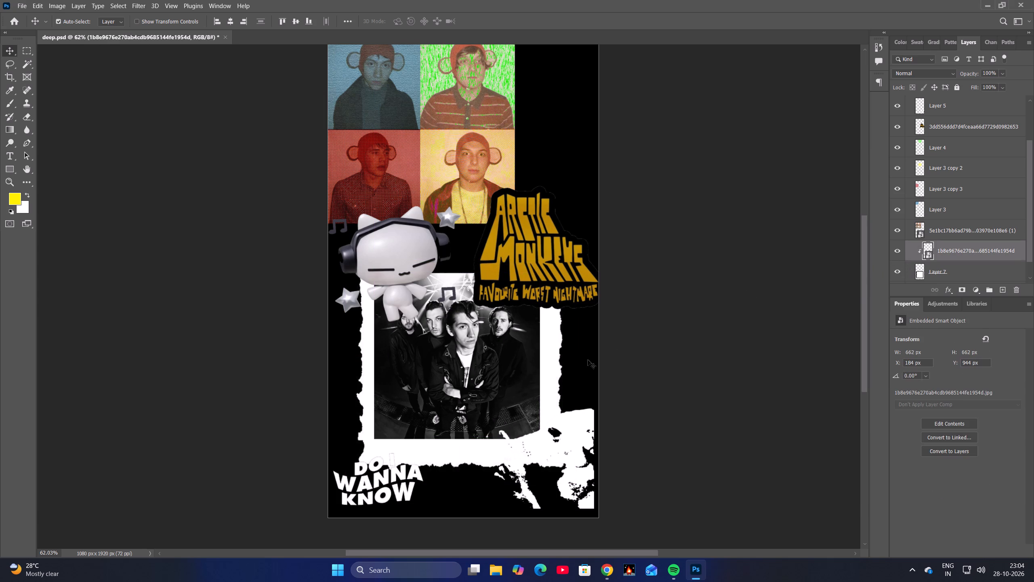
drag(501, 369, 506, 378)
Scale the torn paper and band photo together to about 86.09%, centred at about X 530 px, Y 1297 px.
scroll(921, 275, down, 2)
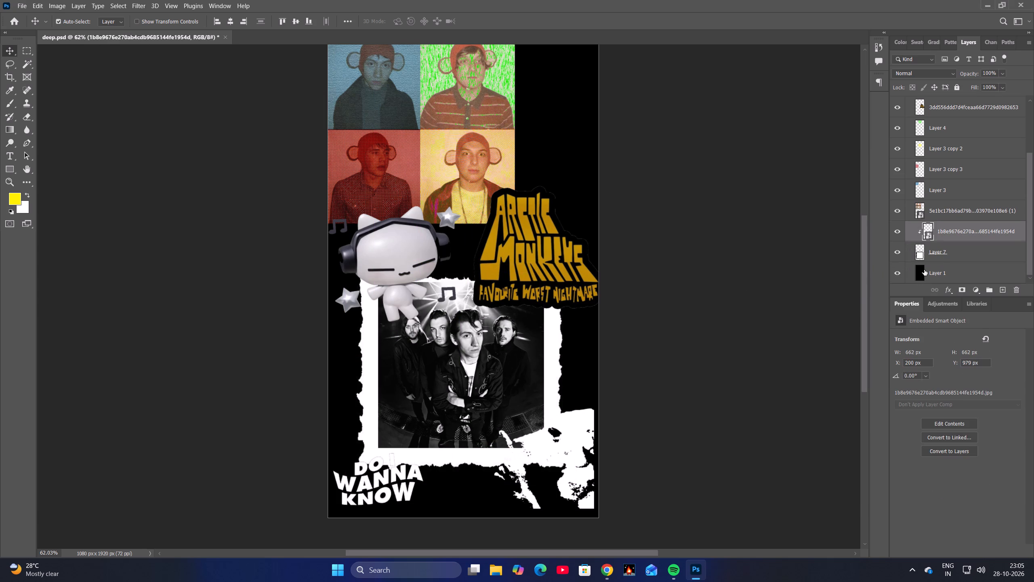
shift+click(936, 253)
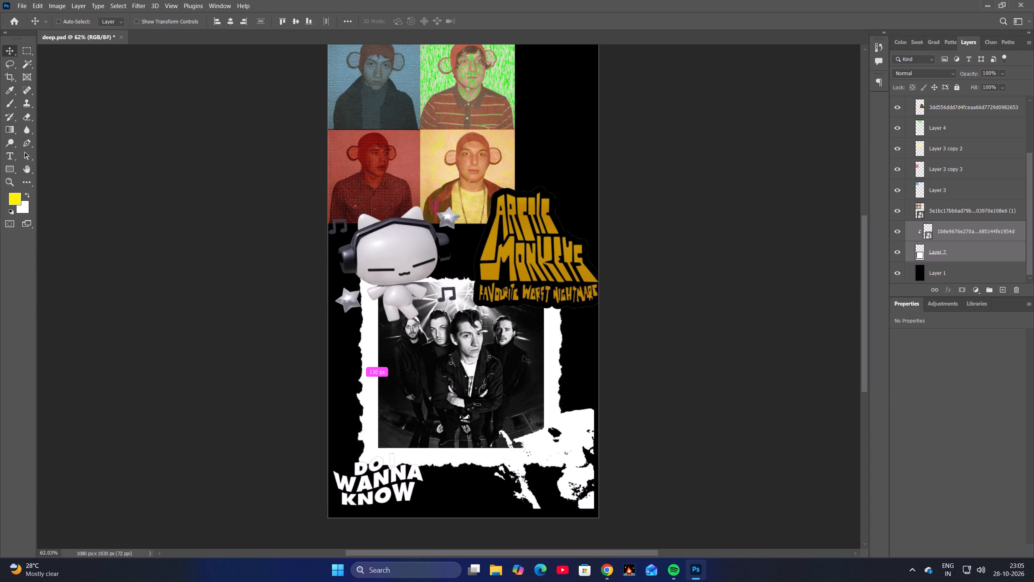
key(ctrl+t)
ctrl+drag(488, 359, 483, 333)
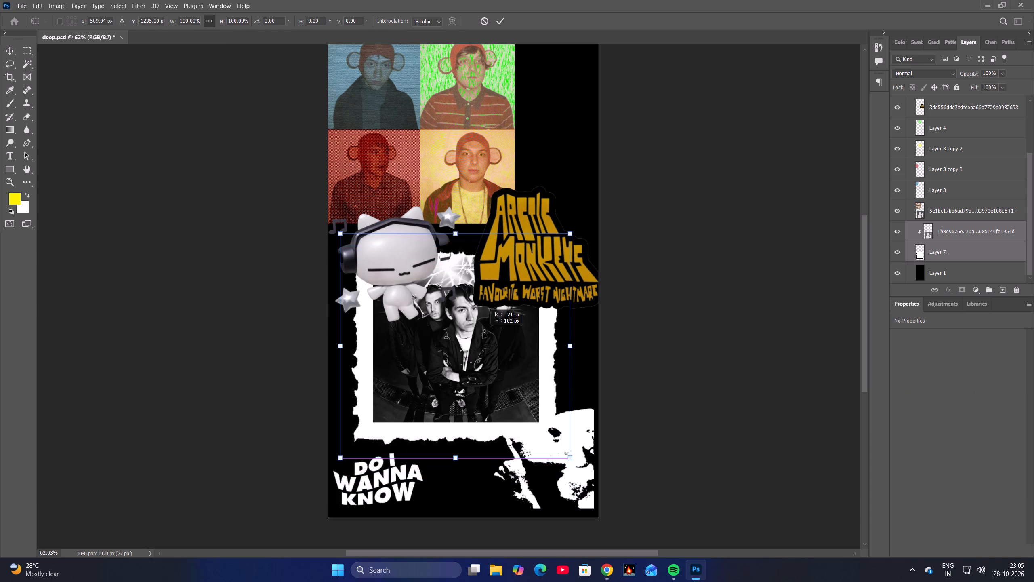
ctrl+drag(483, 333, 485, 322)
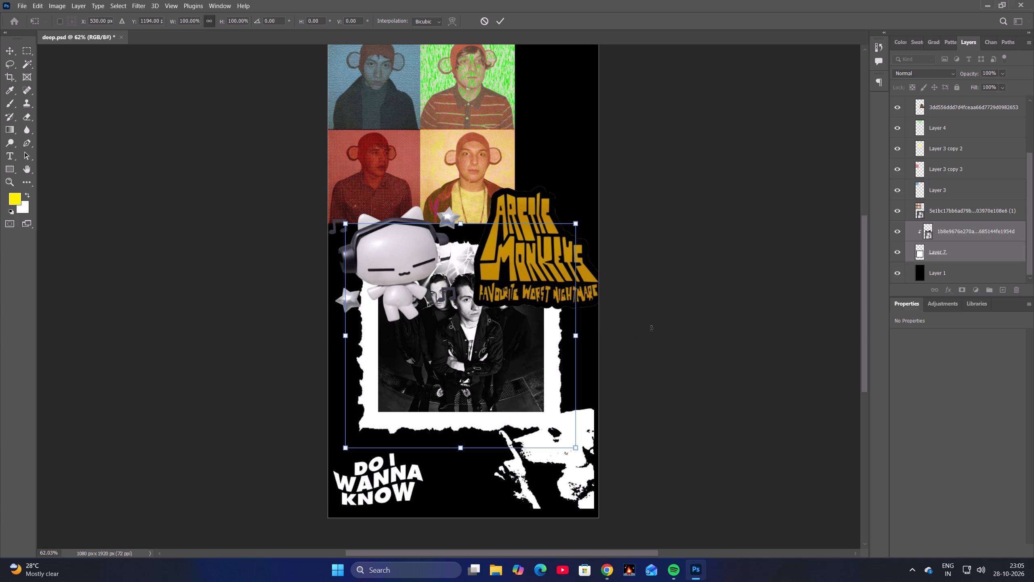
drag(577, 338, 539, 343)
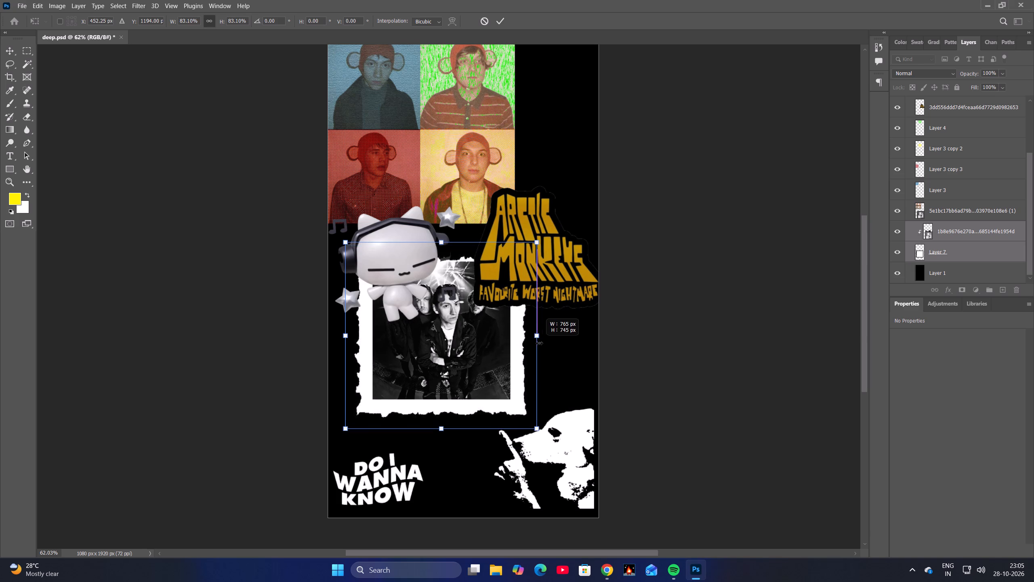
drag(539, 343, 542, 344)
drag(466, 327, 480, 354)
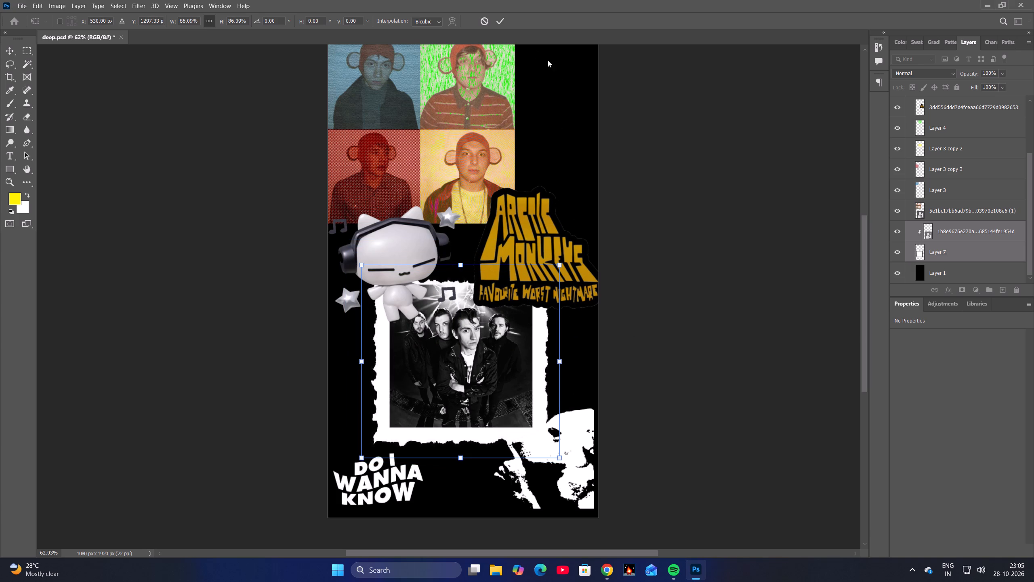
click(503, 22)
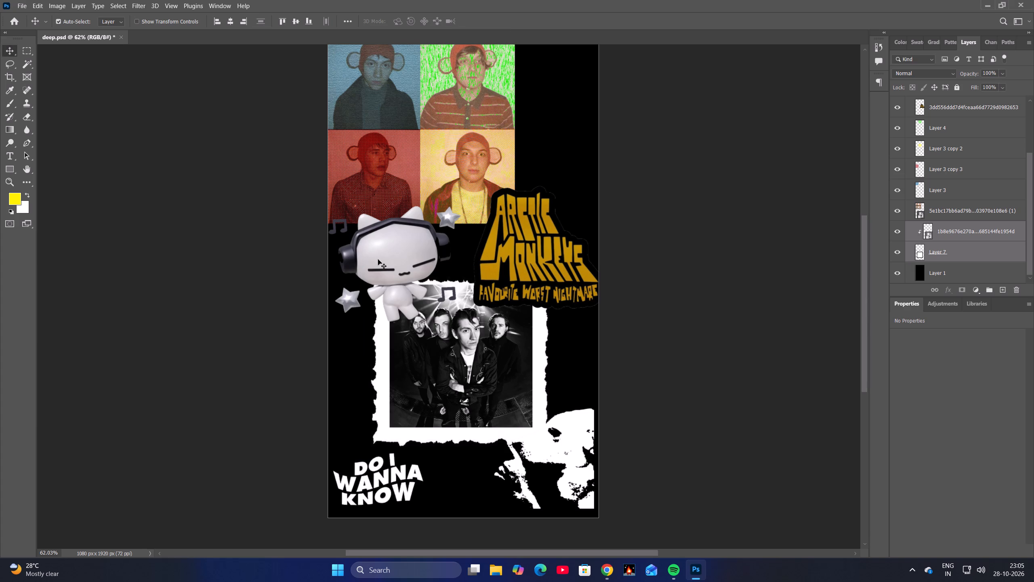
Move the headphone cat up and left to about X -99 px, Y 612 px, partly off the artboard.
drag(379, 259, 354, 244)
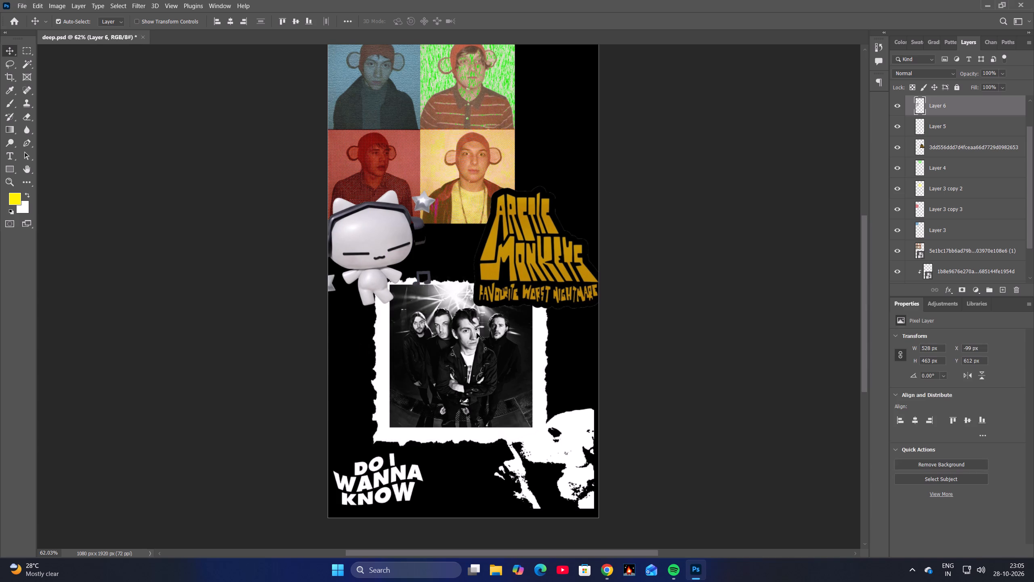
Move the dog cut-out into the artboard's lower right corner, at about X 693 px, Y 1559 px.
drag(572, 461, 578, 475)
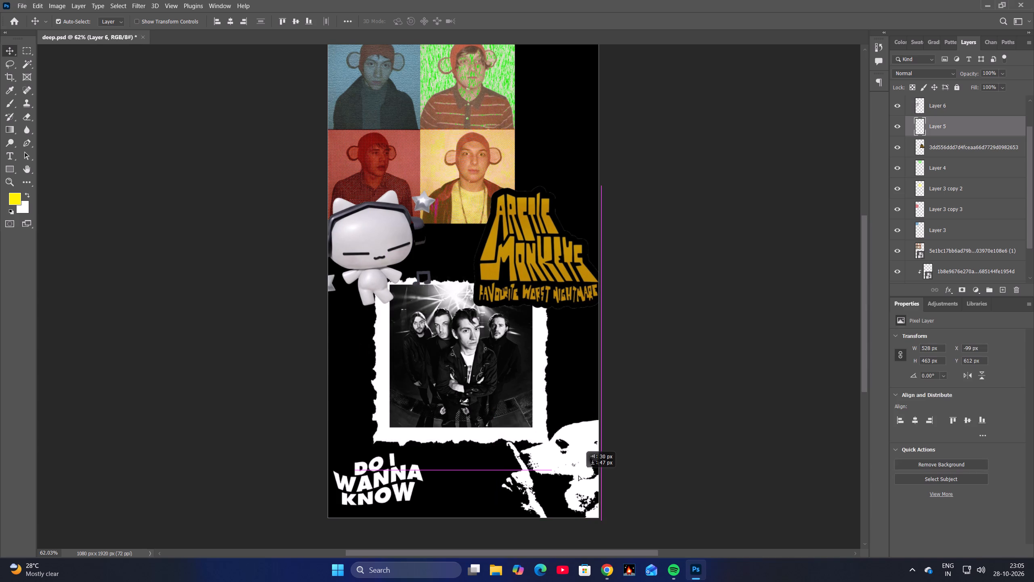
drag(578, 475, 579, 478)
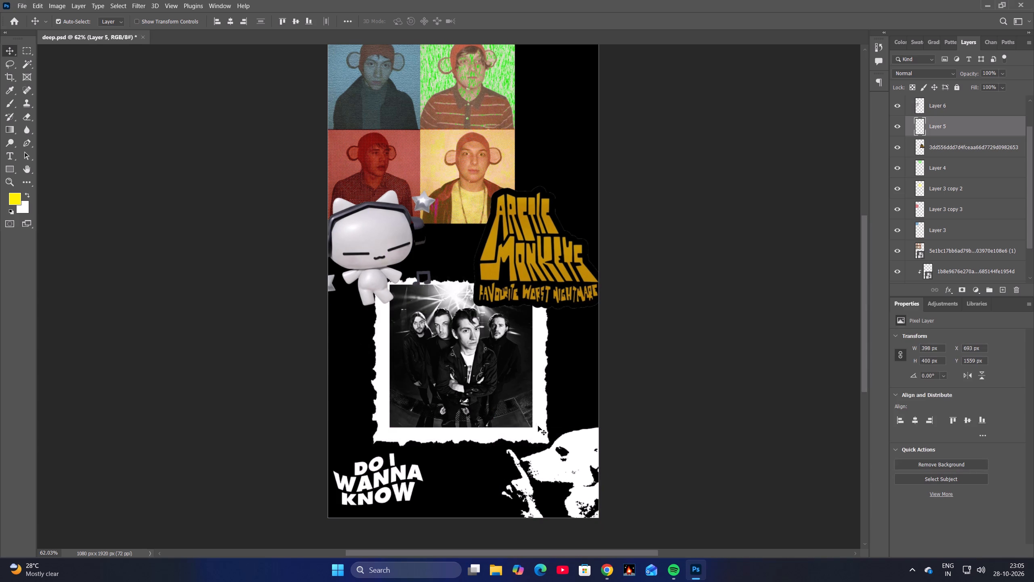
Move the Arctic Monkeys logo up and right to about X 636 px, Y 482 px, clear of the band photo.
drag(544, 239, 559, 206)
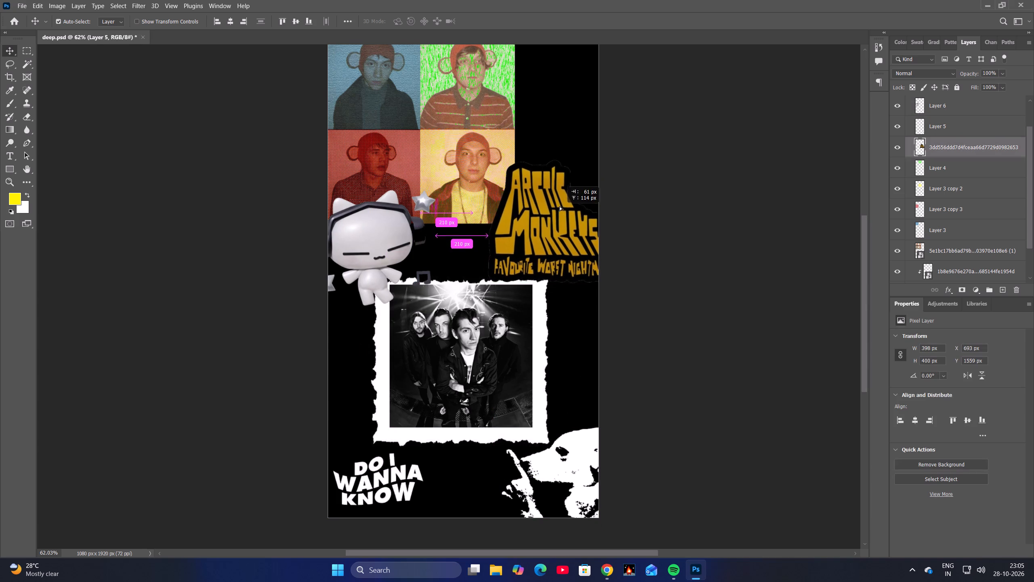
drag(559, 206, 558, 211)
Move the band photo down within the torn paper to about X 245 px, Y 1013 px.
drag(488, 357, 489, 359)
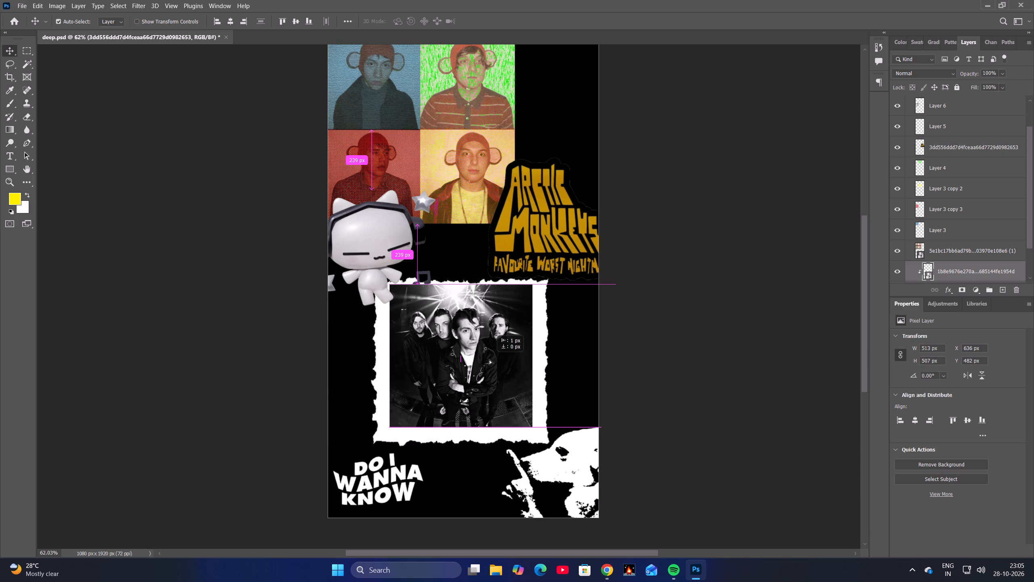
drag(489, 359, 490, 361)
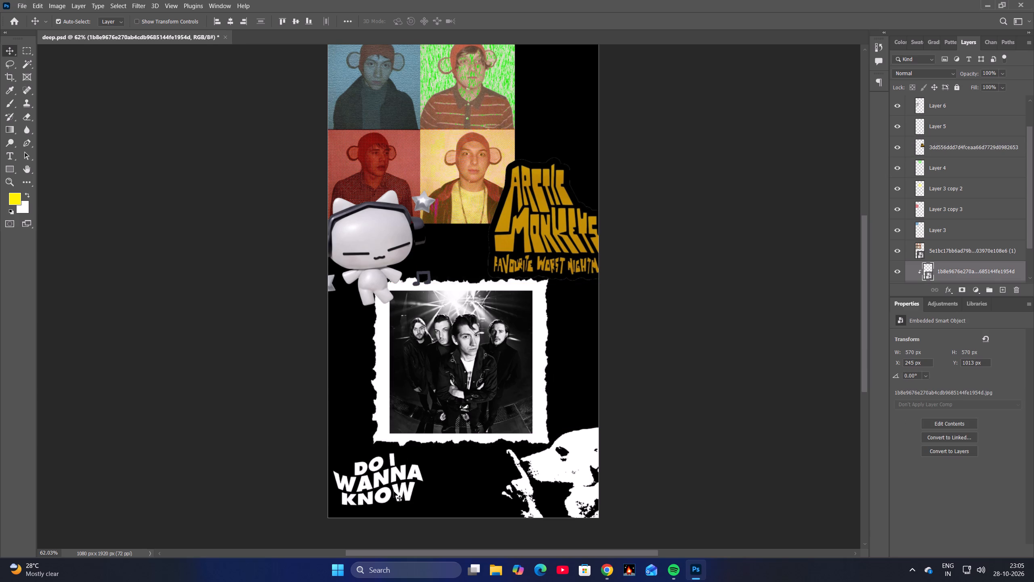
Examine the poster's overall composition, from the tinted portraits down to the lettering and dog cut-out.
click(393, 487)
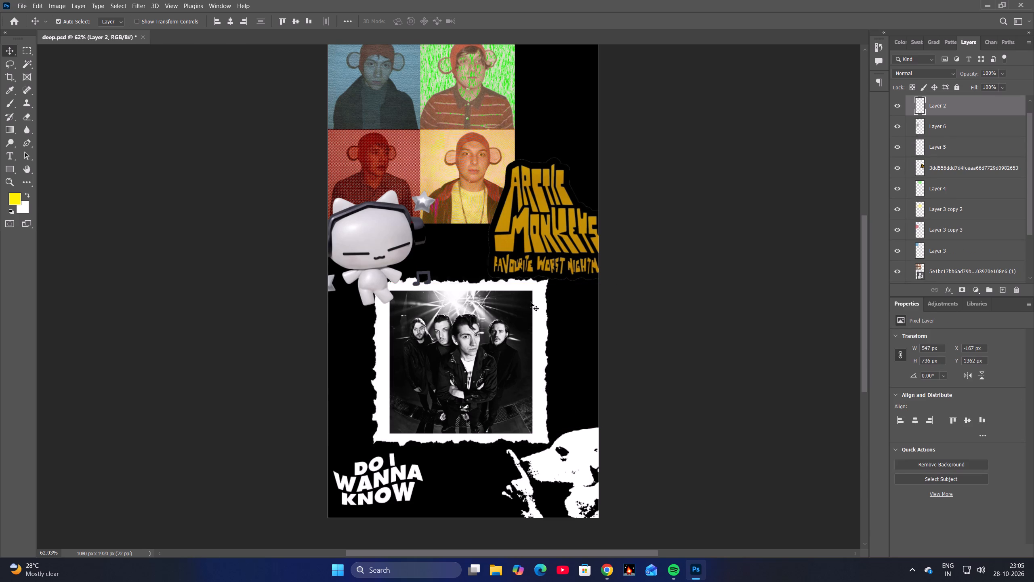
key(space)
key(space)
key(space)
key(space)
key(space)
key(space)
key(space)
key(space)
key(space)
key(space)
key(space)
key(space)
key(space)
key(space)
key(space)
key(space)
key(space)
key(space)
key(space)
key(space)
drag(540, 232, 530, 253)
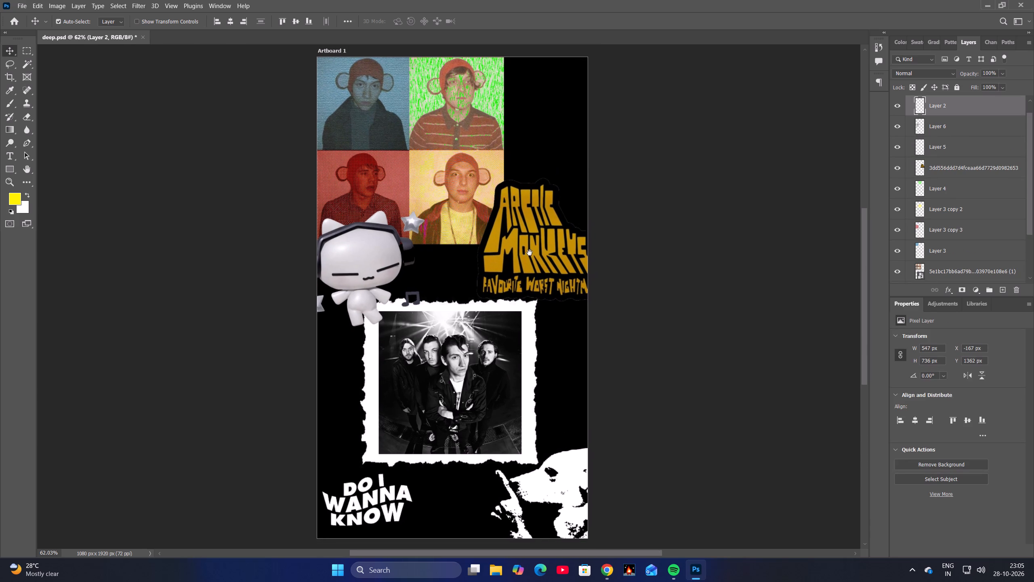
key(space)
key(space)
key(space)
key(space)
key(space)
key(space)
key(space)
key(space)
key(space)
key(space)
key(space)
key(space)
key(space)
key(space)
key(space)
key(space)
key(space)
drag(505, 312, 523, 323)
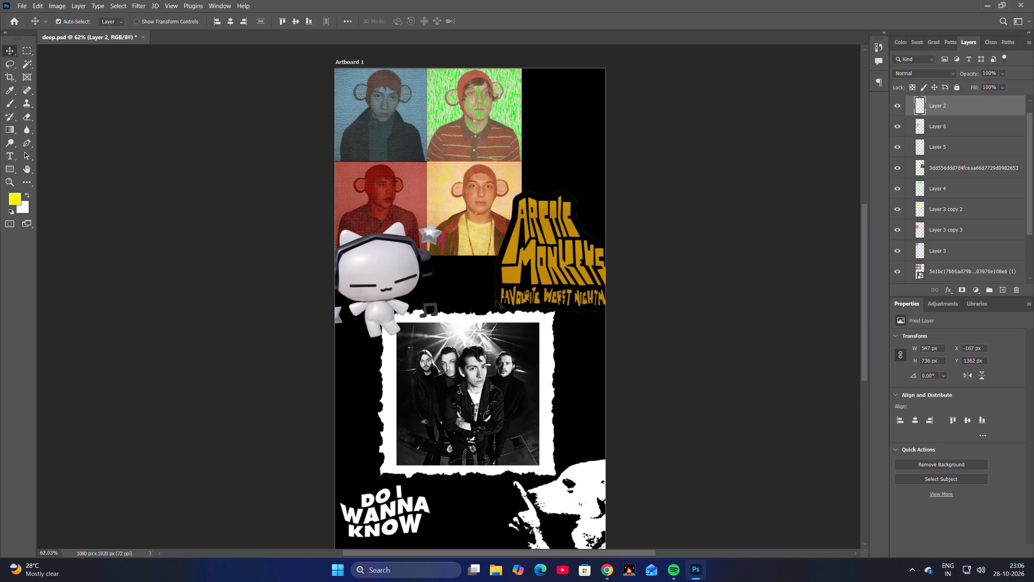
key(space)
key(space)
key(space)
key(space)
key(space)
key(space)
key(space)
key(space)
key(space)
key(space)
key(space)
key(space)
key(space)
key(space)
key(space)
drag(496, 310, 470, 253)
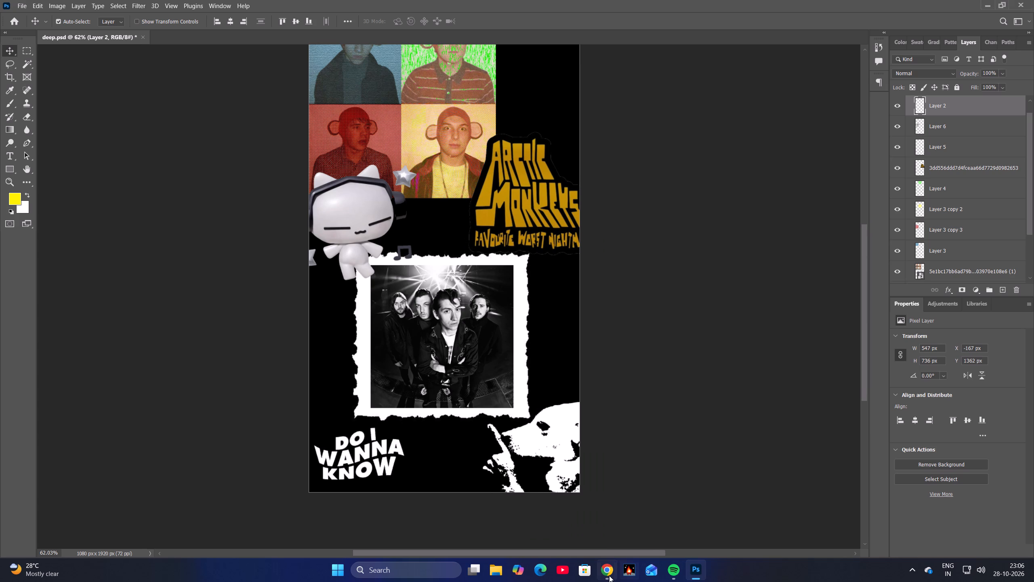
Switch to Pinterest in Chrome, search for "yellow strars" and browse the star graphics.
click(591, 522)
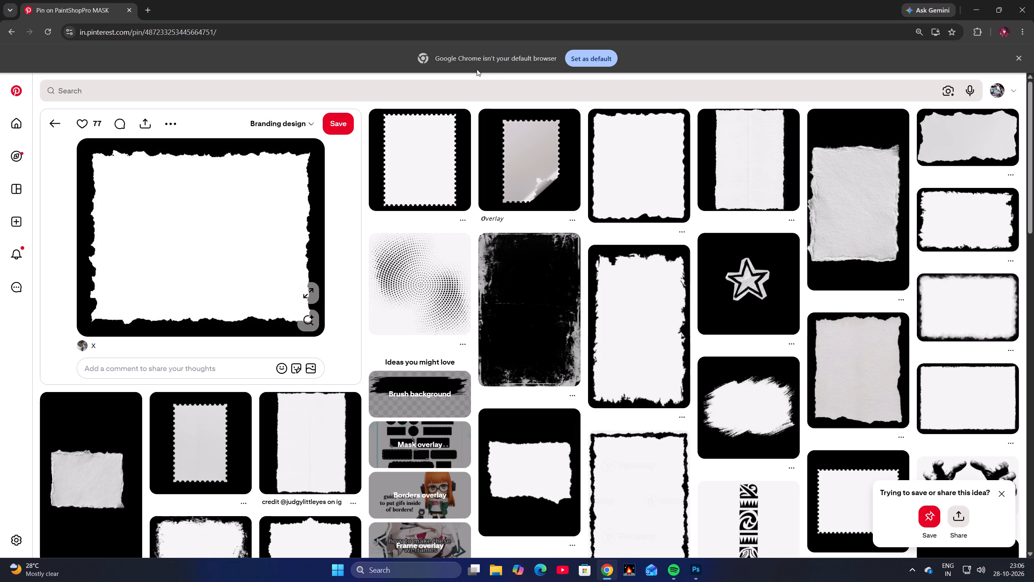
scroll(710, 231, down, 4)
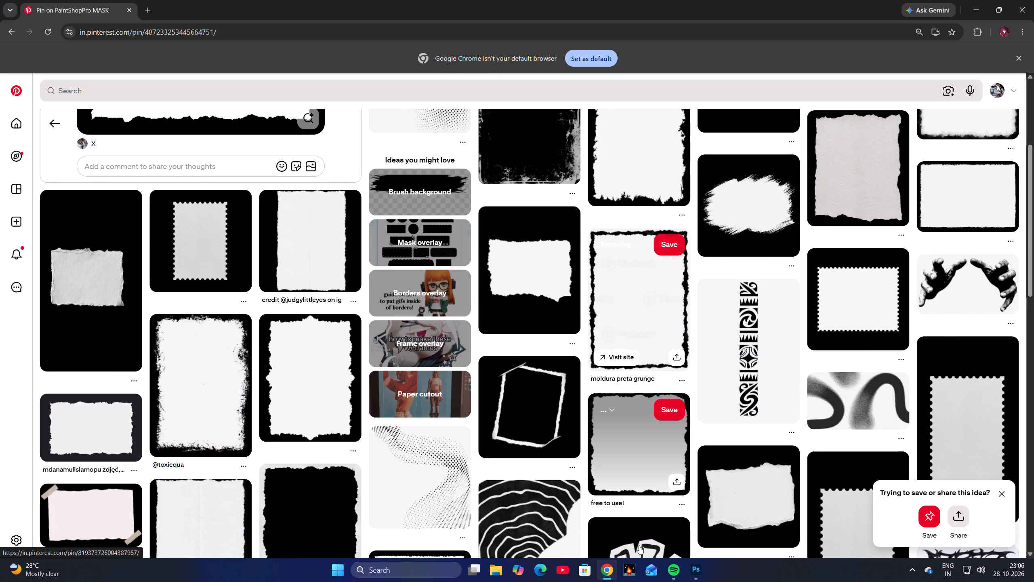
click(209, 85)
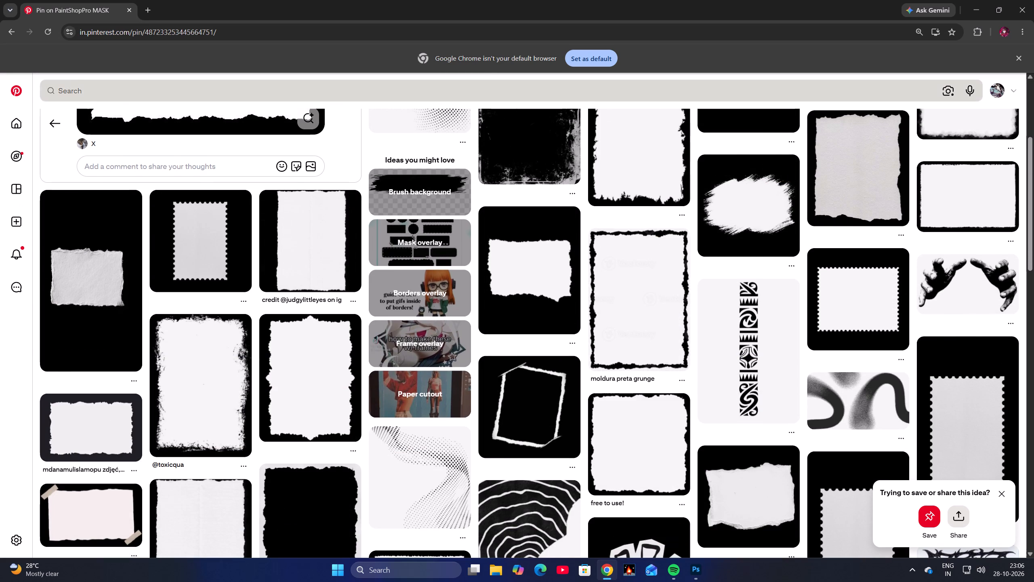
text(yellow strad)
key(BackSpace)
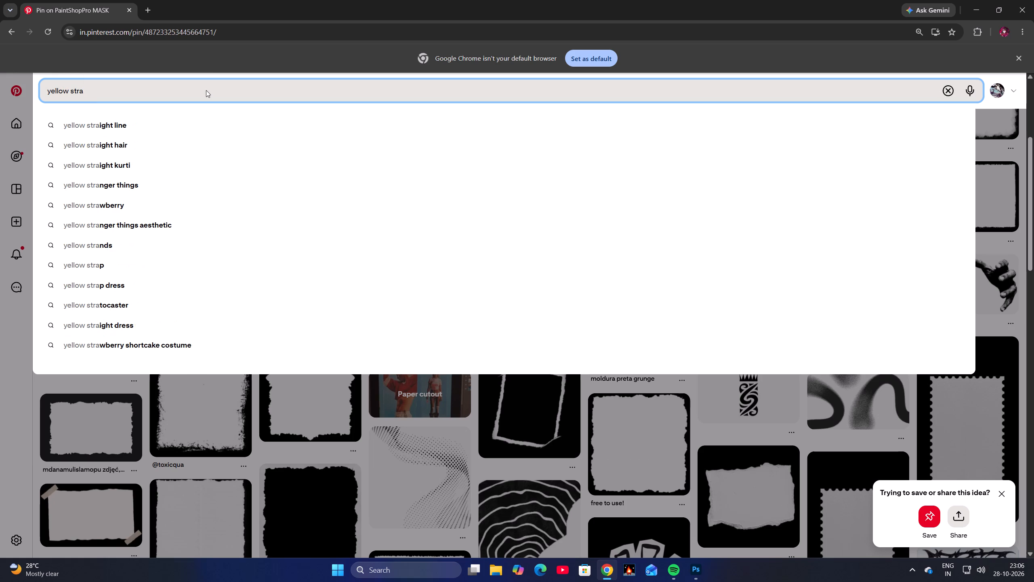
text(rs)
key(Return)
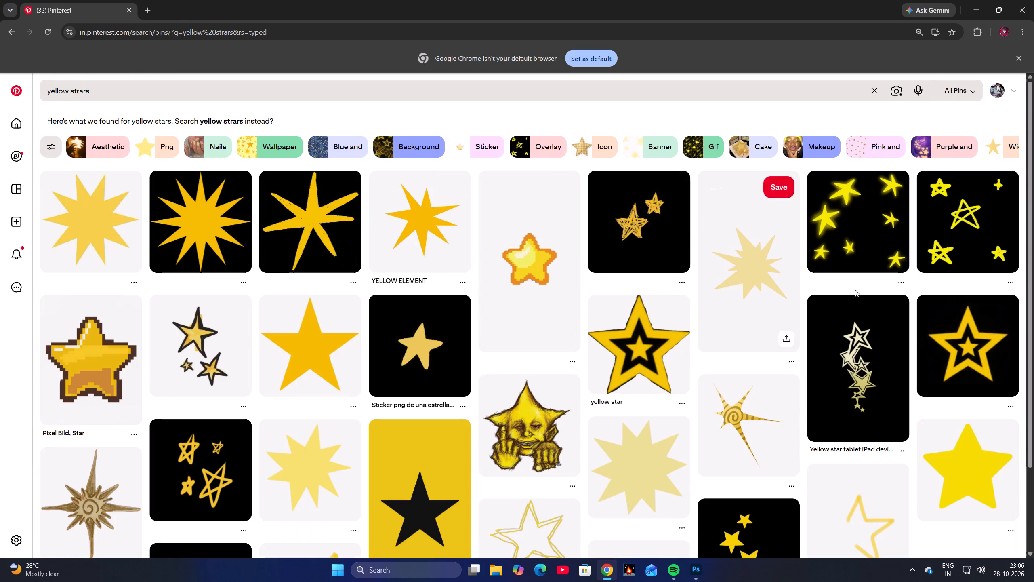
scroll(763, 310, down, 3)
scroll(480, 276, down, 4)
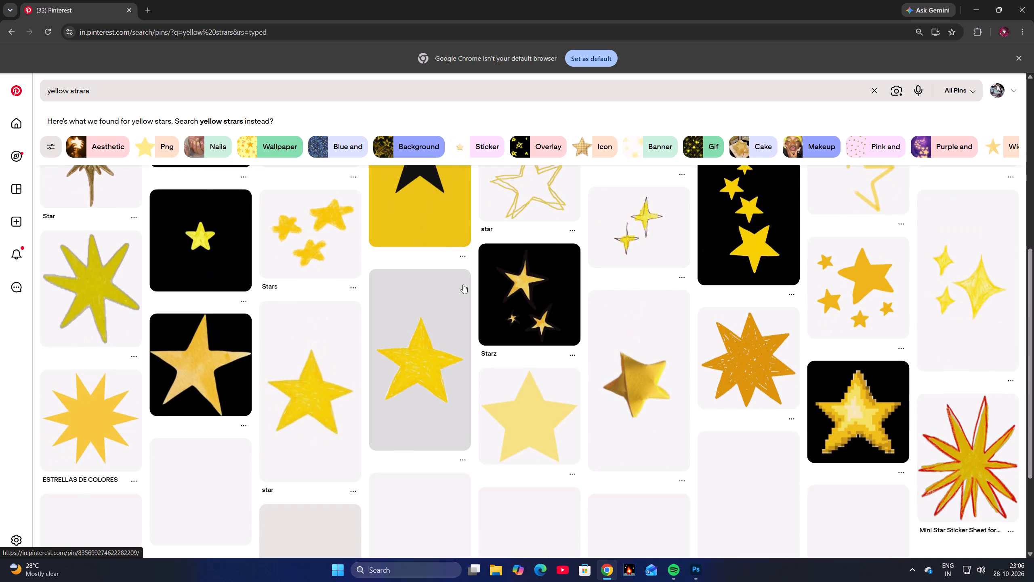
scroll(364, 286, up, 5)
scroll(211, 268, up, 3)
Go through the yellow starburst pins and their related pins to the irregular orange-yellow spiky star on white, and copy its image.
click(99, 232)
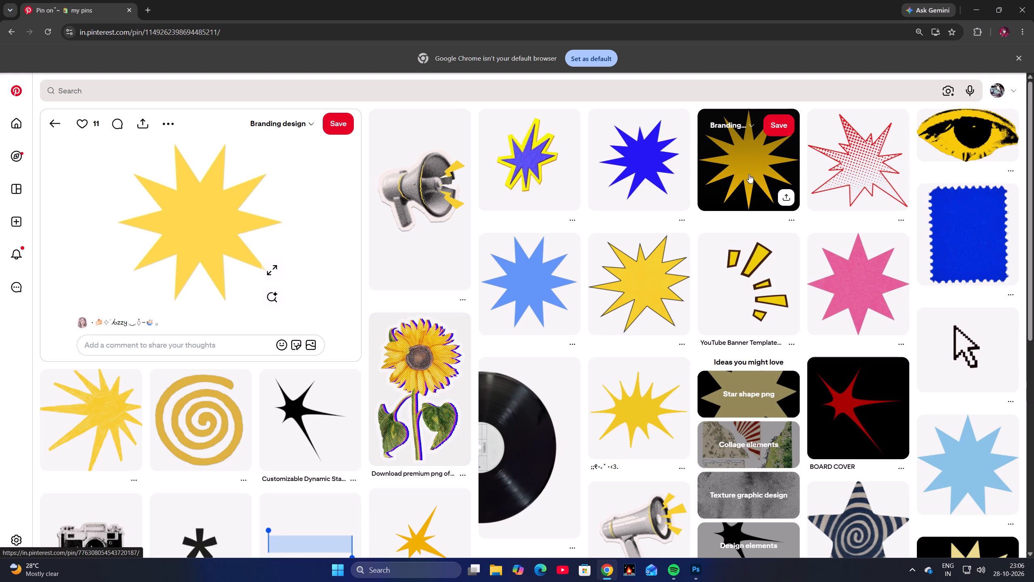
click(750, 175)
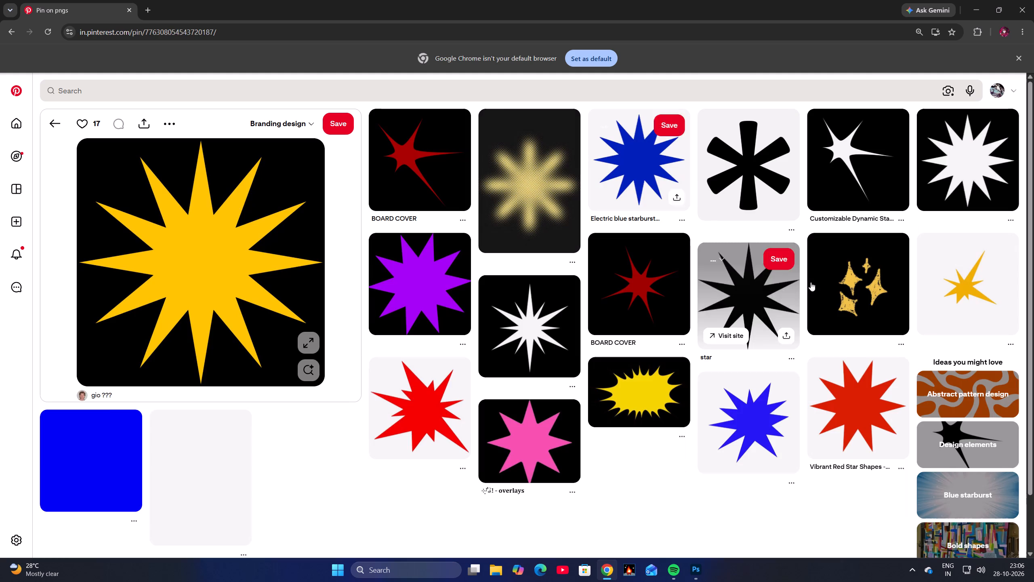
click(973, 297)
right_click(202, 219)
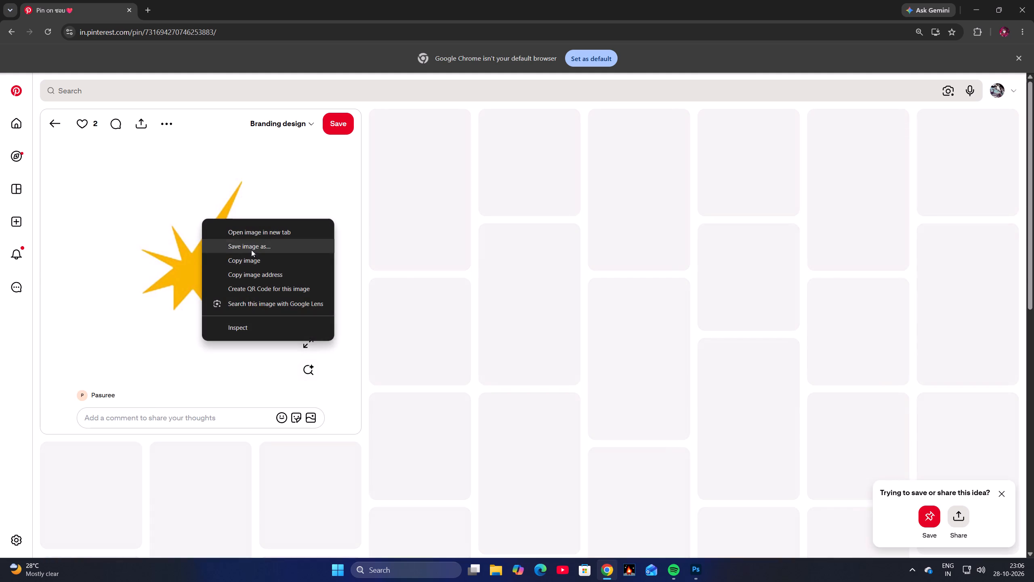
click(261, 264)
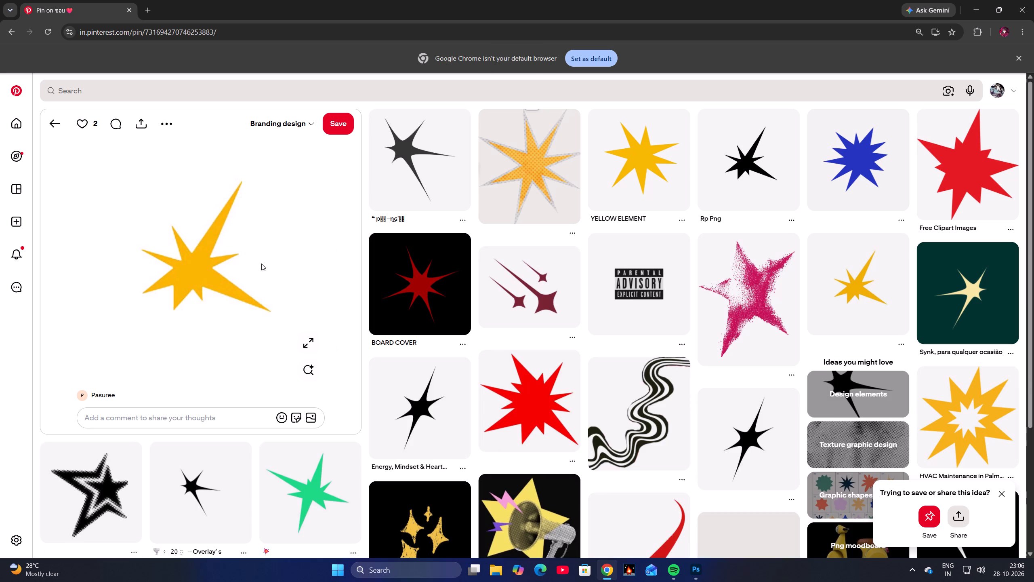
Switch back to Photoshop and paste the copied star image into deep.psd as a new top layer.
click(696, 567)
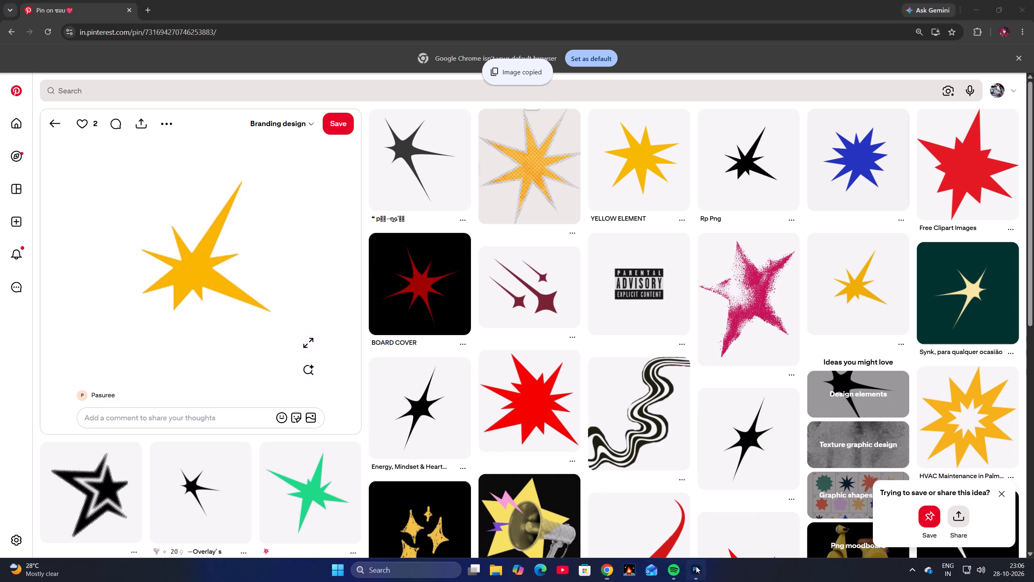
key(space)
key(space)
key(space)
key(space)
key(space)
key(space)
key(space)
key(space)
key(space)
key(space)
key(space)
key(space)
key(space)
key(space)
key(space)
key(space)
drag(471, 240, 460, 312)
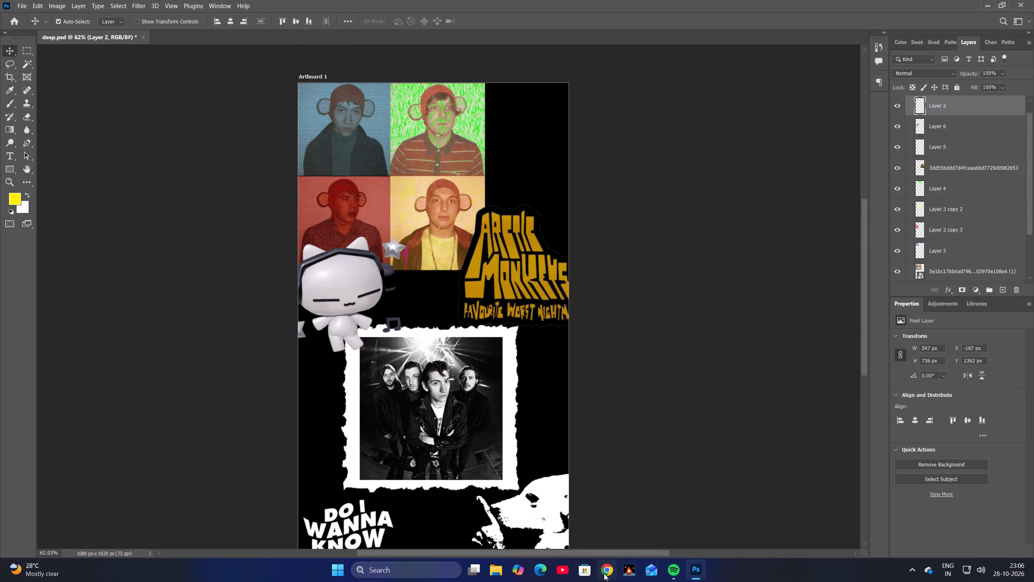
key(ctrl+v)
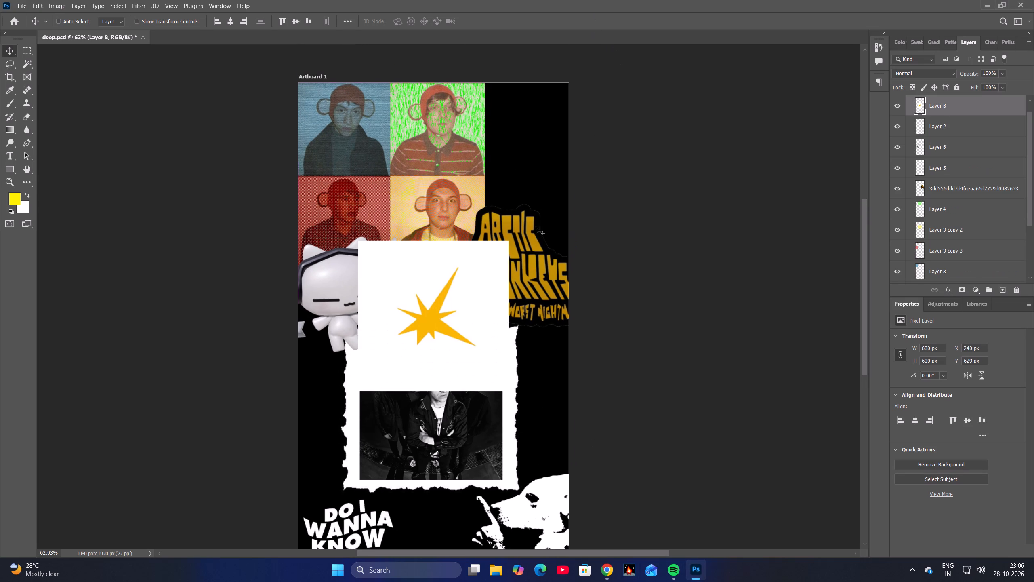
Remove the white background around the pasted star with the Magic Wand and clear the selection.
key(w)
click(483, 275)
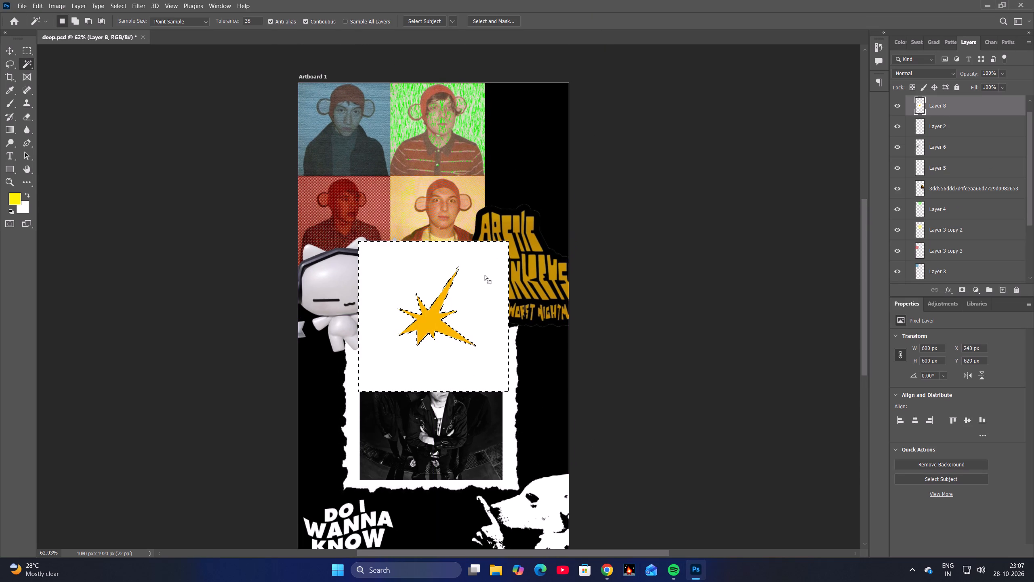
key(Delete)
key(ctrl+d)
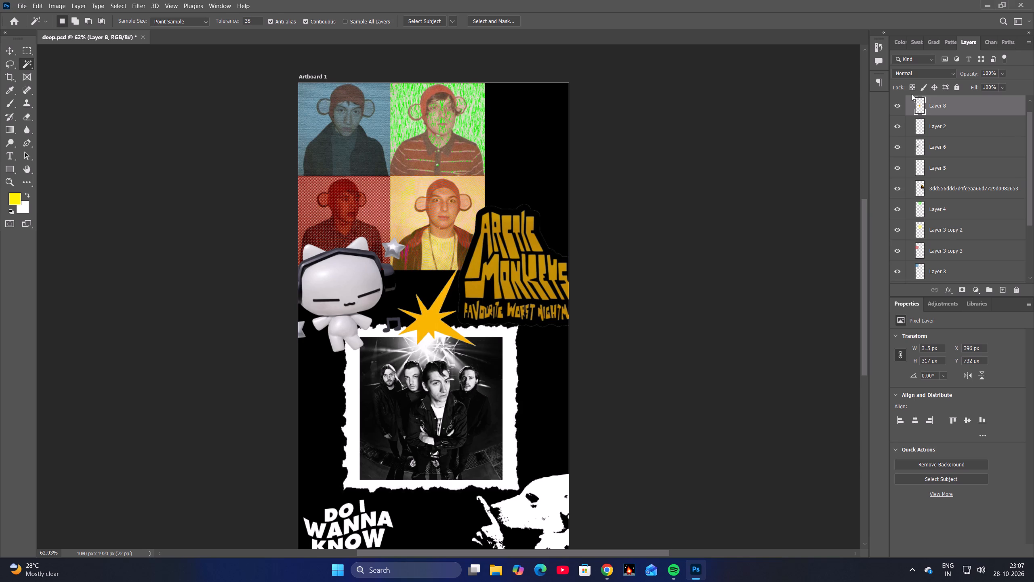
Select the star's shape from its layer and fill it with a deep blue foreground colour, about #1432b2.
ctrl+click(921, 104)
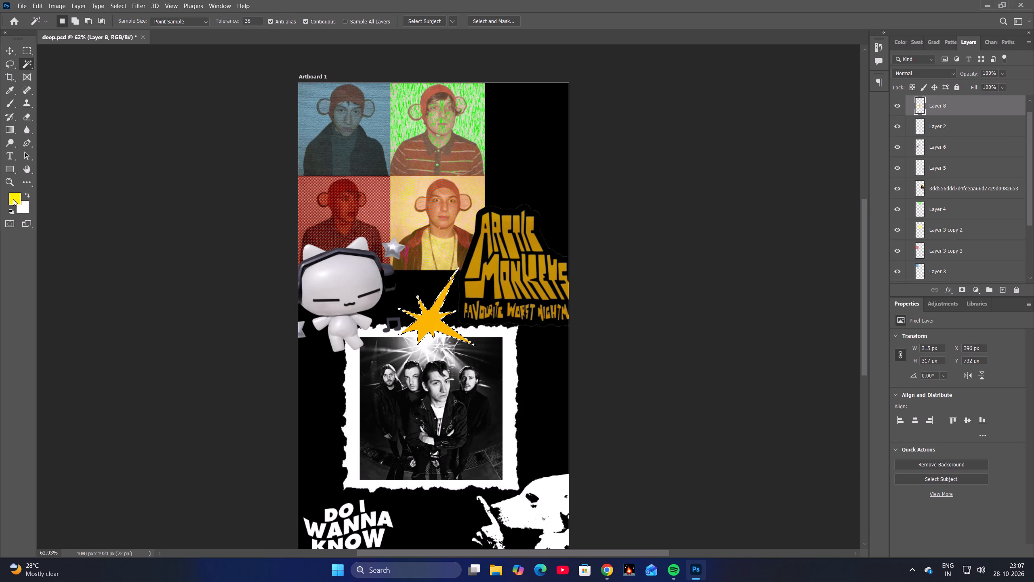
click(13, 199)
click(525, 192)
drag(496, 167, 504, 142)
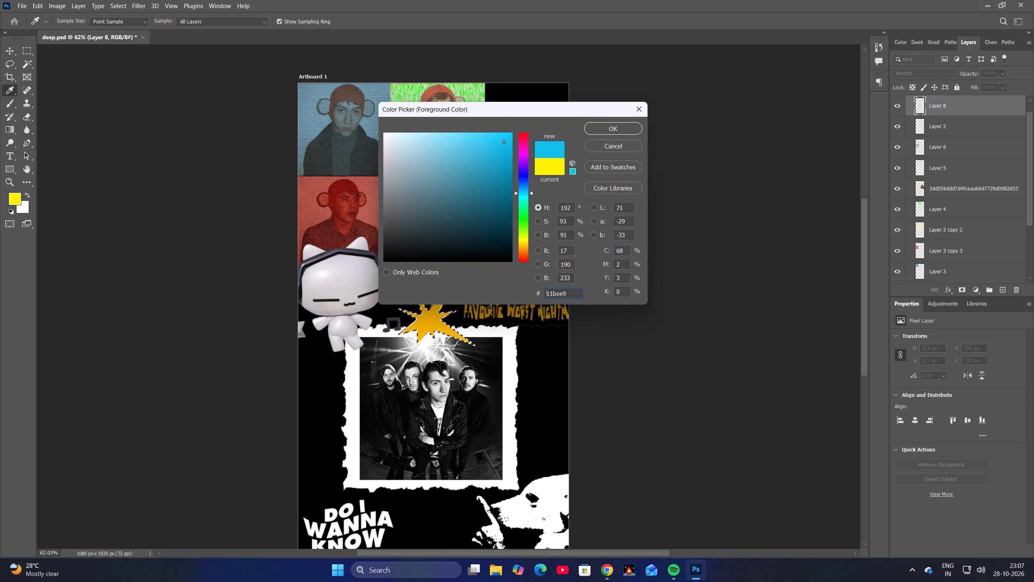
drag(504, 142, 504, 141)
click(527, 179)
drag(495, 163, 498, 173)
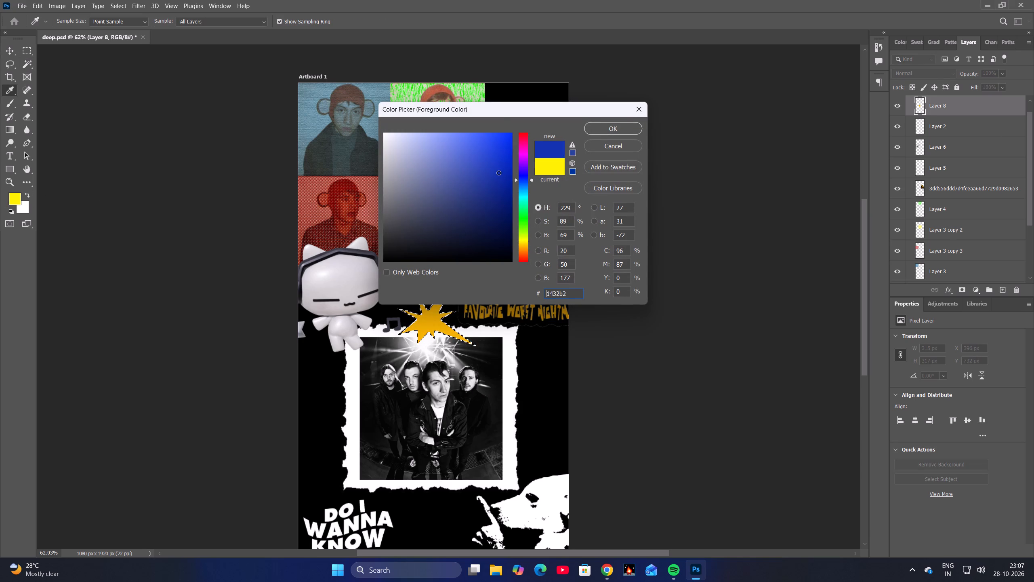
drag(498, 173, 499, 172)
click(616, 131)
key(alt+BackSpace)
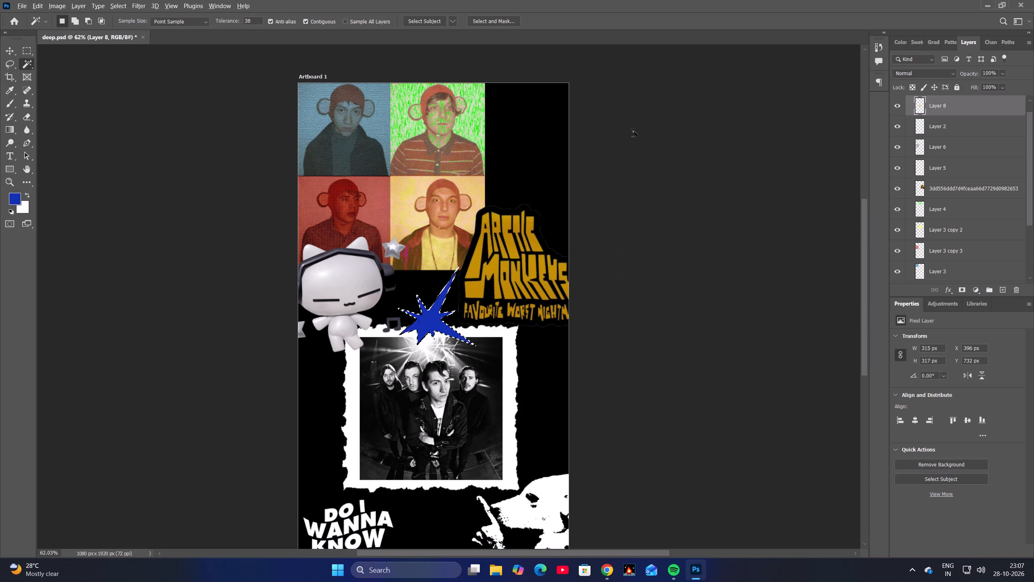
key(ctrl+d)
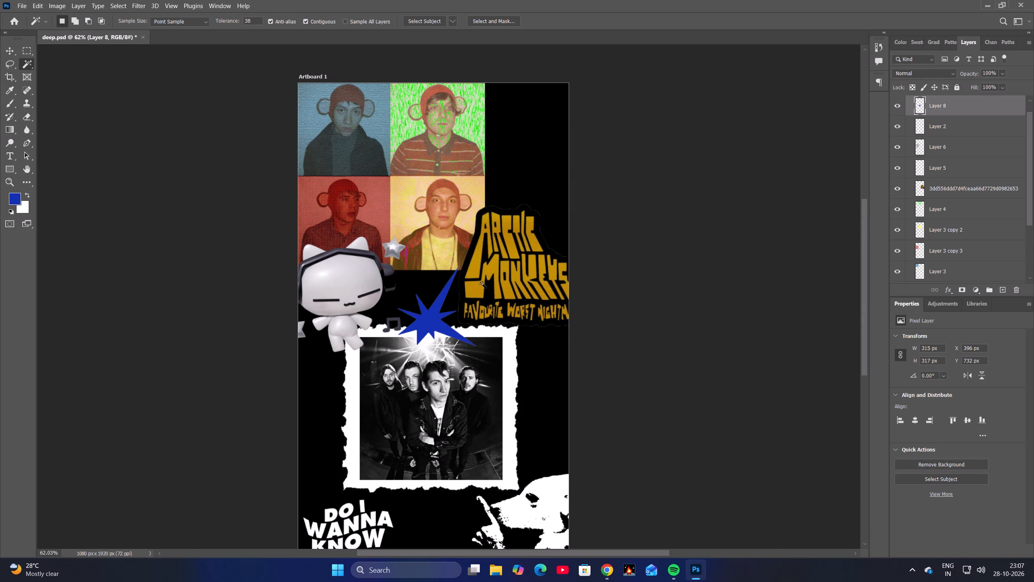
Move the blue star beside the upper portraits, above the Arctic Monkeys logo, to about X 658 px, Y 102 px.
key(v)
drag(431, 318, 476, 92)
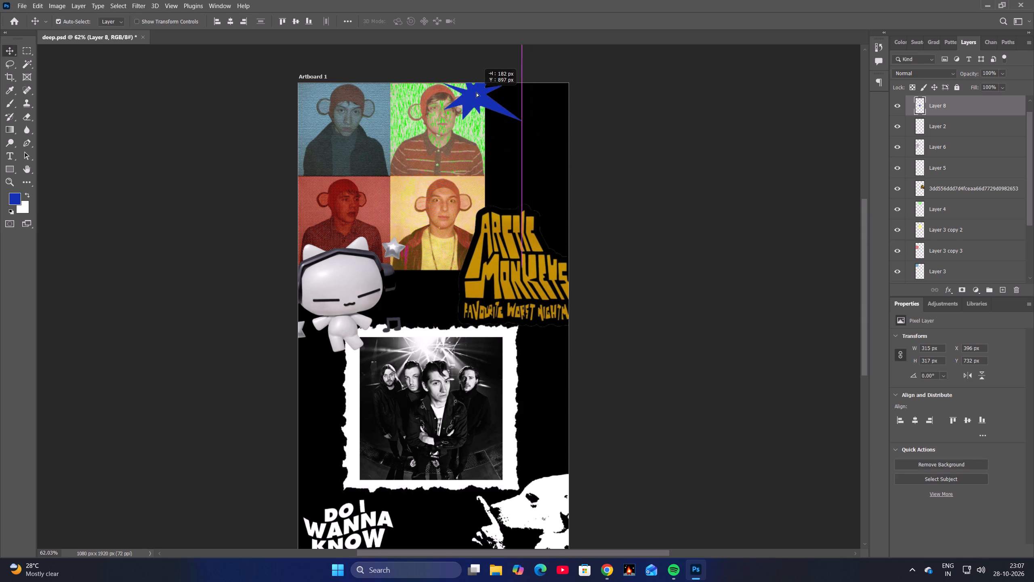
drag(476, 92, 520, 333)
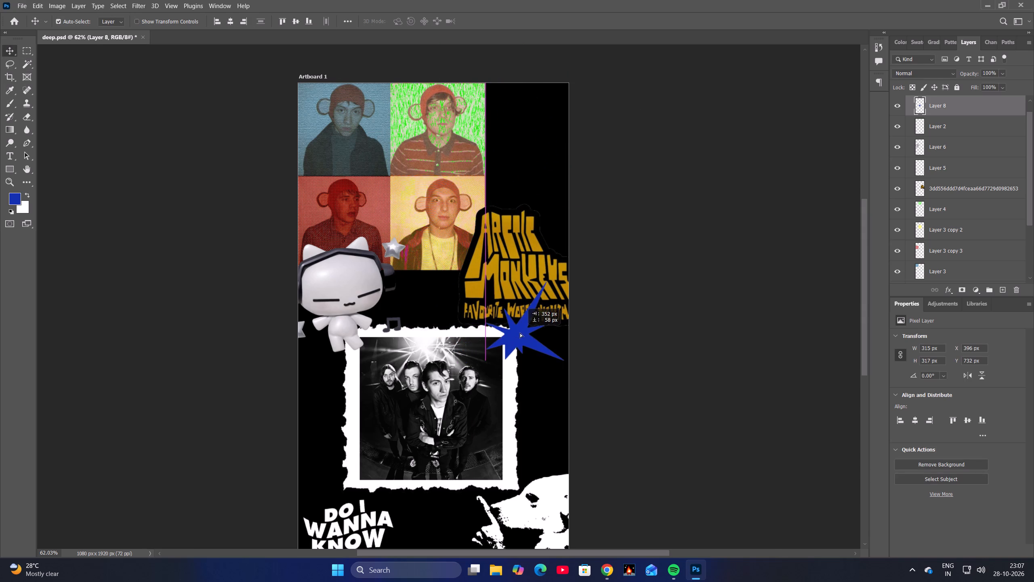
drag(520, 333, 497, 304)
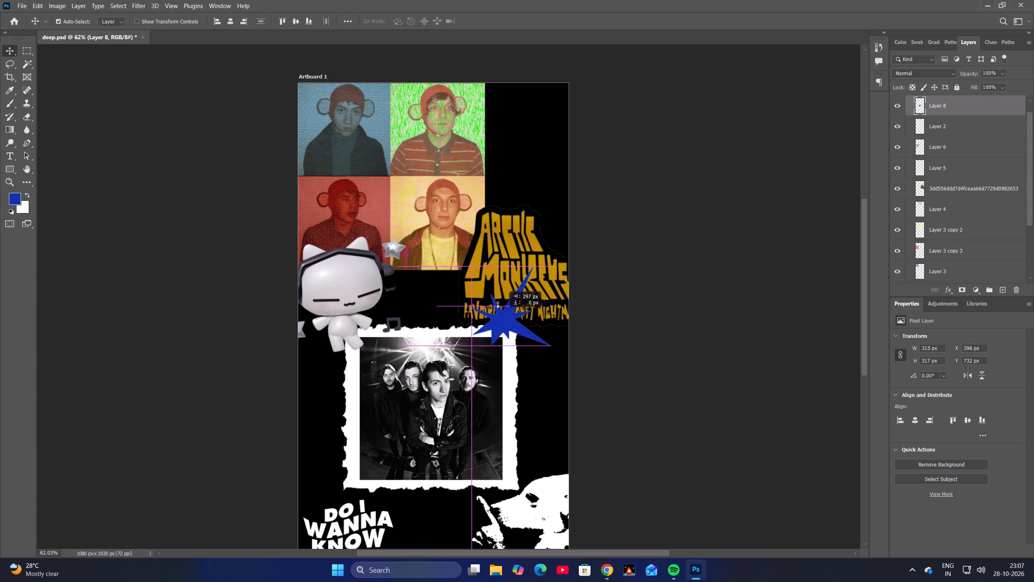
drag(497, 304, 497, 160)
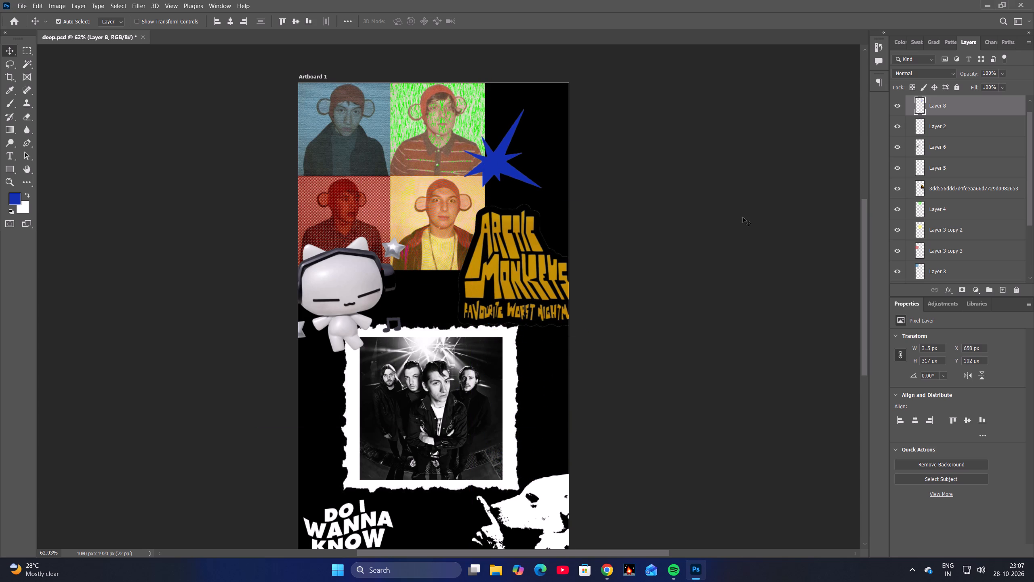
Move the four-portrait image and its four tint layers together down and right, centred at about X 429 px, Y 465 px.
click(353, 122)
ctrl+click(421, 130)
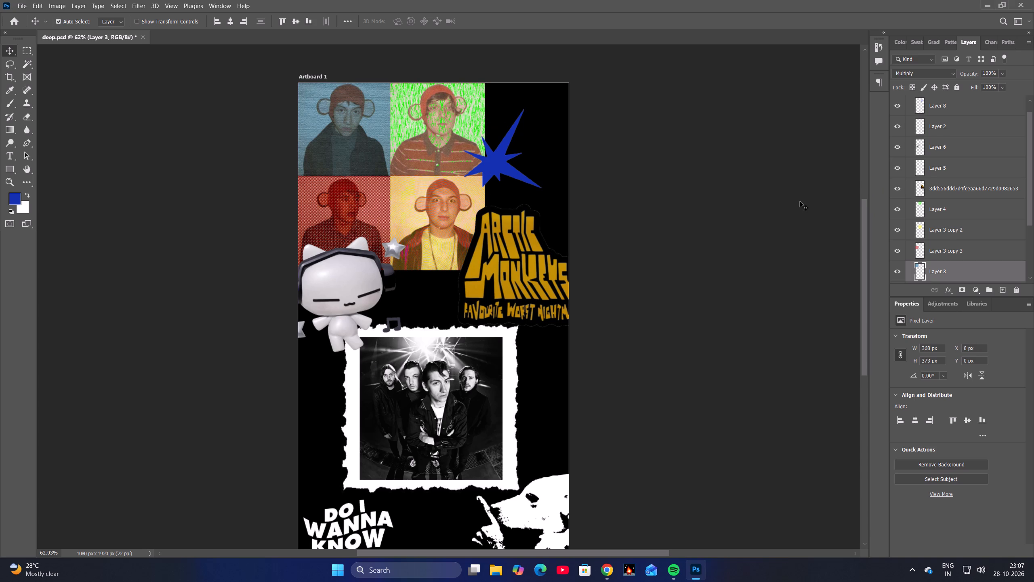
scroll(929, 209, down, 7)
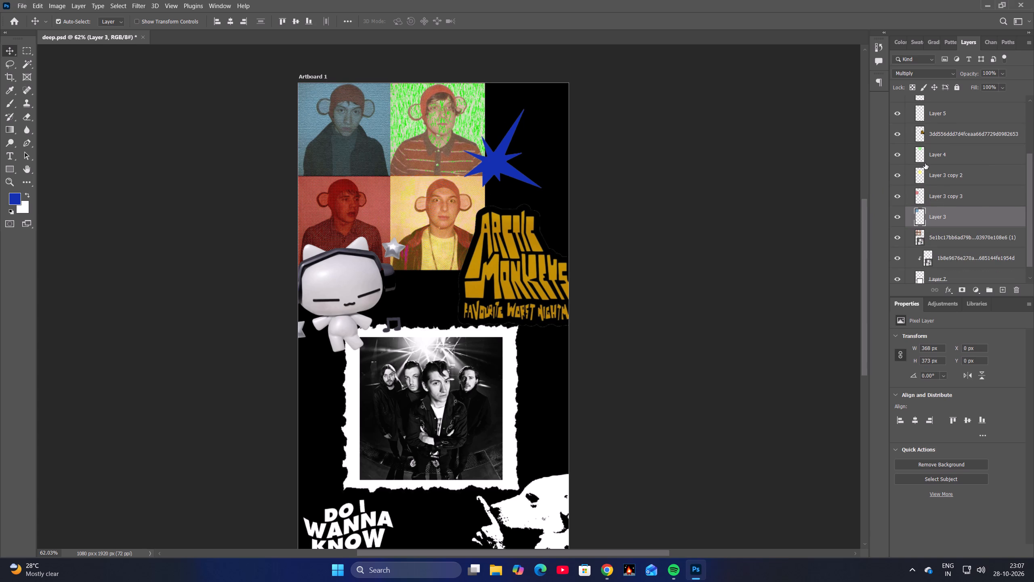
shift+click(925, 163)
shift+click(929, 145)
shift+click(932, 129)
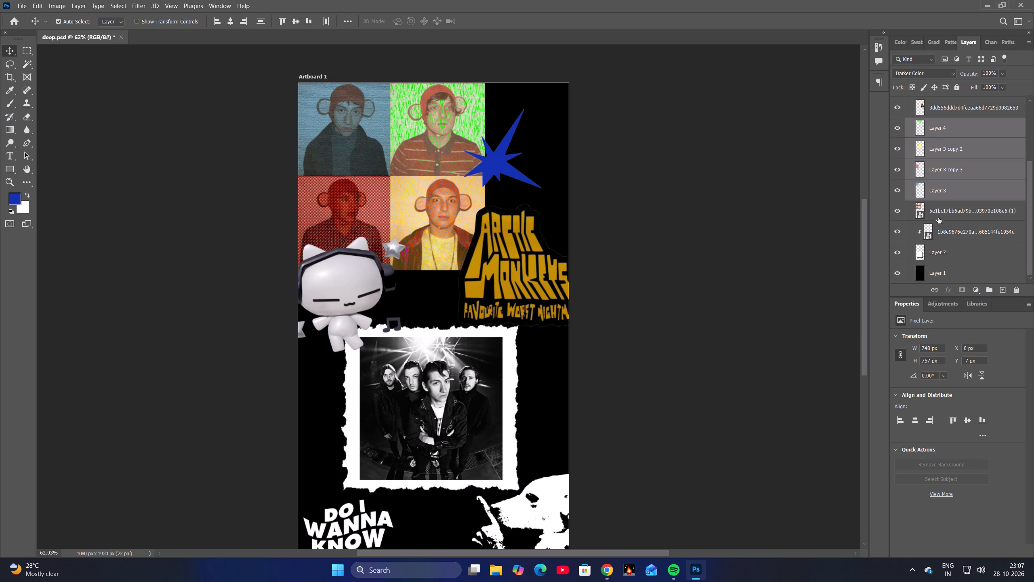
shift+click(940, 211)
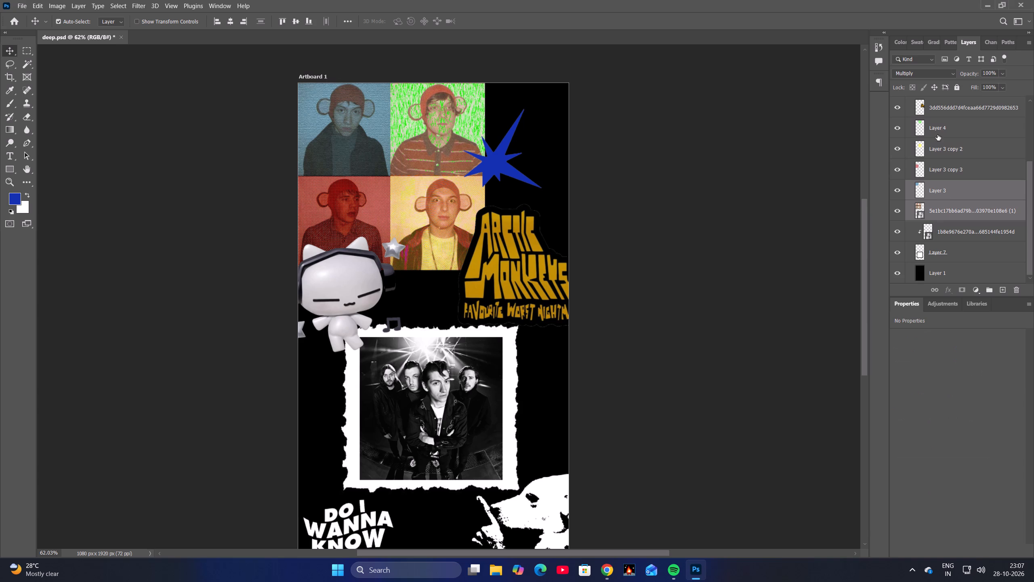
click(939, 130)
shift+click(936, 211)
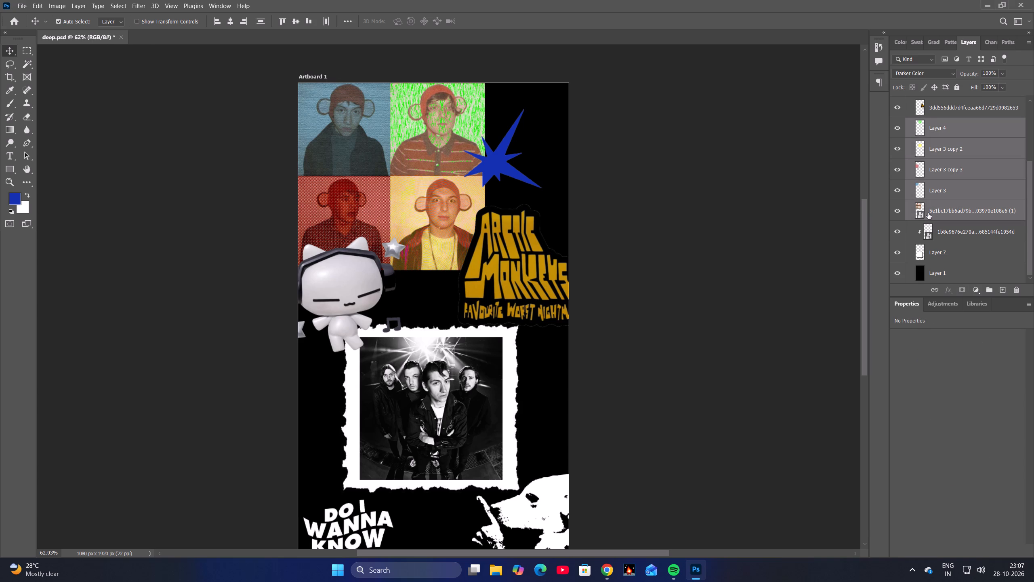
key(ctrl+t)
drag(427, 161, 435, 177)
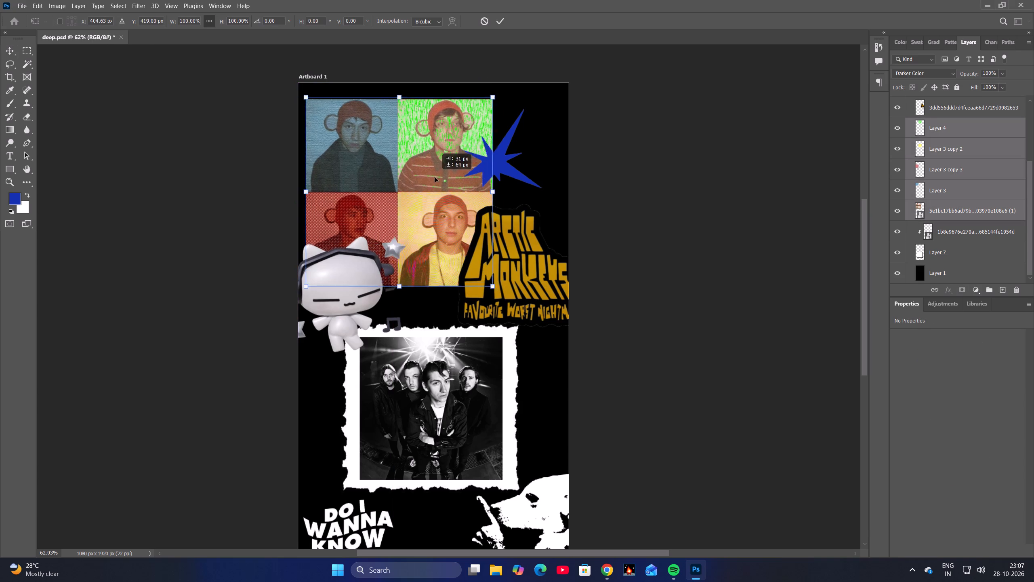
drag(435, 177, 440, 183)
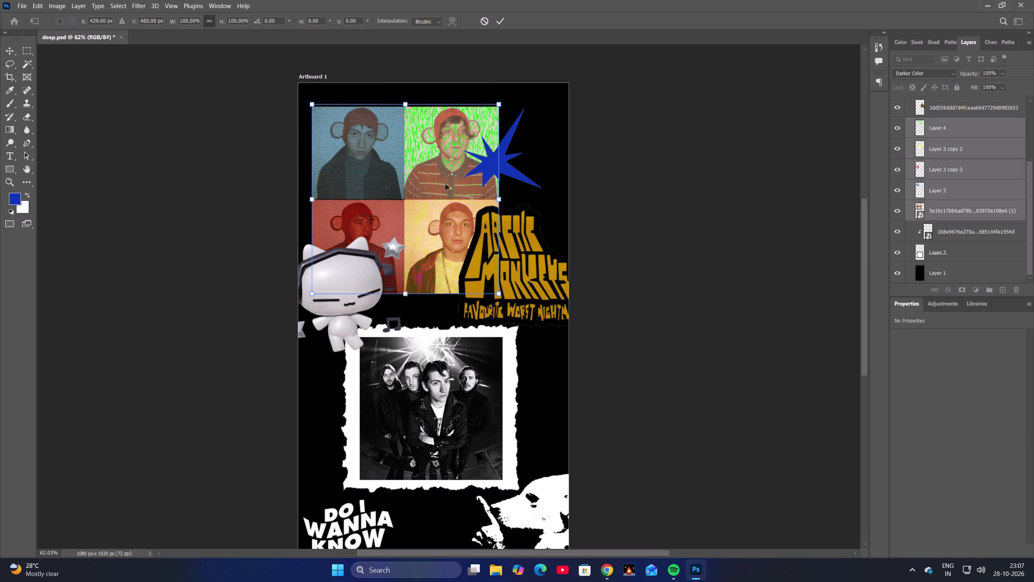
click(499, 24)
Move the blue star up over the portrait grid's upper right corner, to about X 693 px, Y -95 px.
drag(500, 158, 505, 109)
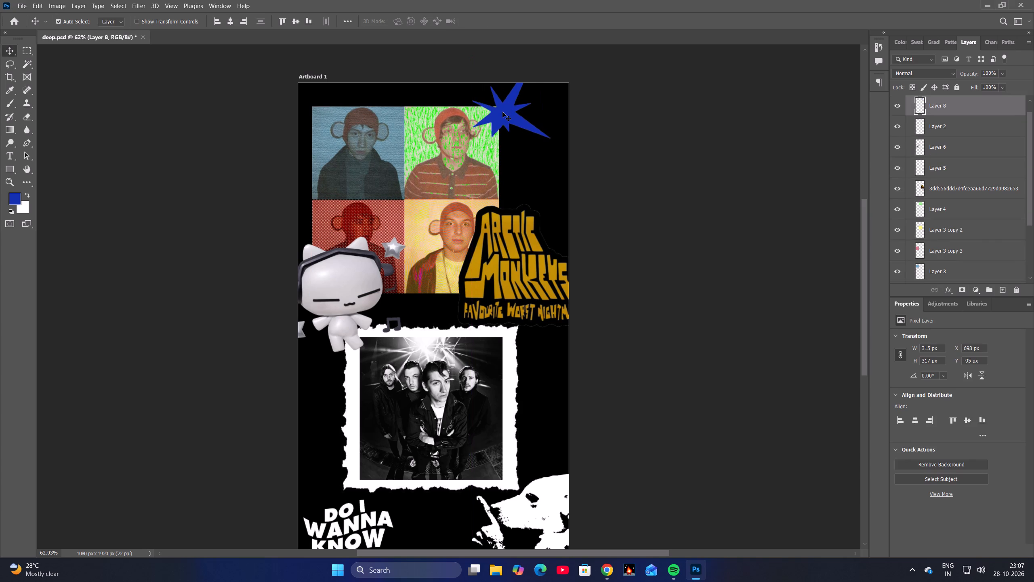
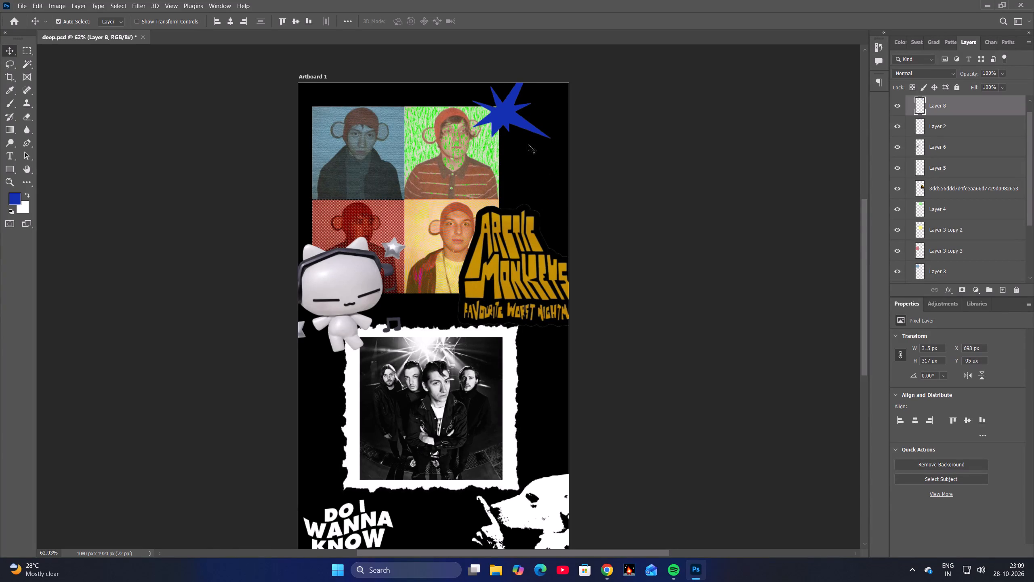
Rotate the blue star about 32° clockwise and place it over the portrait grid's upper right corner, at about X 670 px, Y -2 px.
drag(506, 119, 404, 123)
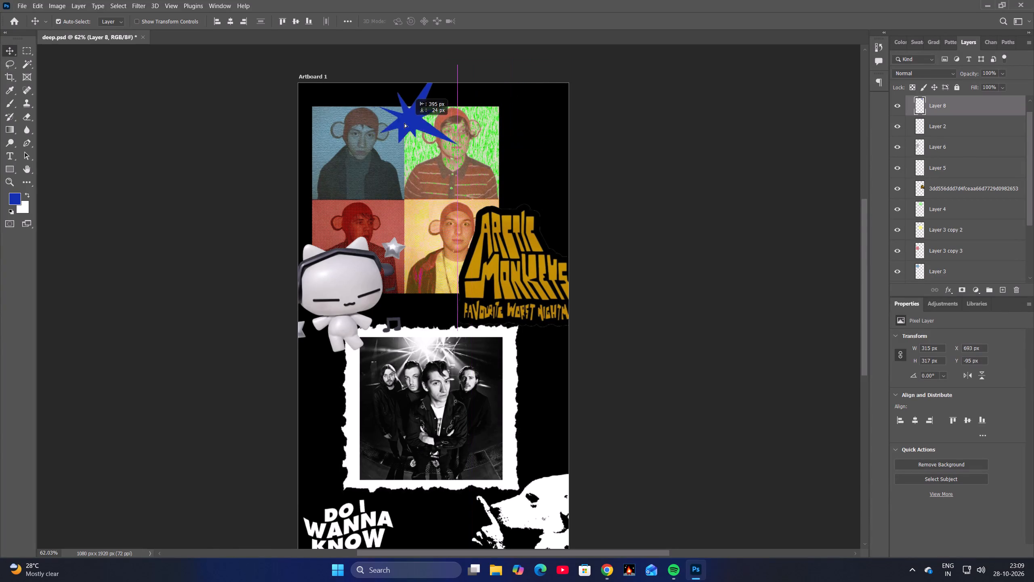
drag(404, 123, 509, 192)
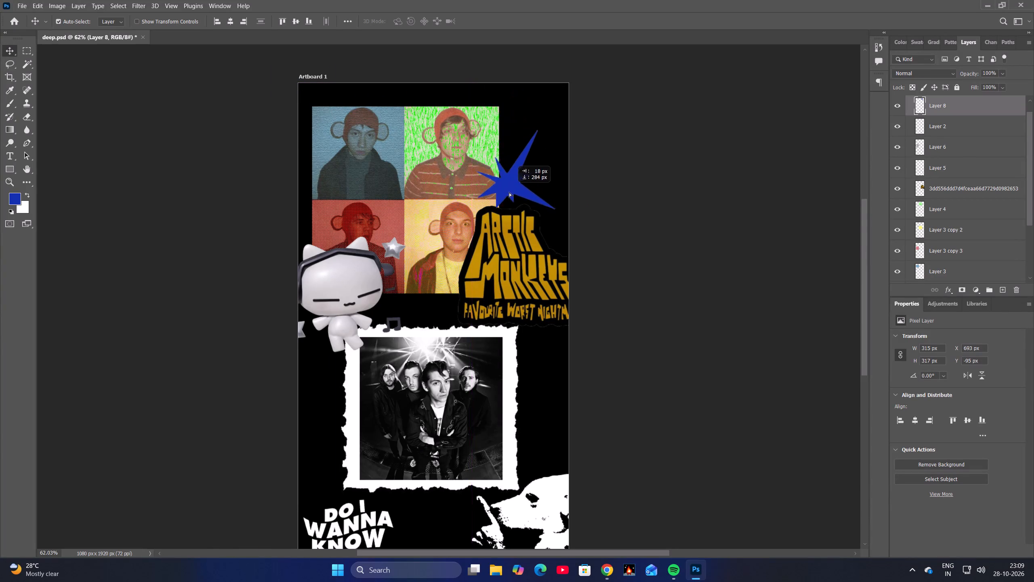
drag(509, 192, 502, 126)
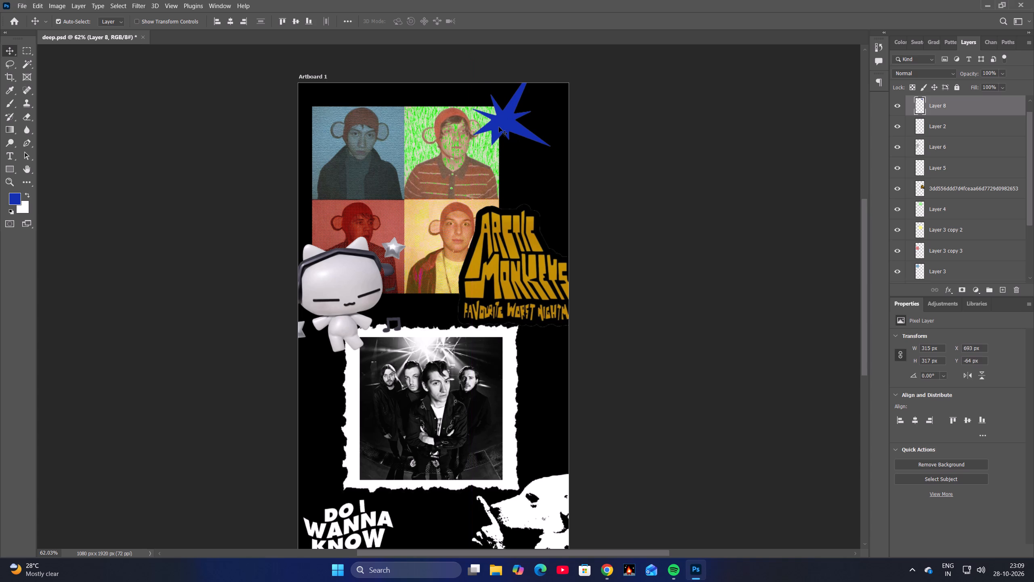
key(ctrl+t)
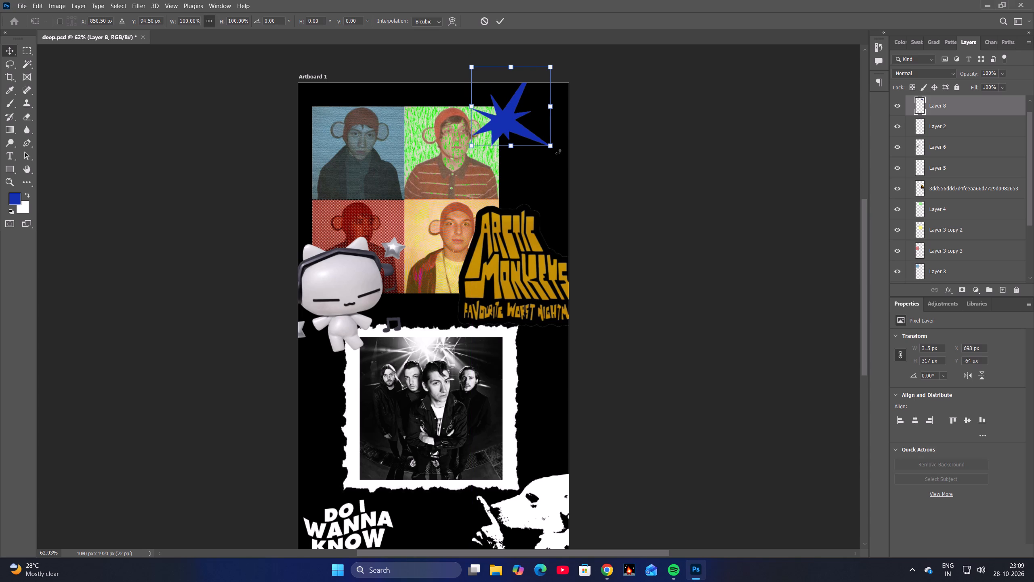
drag(558, 152, 533, 195)
click(511, 128)
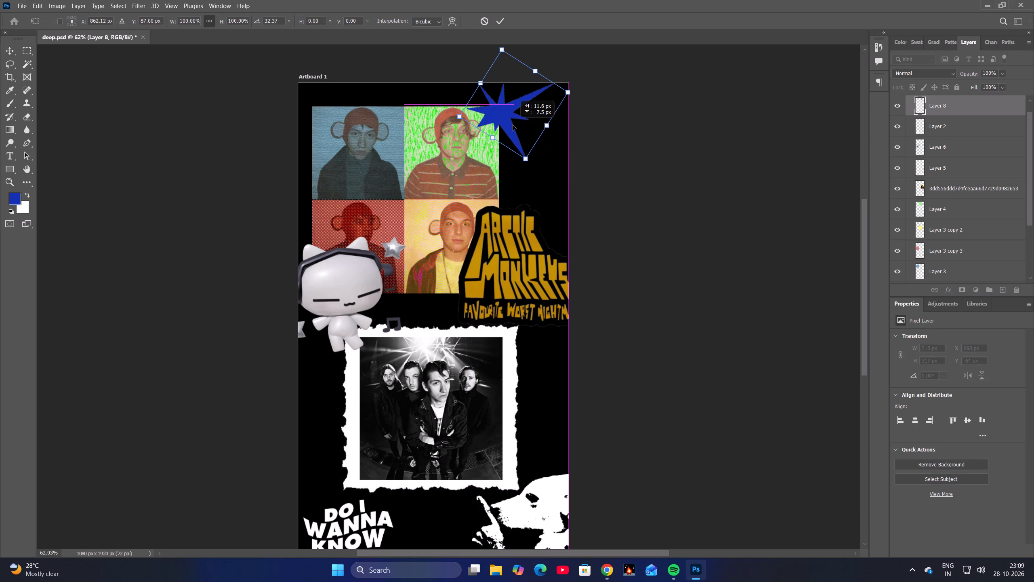
click(504, 23)
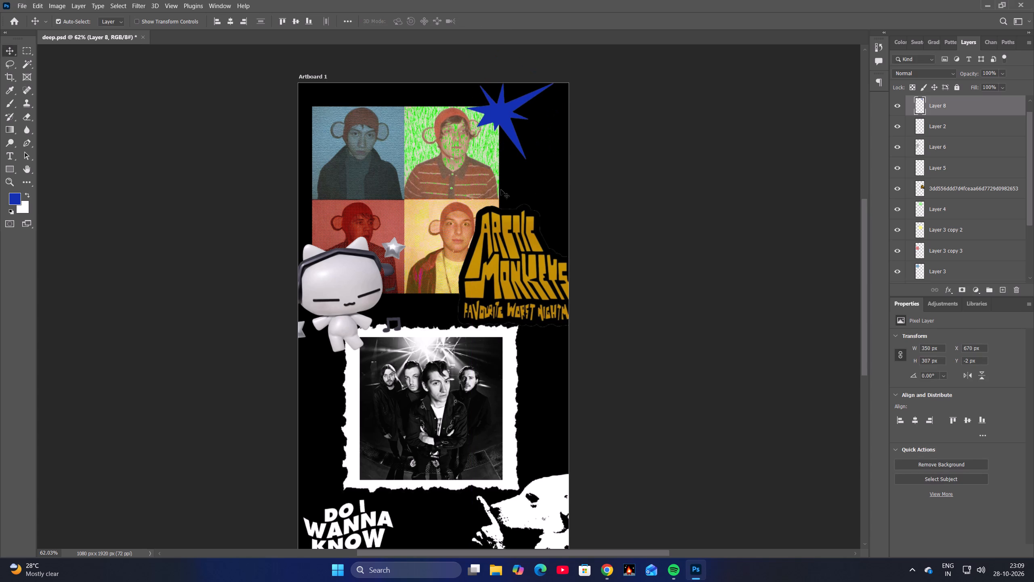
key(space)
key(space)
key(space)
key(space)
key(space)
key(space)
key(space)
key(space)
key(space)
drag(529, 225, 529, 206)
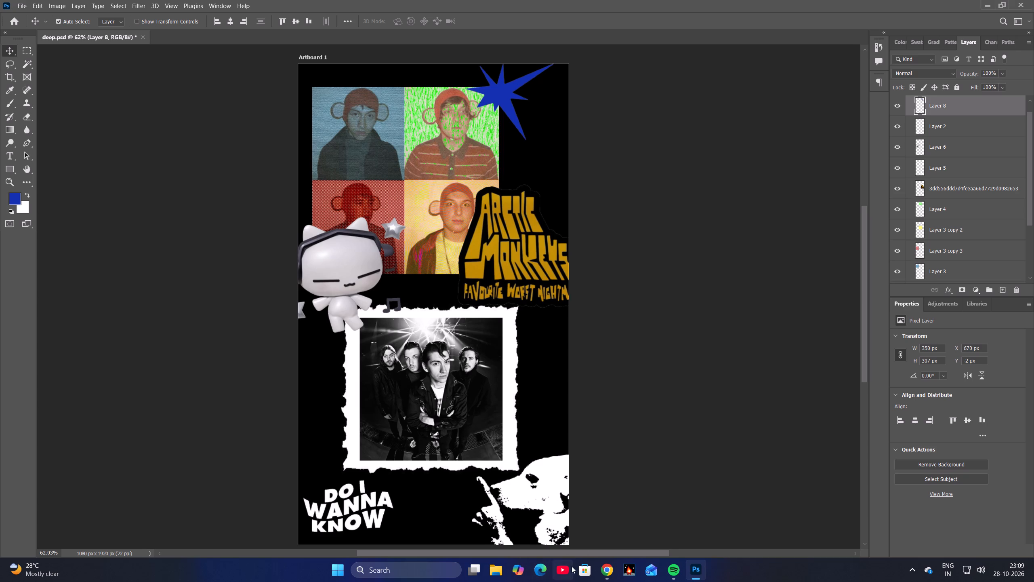
Copy the wavy black-and-white stripe image from its Pinterest pin in Chrome and paste it into the Photoshop poster.
click(610, 572)
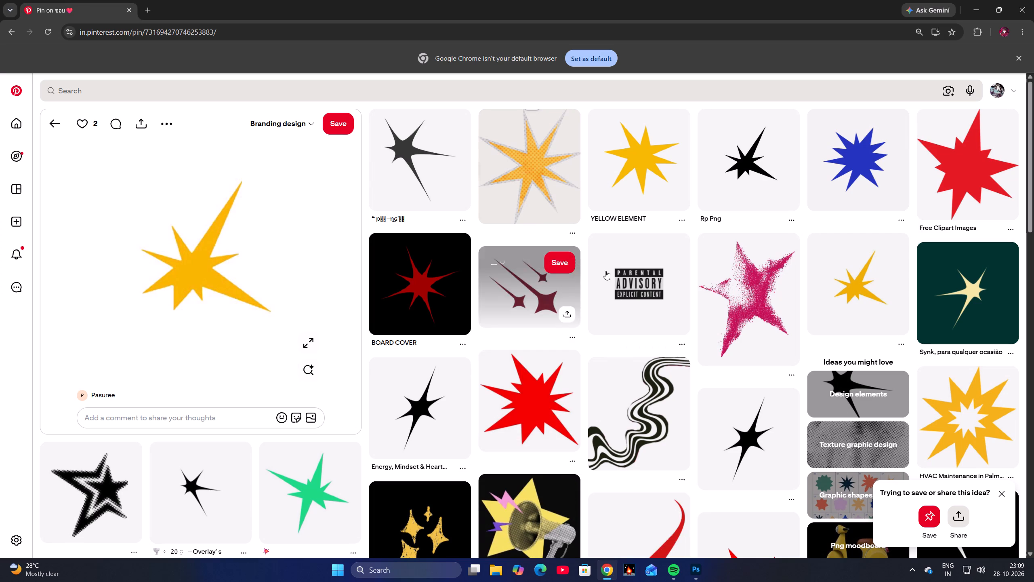
click(643, 422)
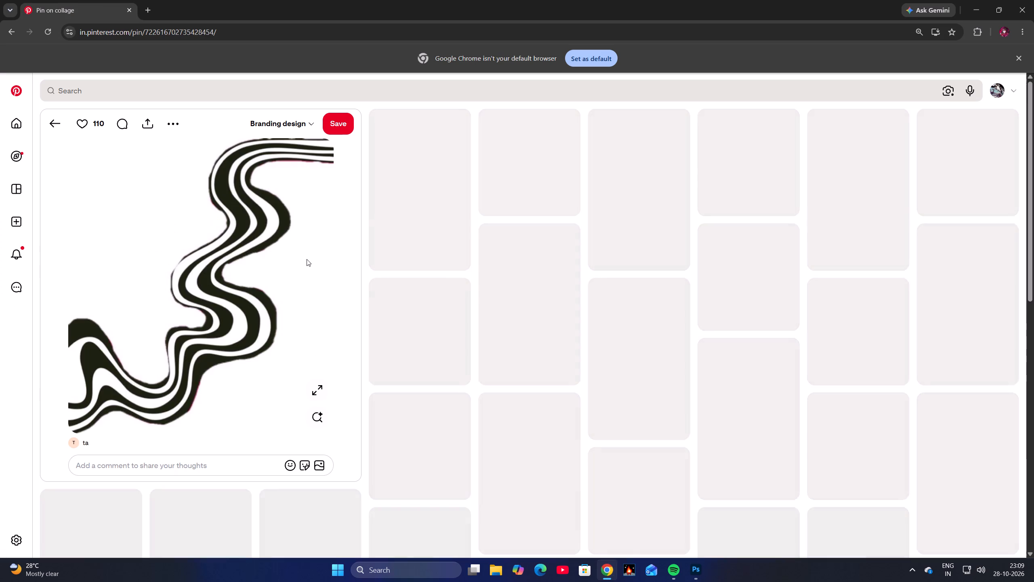
right_click(307, 259)
click(351, 304)
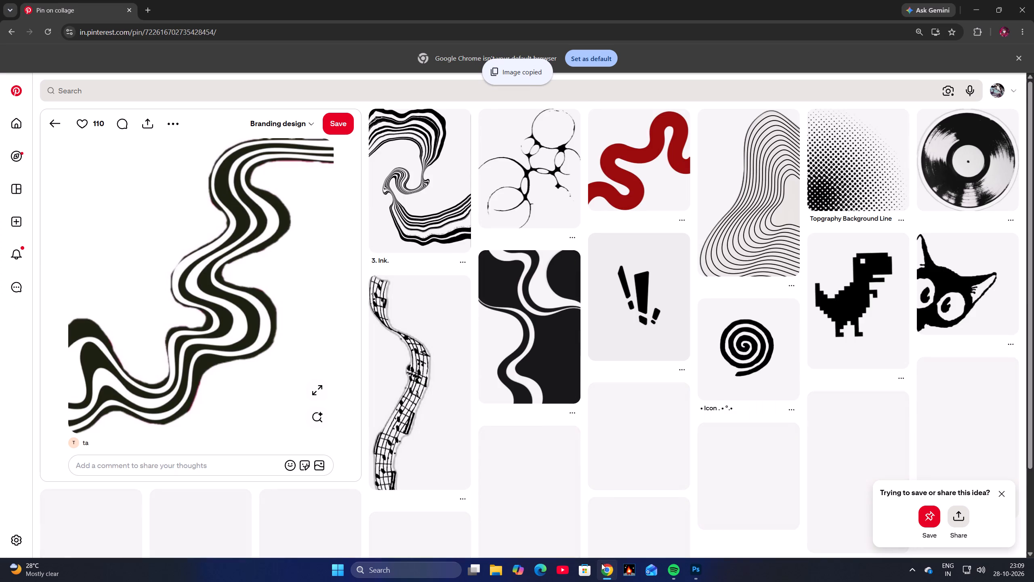
click(690, 574)
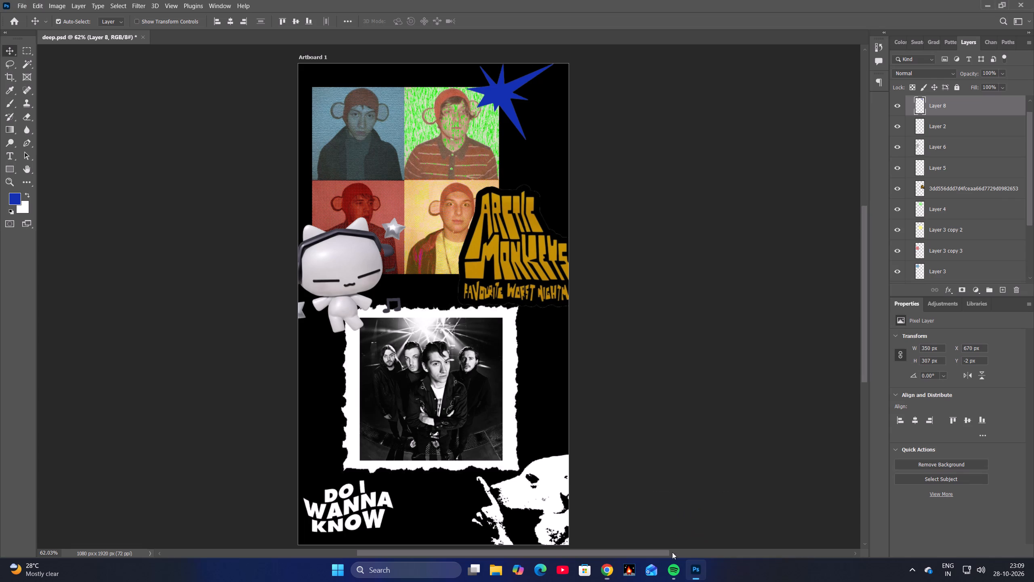
key(ctrl+v)
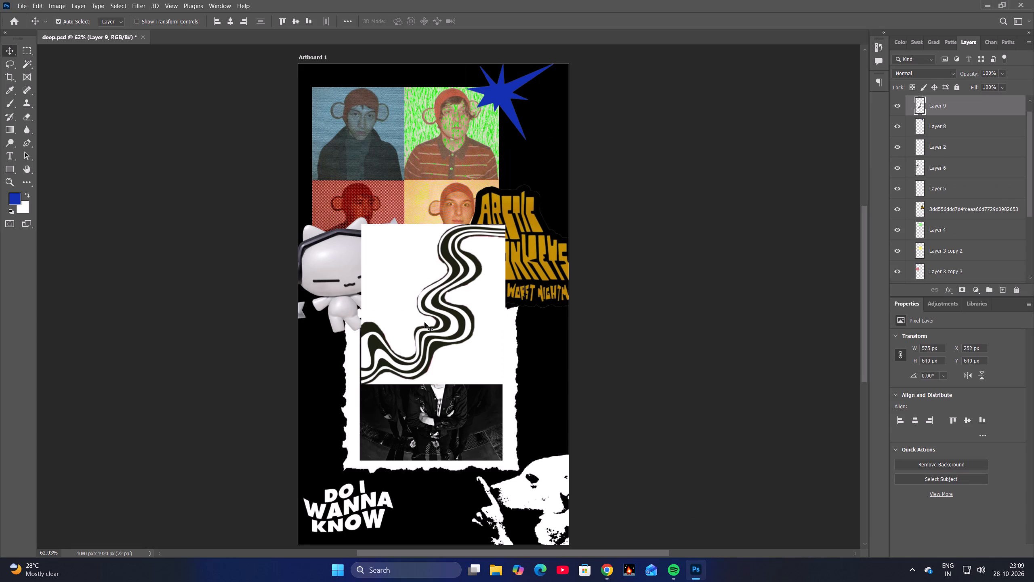
Remove the white background on both sides of the wavy stripes with the Magic Wand and deselect.
key(w)
click(401, 296)
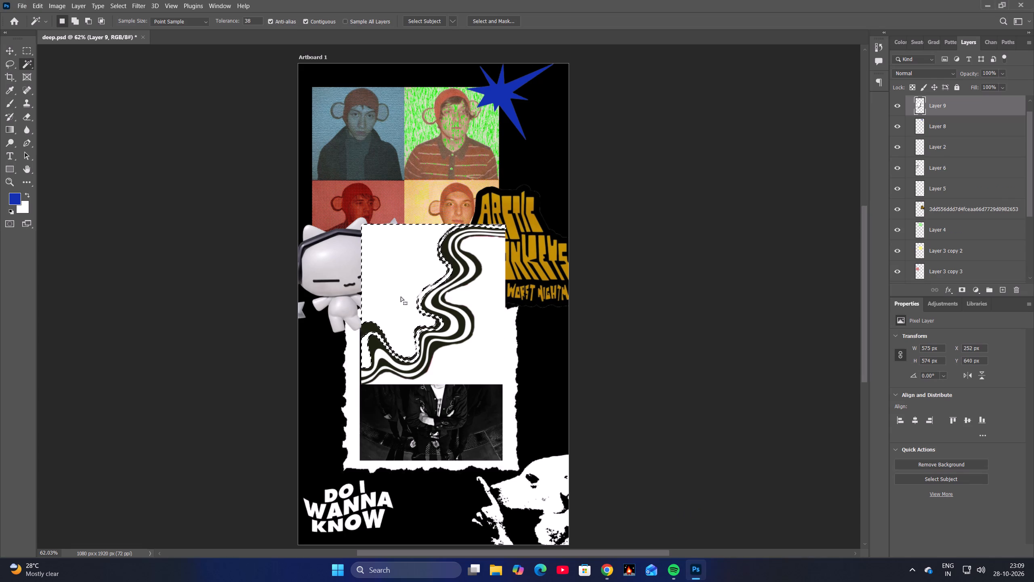
key(Delete)
click(498, 373)
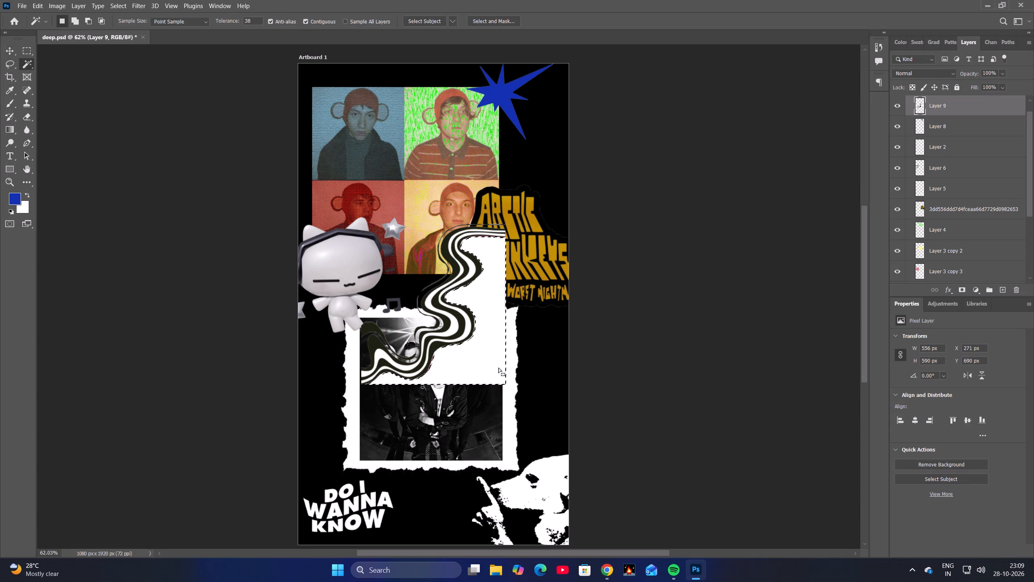
key(Delete)
key(ctrl+d)
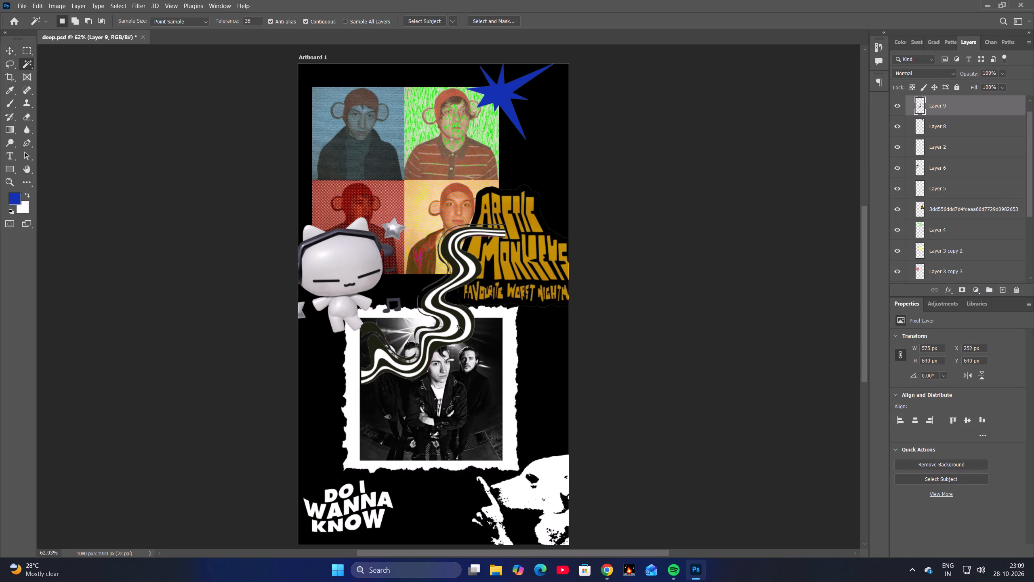
Move the wavy stripes over the poster's lower right area and scale them to about 161%, at about X 271 px, Y 912 px.
key(v)
drag(445, 316, 519, 445)
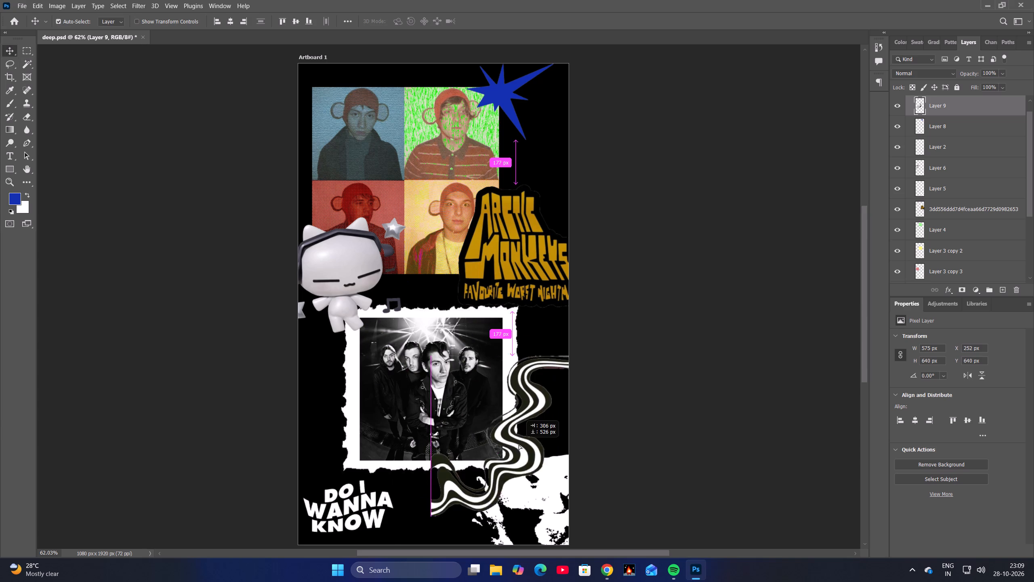
drag(519, 445, 505, 435)
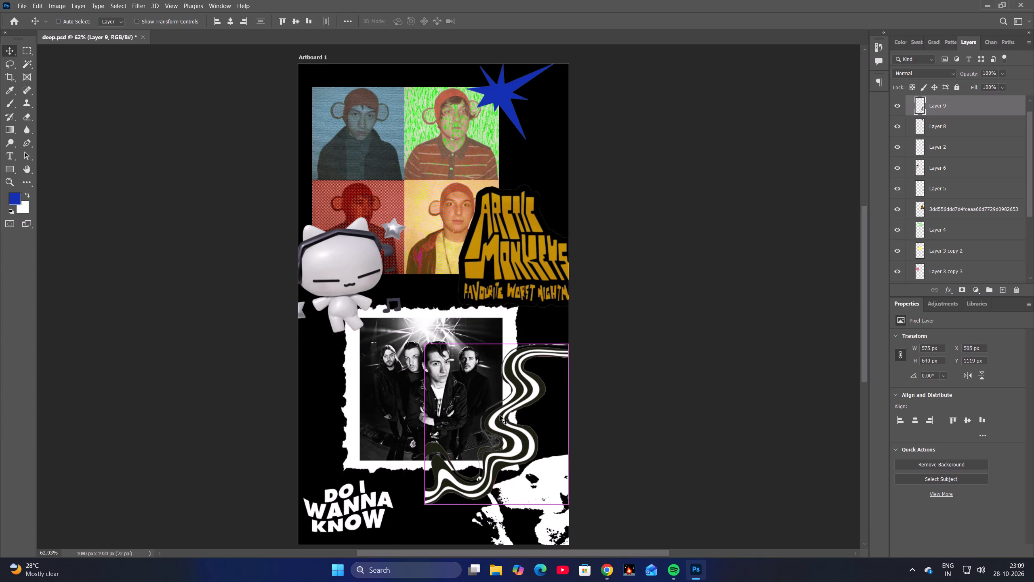
key(ctrl+t)
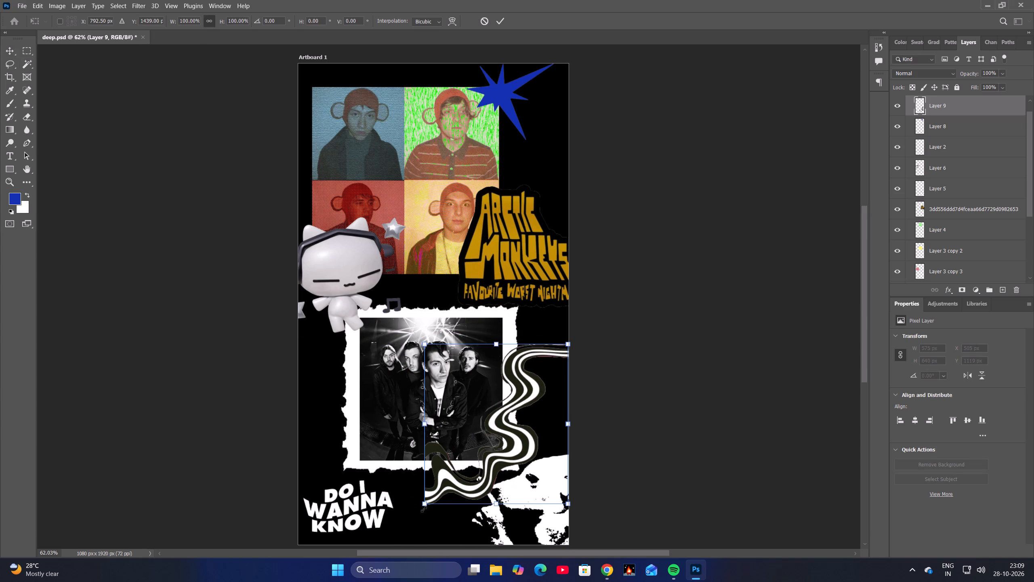
drag(424, 511, 380, 538)
key(ctrl+z)
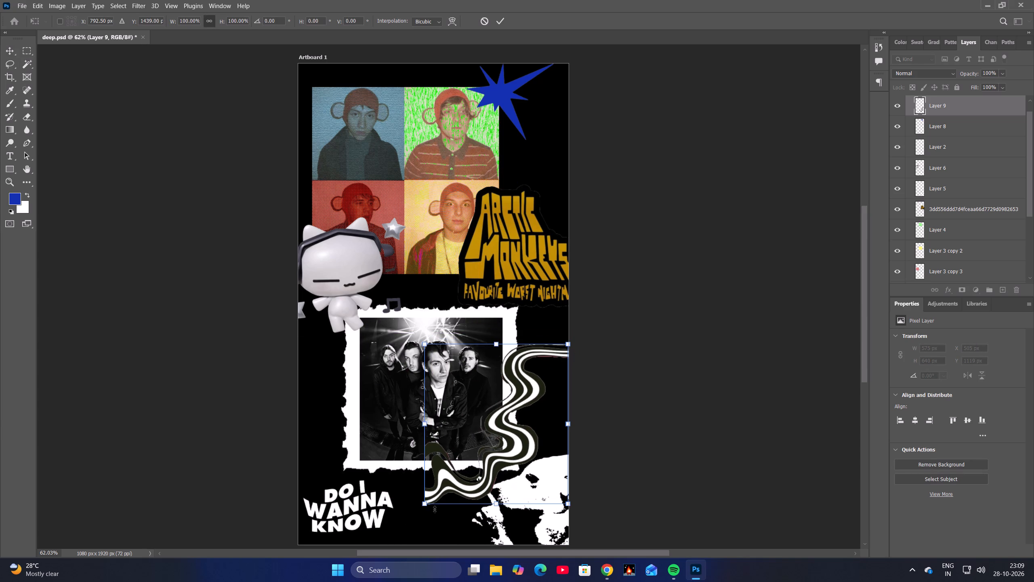
drag(427, 507, 365, 560)
drag(453, 413, 482, 360)
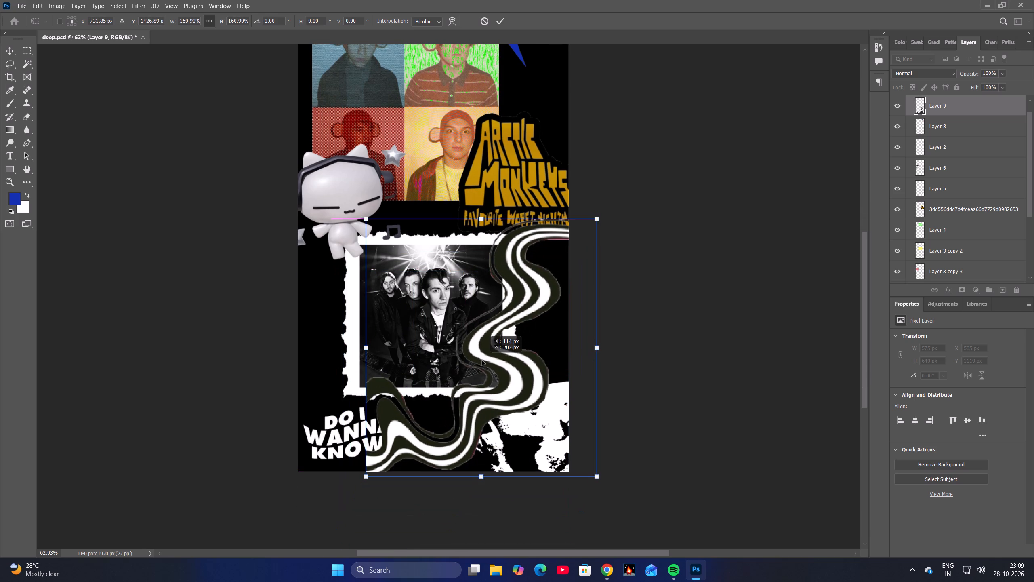
drag(482, 360, 482, 360)
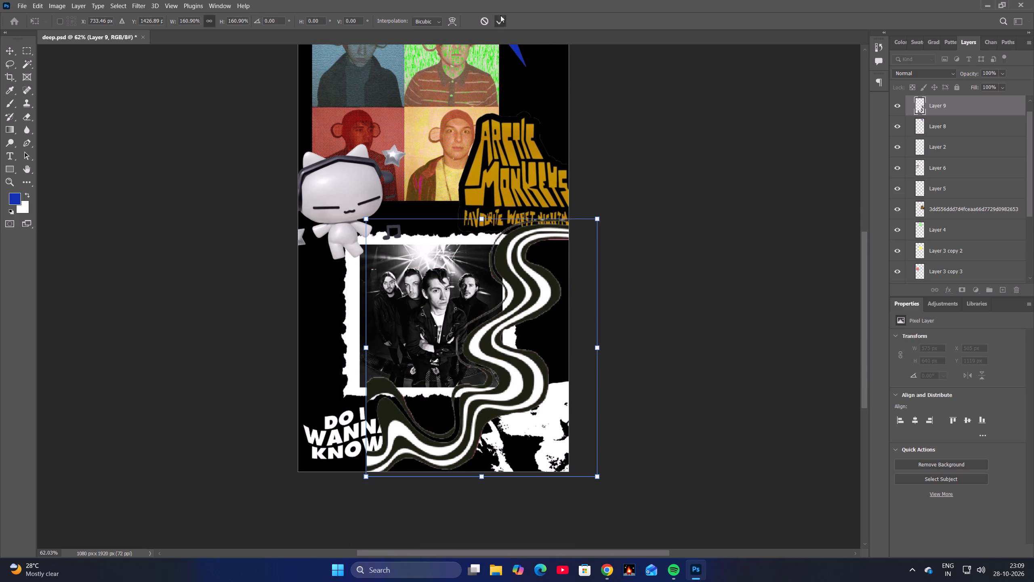
click(500, 15)
Reorder the wavy stripes layer so it sits behind the torn-paper frame, directly above the black background layer.
key(space)
key(space)
drag(575, 299, 580, 325)
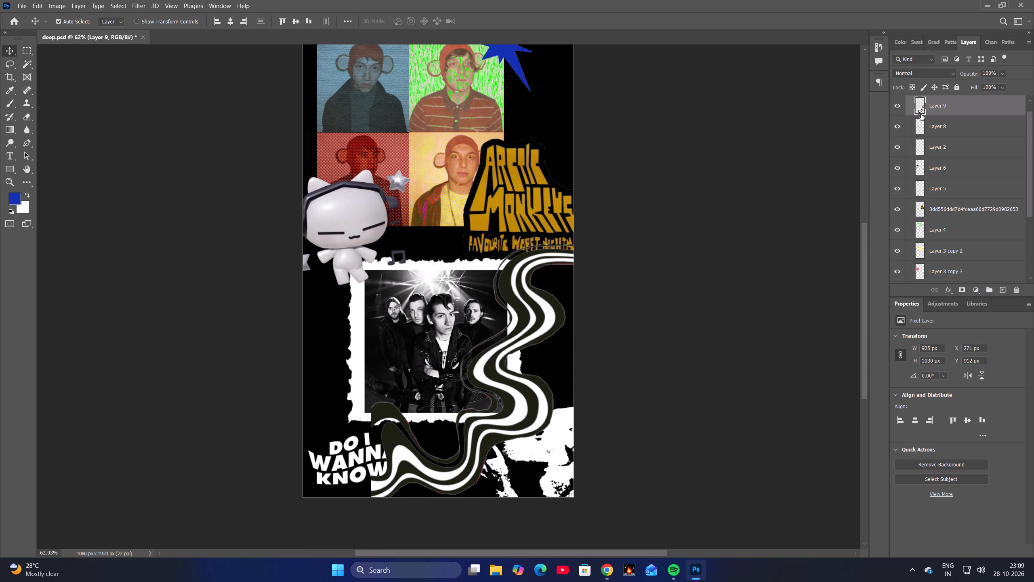
drag(931, 105, 943, 252)
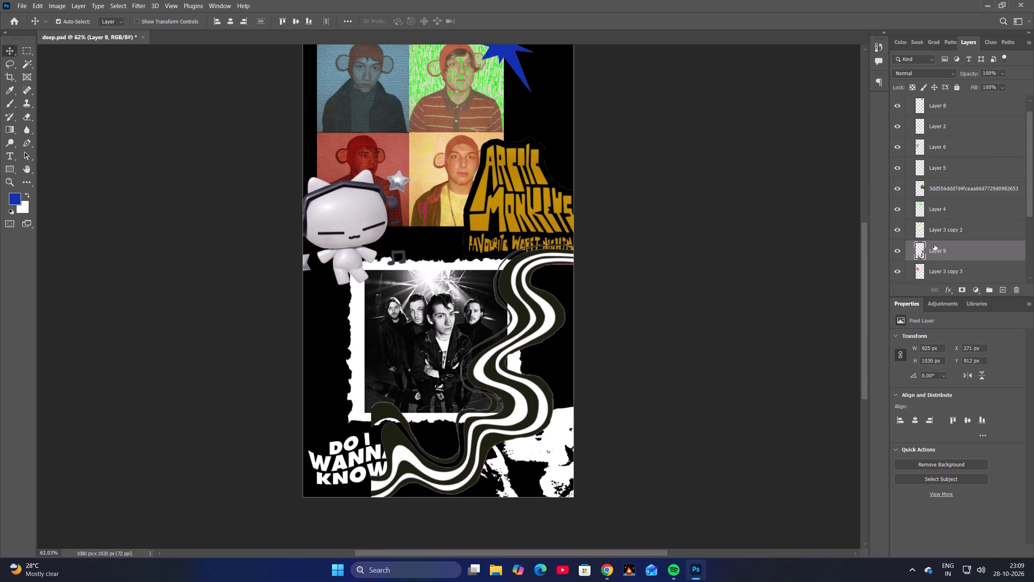
drag(934, 252, 934, 282)
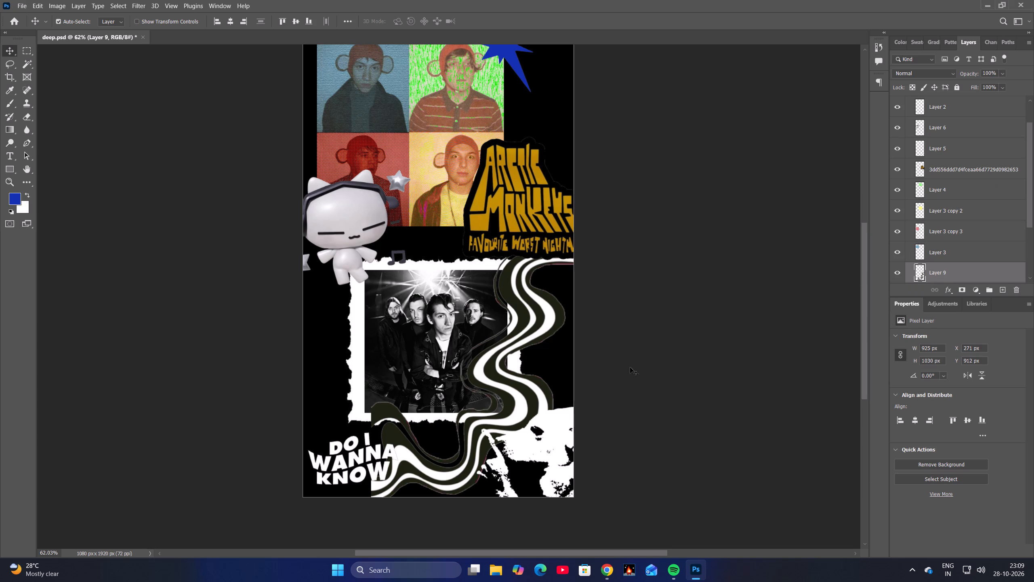
scroll(977, 206, down, 9)
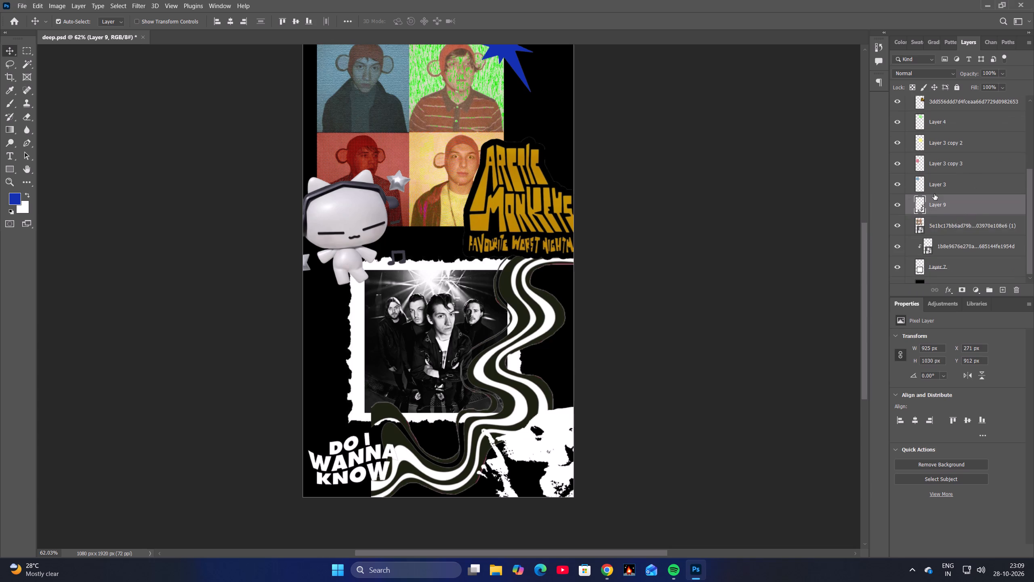
drag(935, 190, 936, 274)
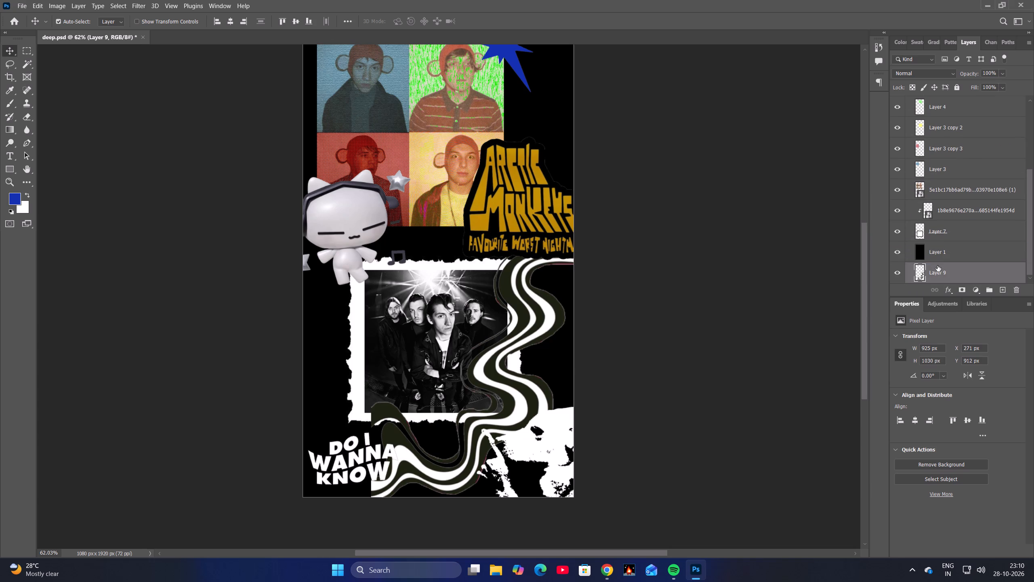
drag(937, 266, 939, 244)
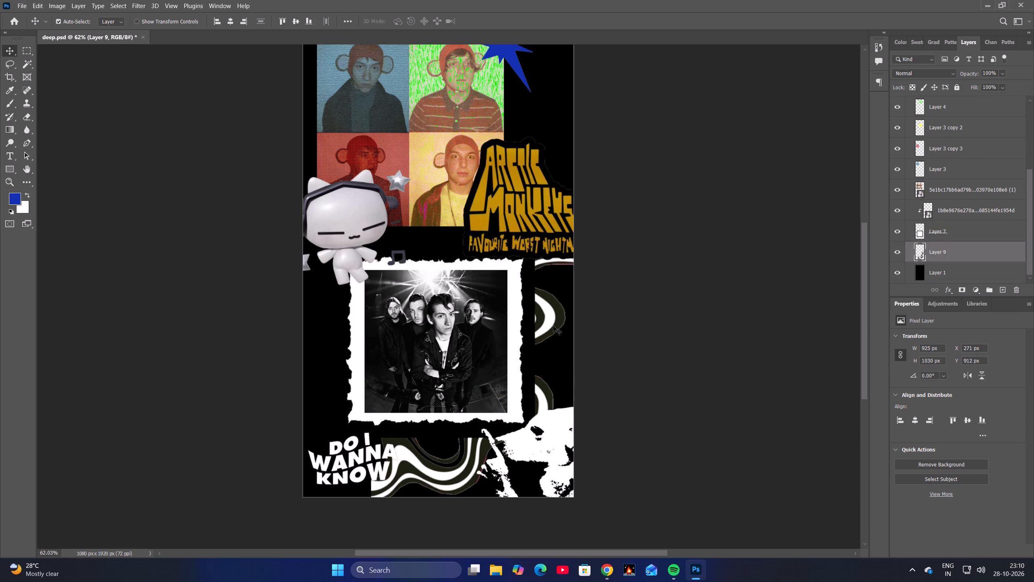
Move the wavy stripes up behind the portraits, logo and blue star, to about X 339 px, Y -33 px.
drag(552, 321, 426, 311)
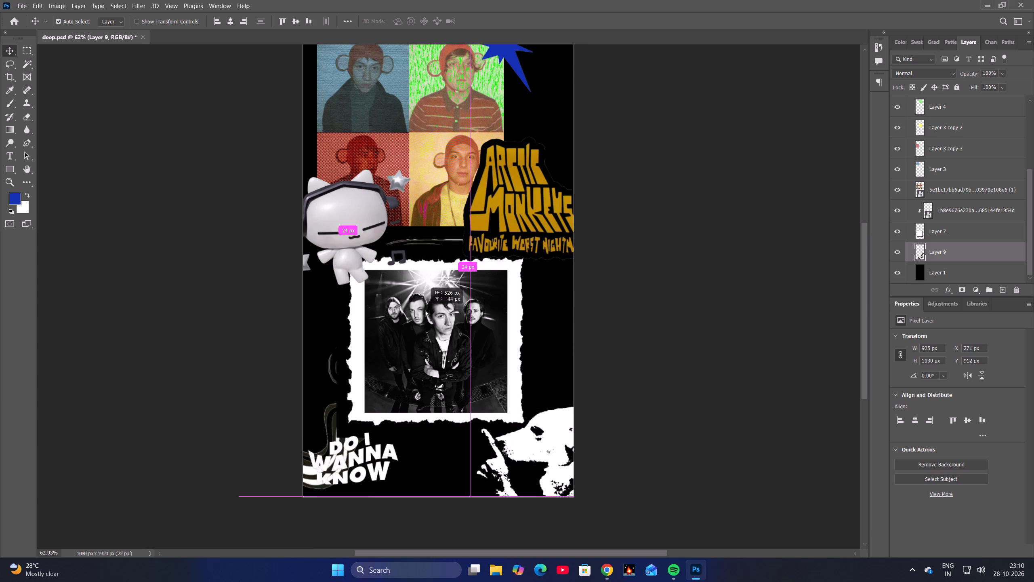
drag(426, 311, 569, 255)
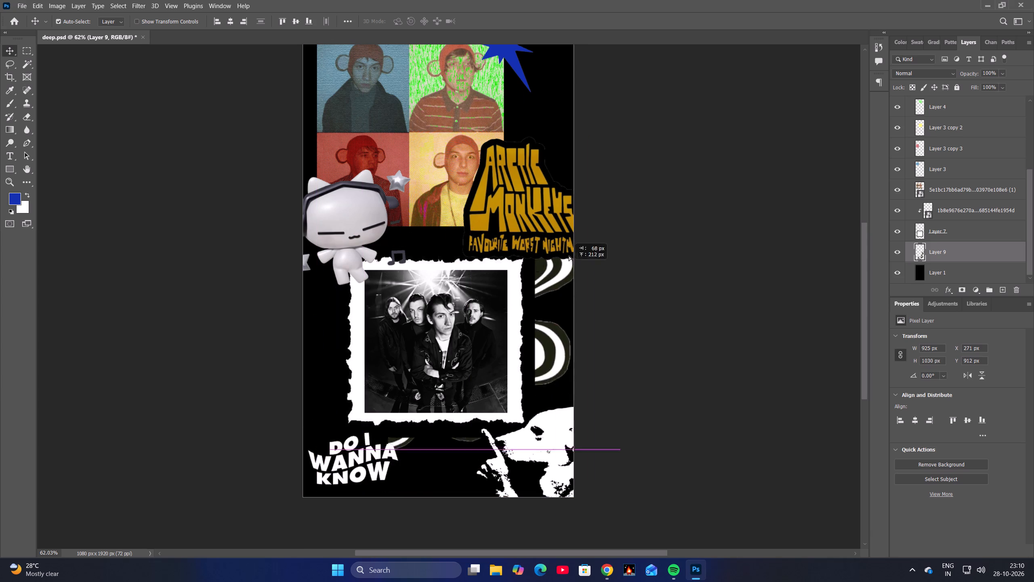
drag(569, 255, 578, 130)
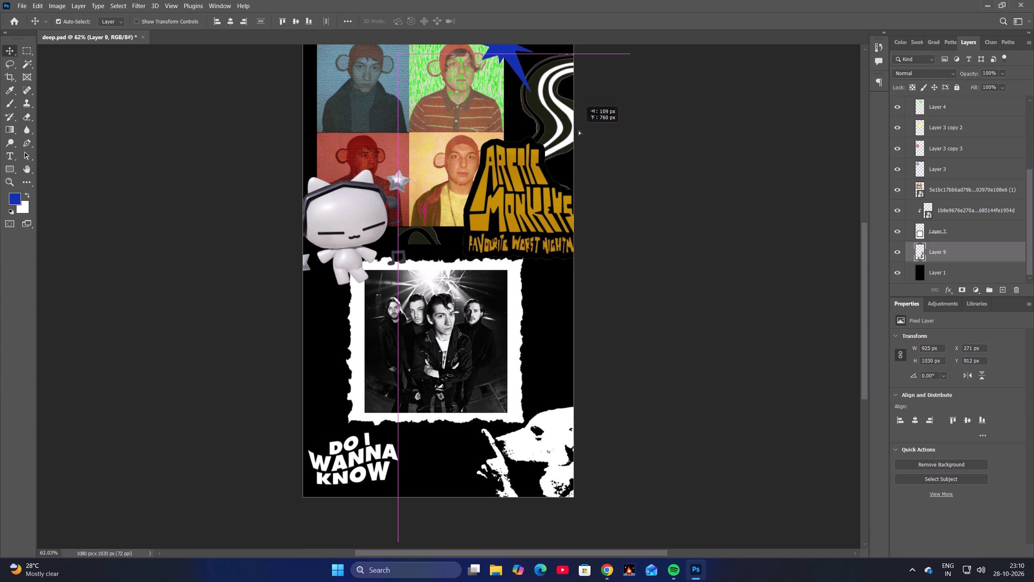
drag(578, 130, 571, 137)
key(space)
key(space)
key(space)
key(space)
key(space)
key(space)
drag(606, 152, 605, 227)
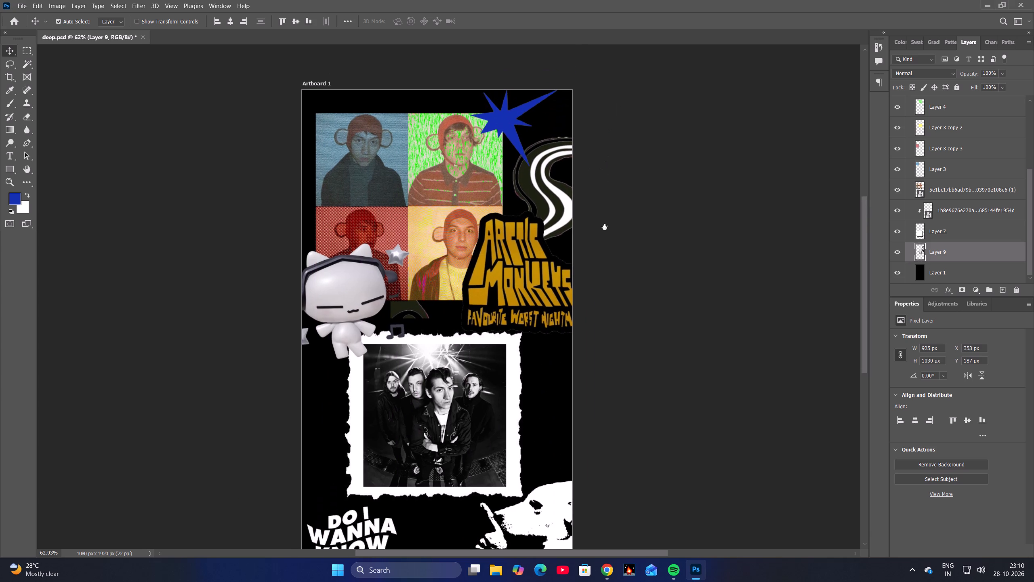
drag(605, 227, 605, 225)
drag(556, 194, 549, 141)
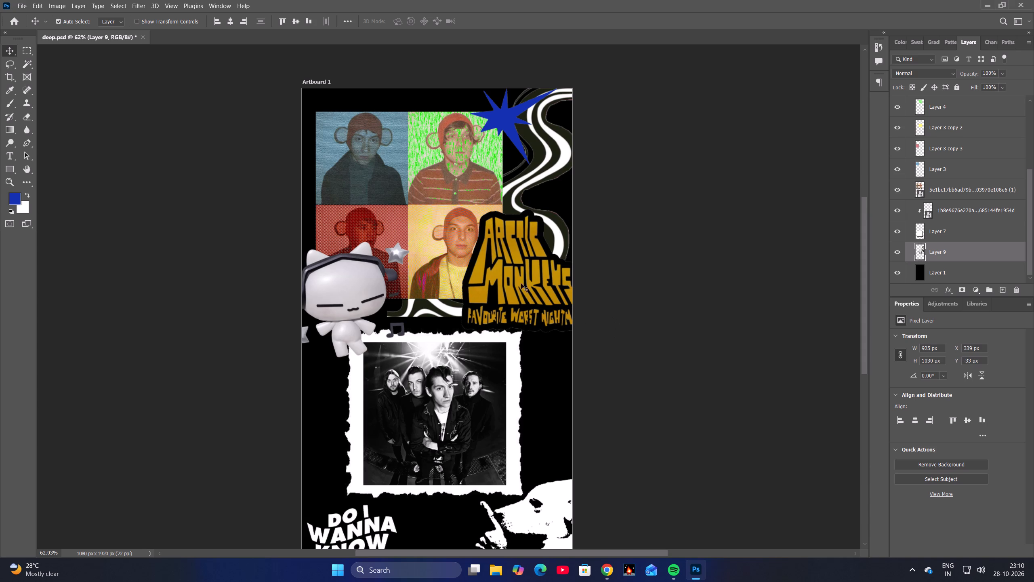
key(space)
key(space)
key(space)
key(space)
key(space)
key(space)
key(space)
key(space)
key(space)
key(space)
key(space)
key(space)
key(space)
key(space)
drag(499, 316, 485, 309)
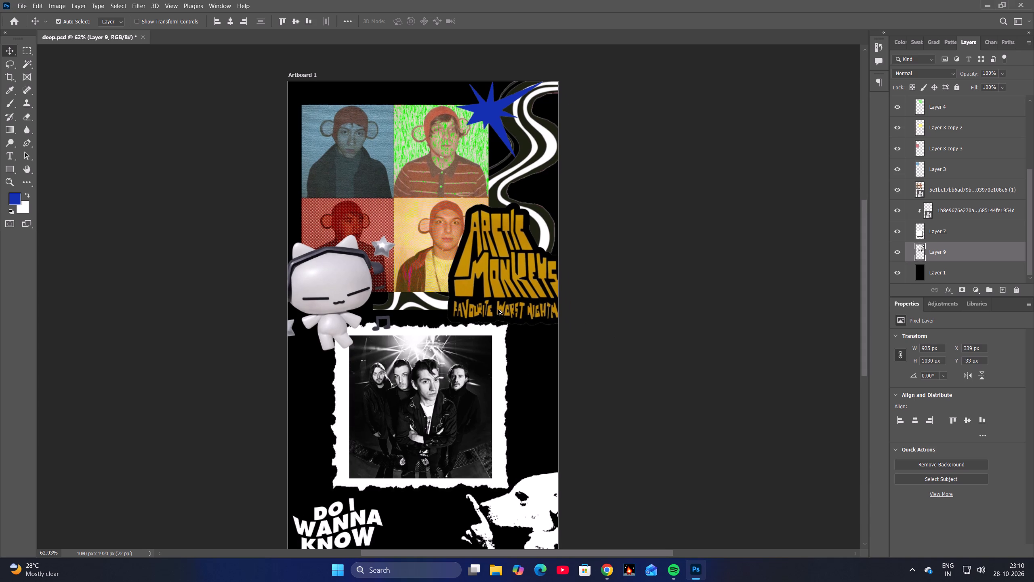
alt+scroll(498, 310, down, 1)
Switch to Chrome and look through the Pinterest suggestions around the wavy stripes and yellow star pins for more collage elements.
click(606, 569)
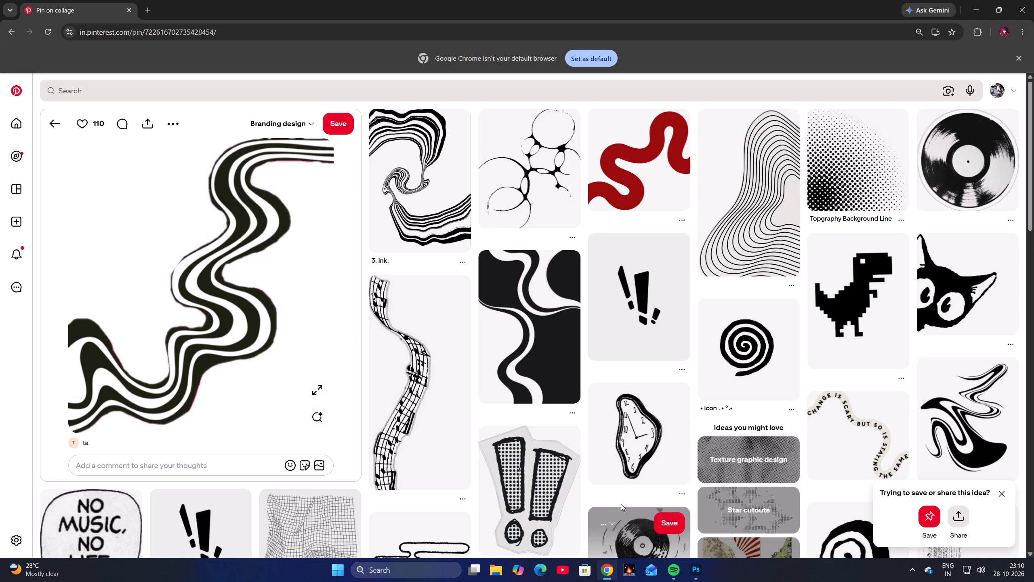
scroll(567, 237, down, 4)
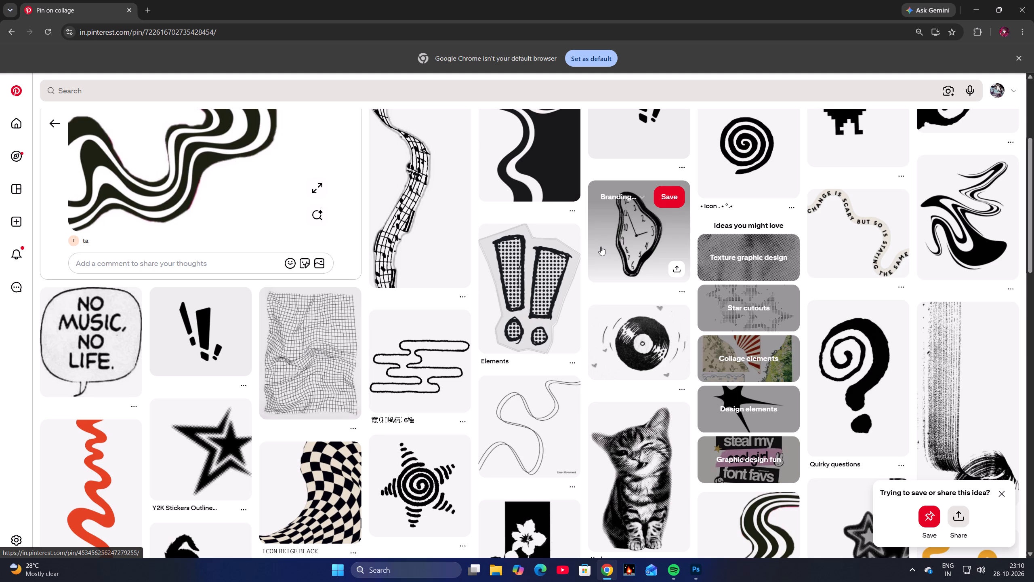
scroll(871, 308, up, 4)
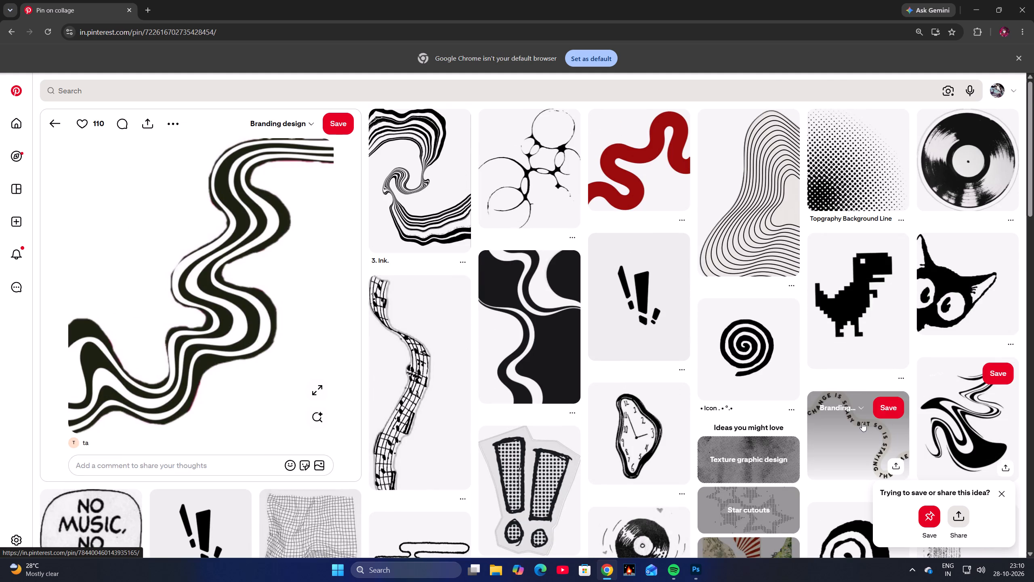
scroll(816, 280, down, 8)
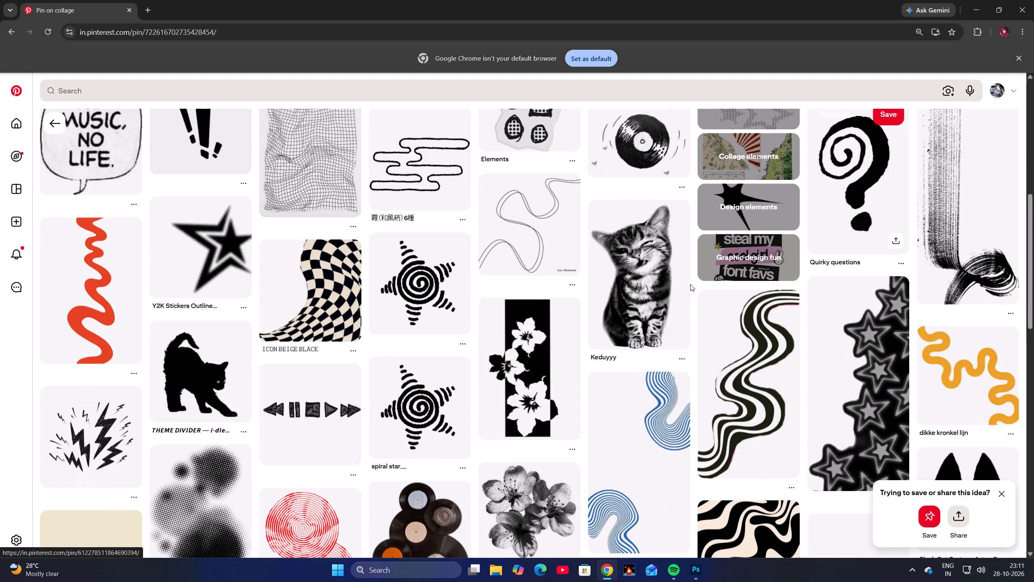
scroll(741, 315, down, 4)
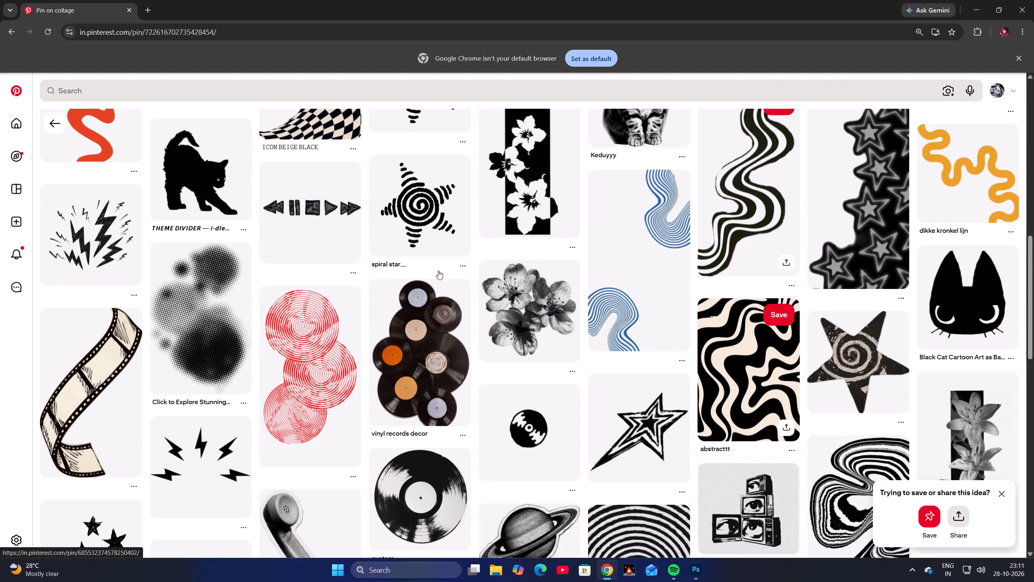
scroll(264, 270, up, 4)
scroll(301, 252, up, 8)
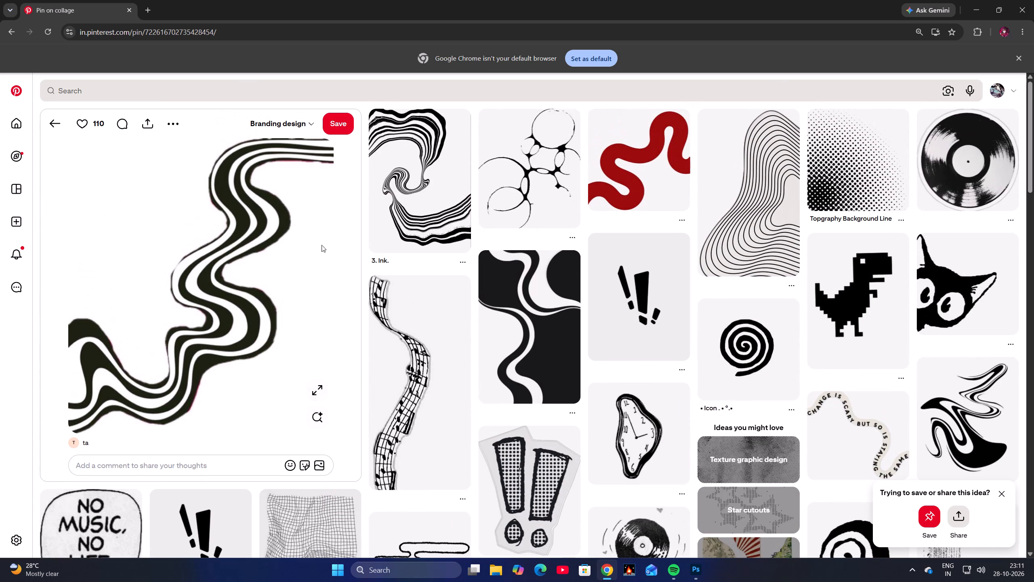
scroll(545, 205, up, 3)
click(51, 128)
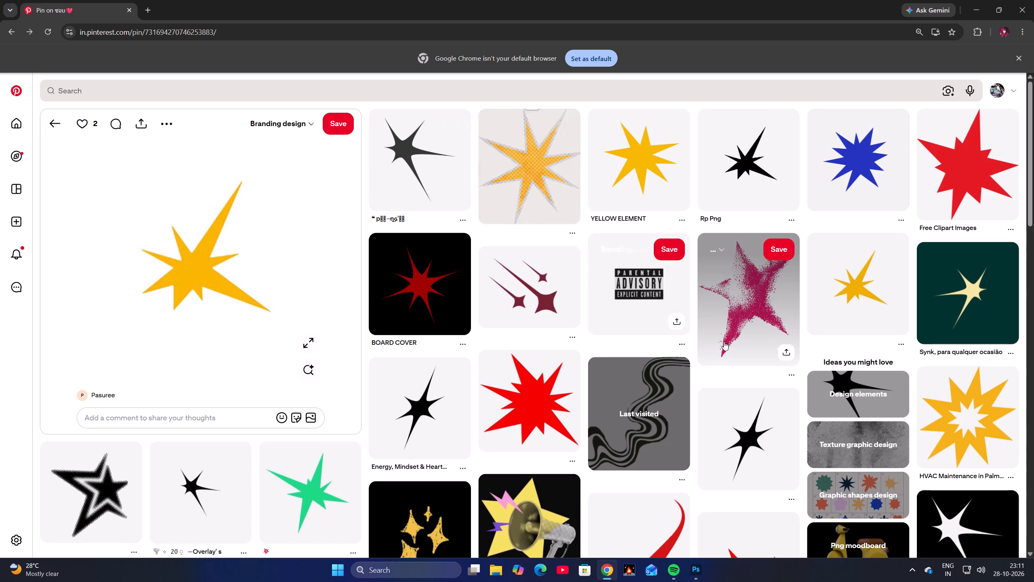
scroll(704, 319, down, 4)
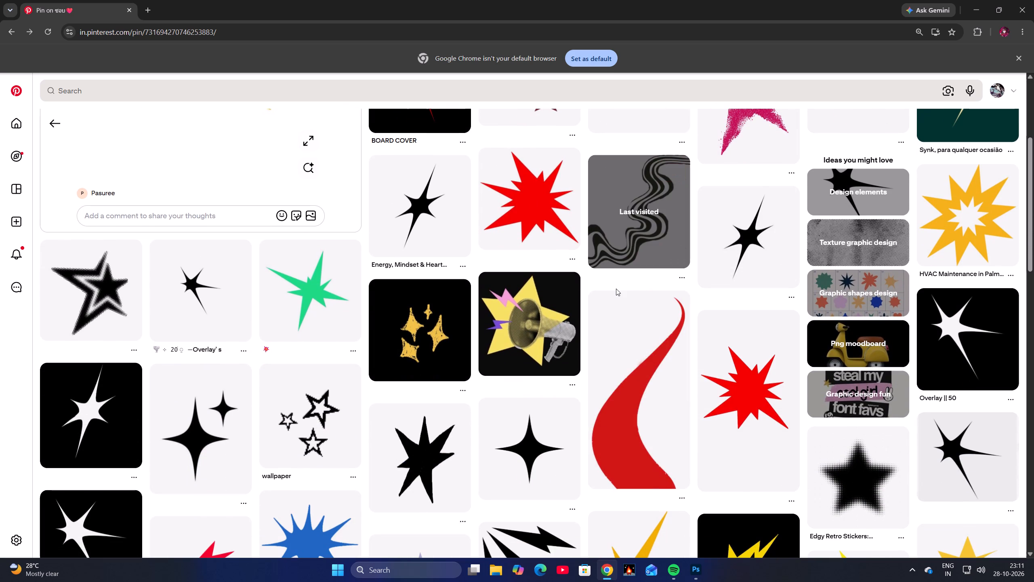
scroll(617, 290, down, 4)
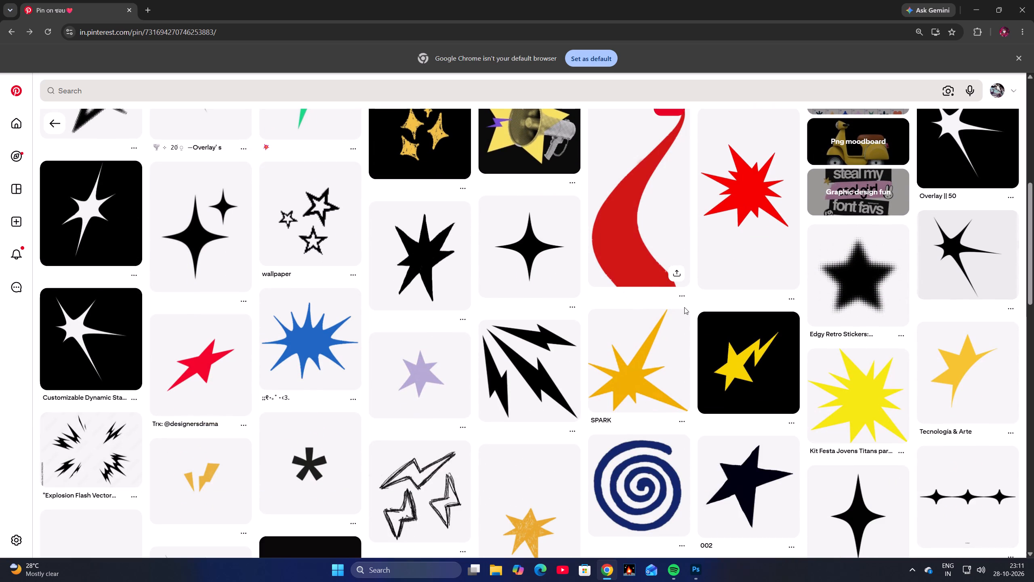
scroll(630, 310, up, 11)
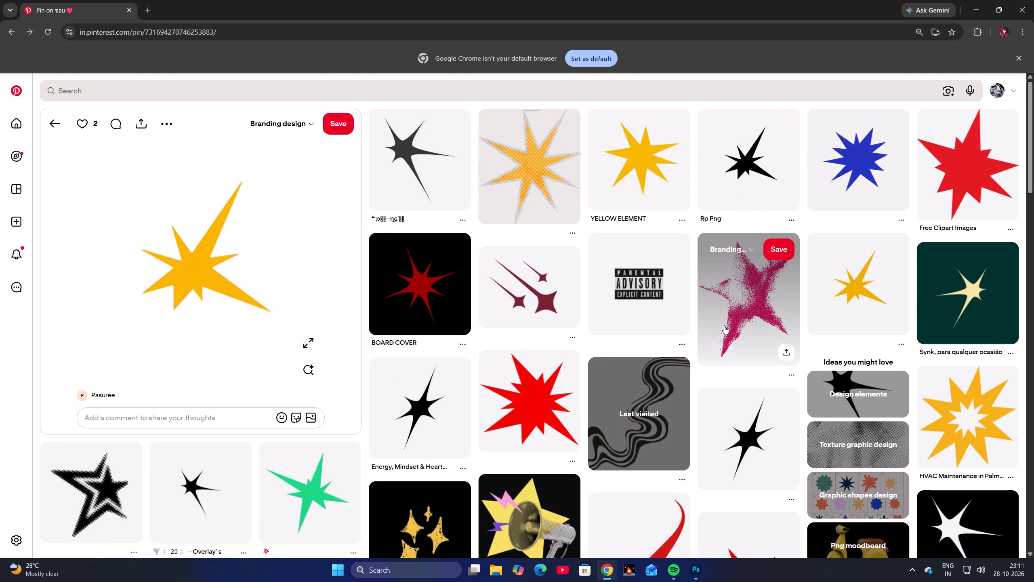
Open the magenta speckled star pin and look through its related pins for another cut-out element.
click(757, 313)
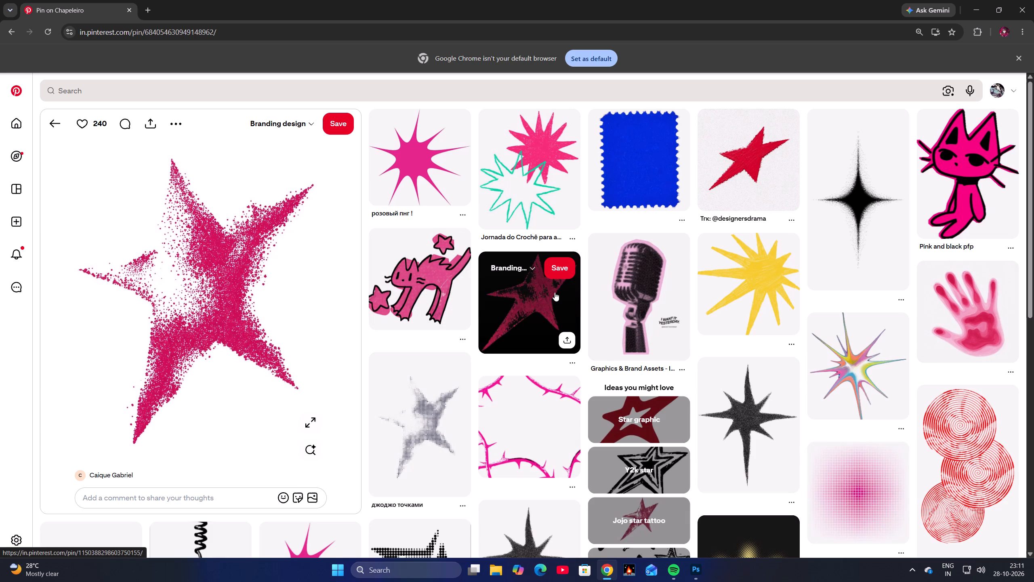
scroll(854, 226, down, 4)
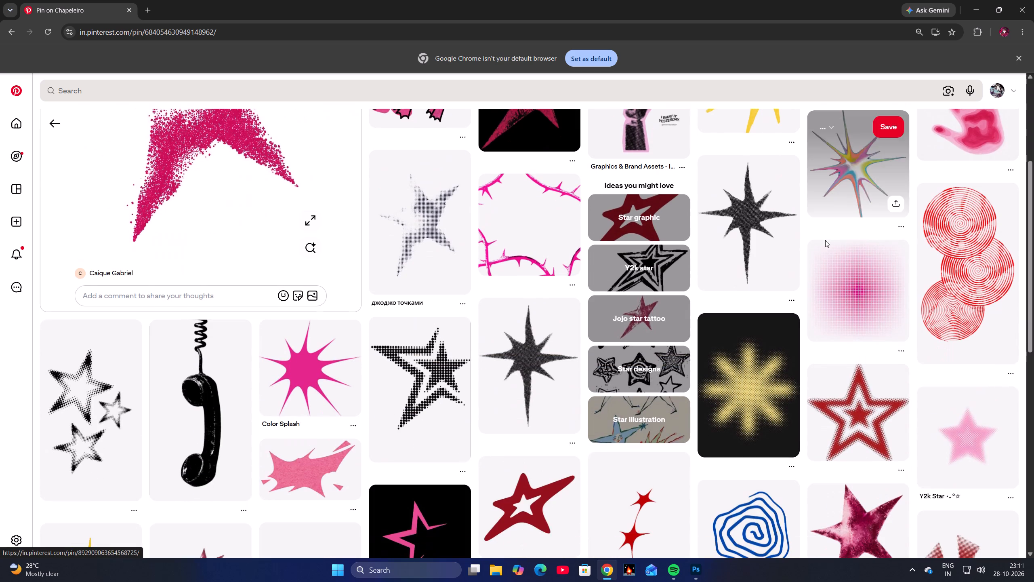
scroll(649, 273, down, 4)
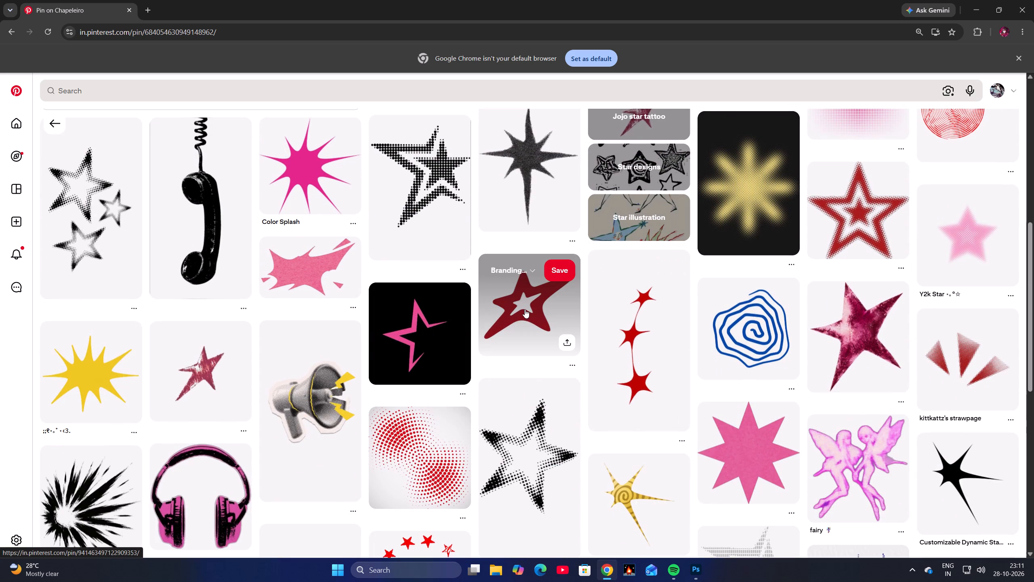
scroll(527, 307, down, 3)
scroll(706, 344, down, 3)
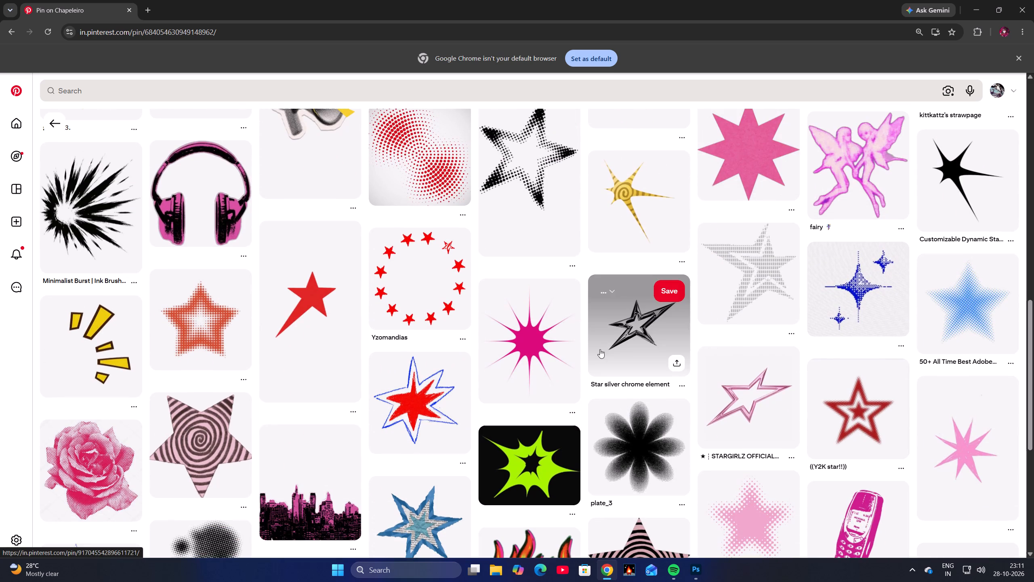
scroll(575, 360, down, 5)
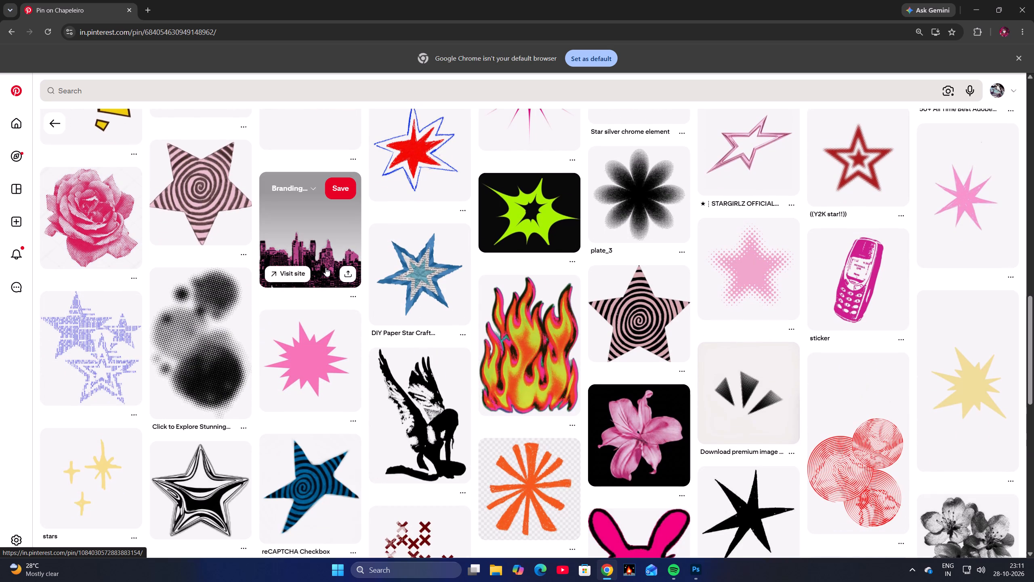
scroll(567, 302, down, 4)
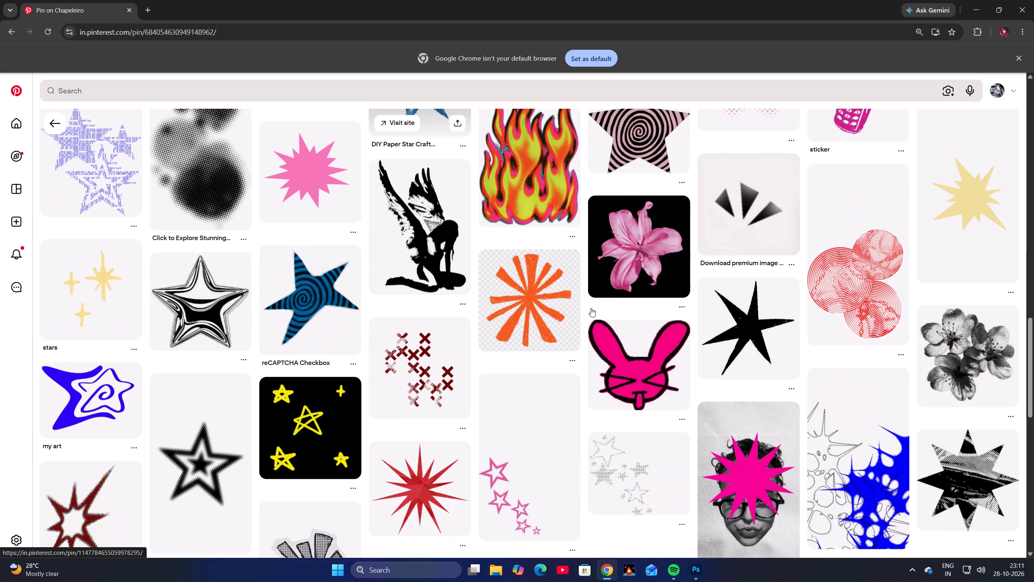
scroll(614, 318, down, 3)
scroll(930, 361, down, 3)
scroll(799, 332, down, 8)
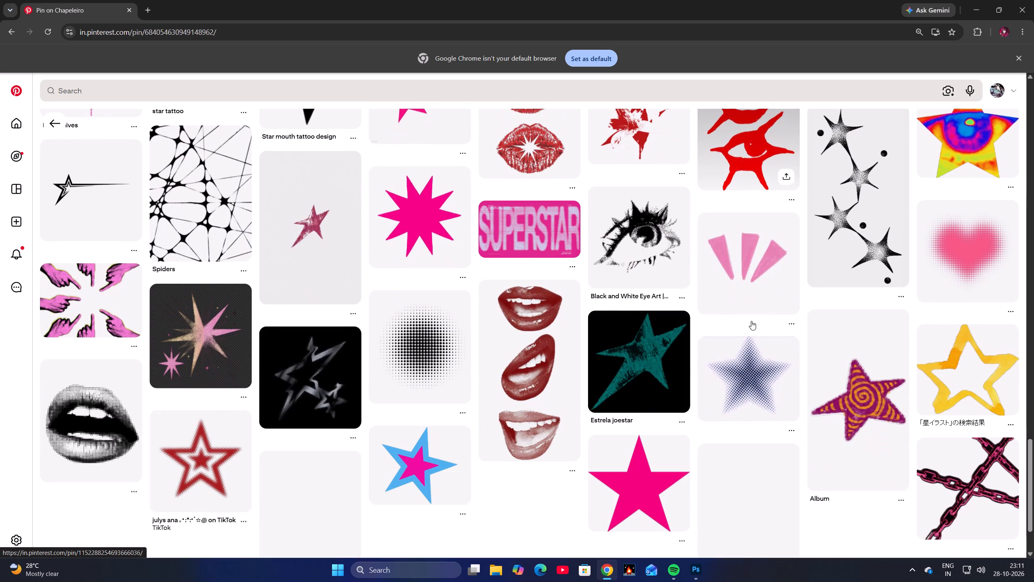
scroll(633, 310, down, 2)
scroll(587, 317, down, 3)
Open the pin of crossed pink-and-black chains on white and copy its image.
click(977, 244)
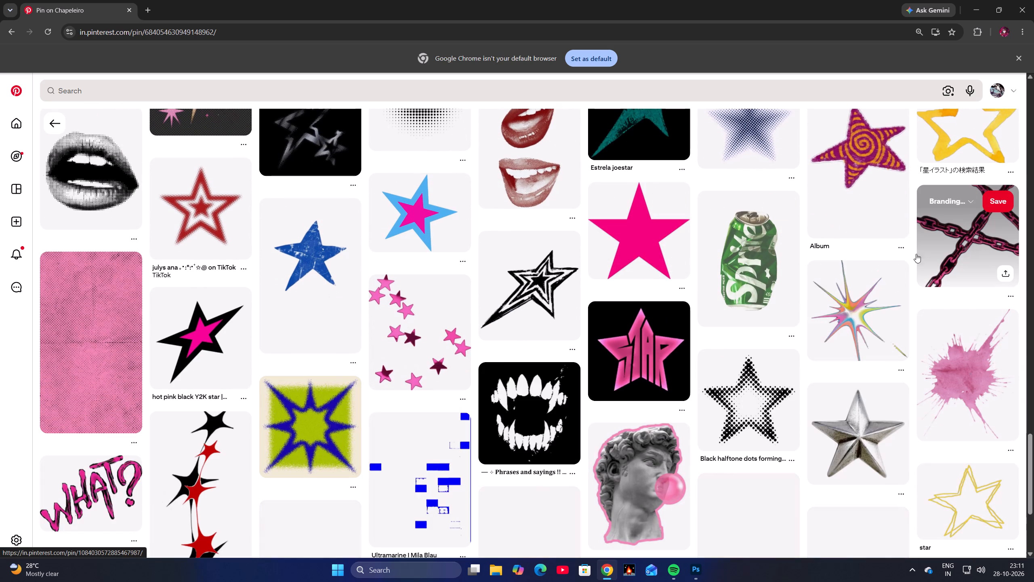
click(965, 256)
right_click(191, 251)
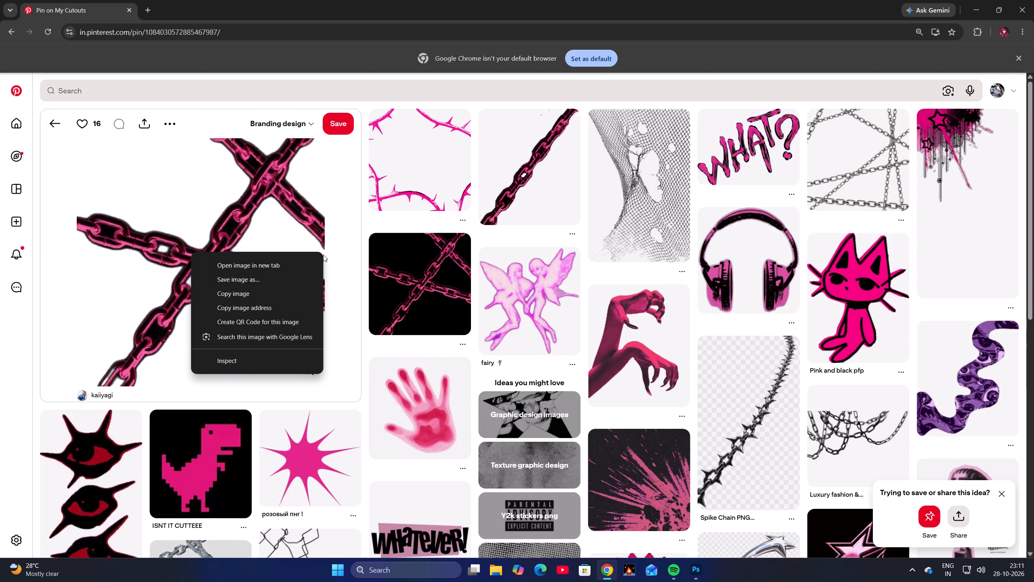
click(284, 202)
right_click(266, 218)
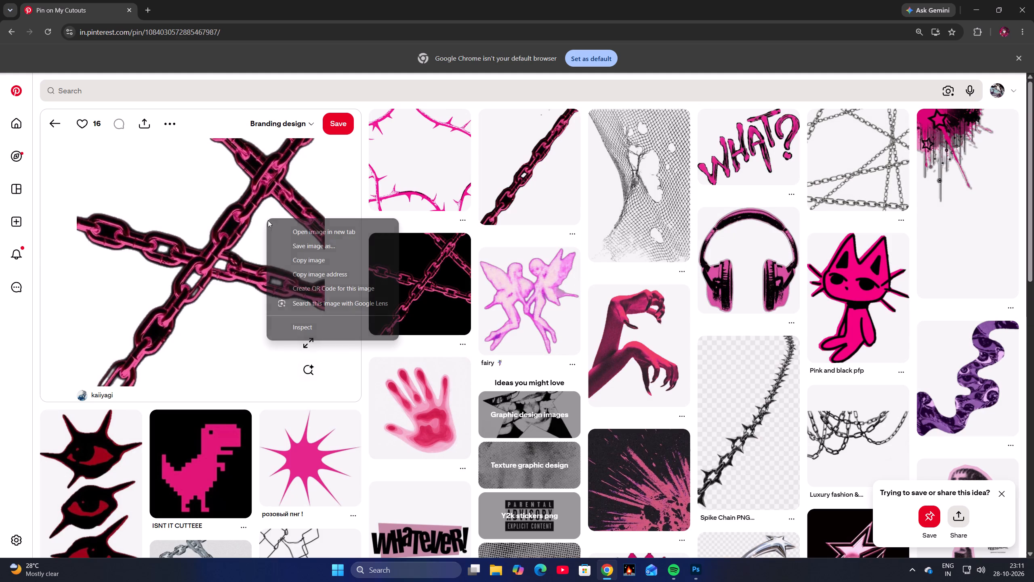
click(318, 262)
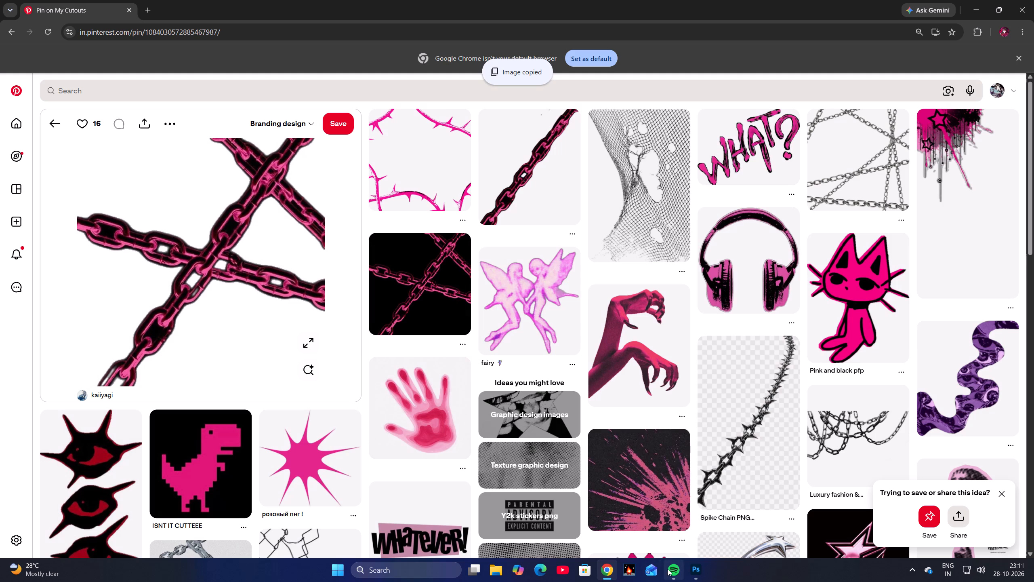
Switch to Photoshop, paste the chains into the poster and raise their layer to directly above Layer 3 copy 3.
click(691, 571)
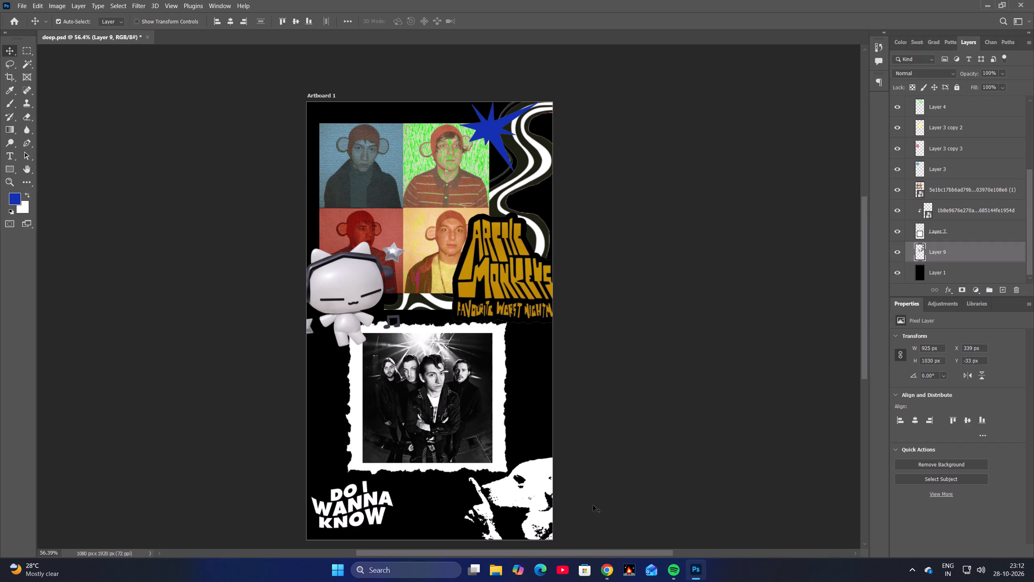
key(ctrl+v)
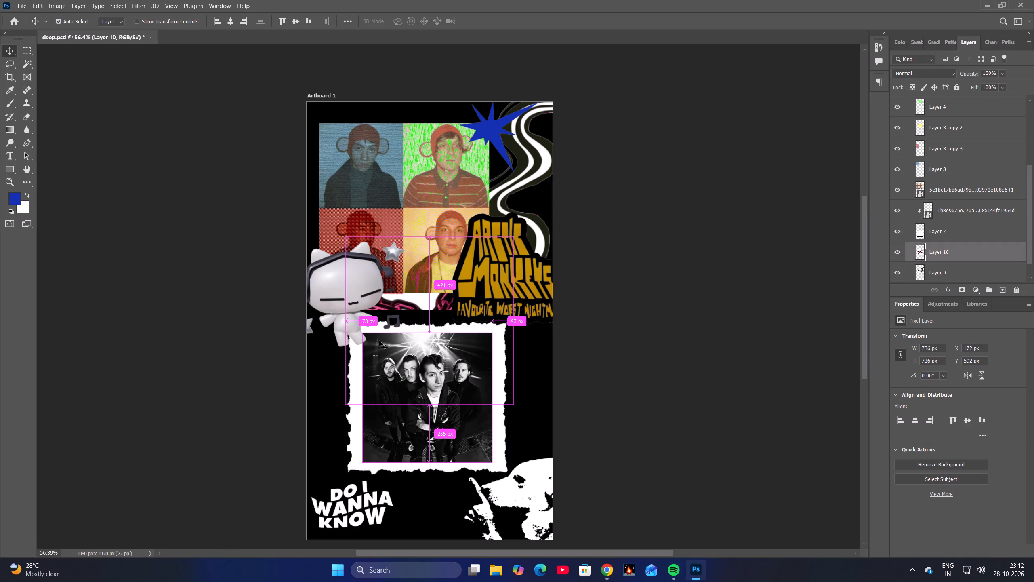
drag(934, 250, 925, 141)
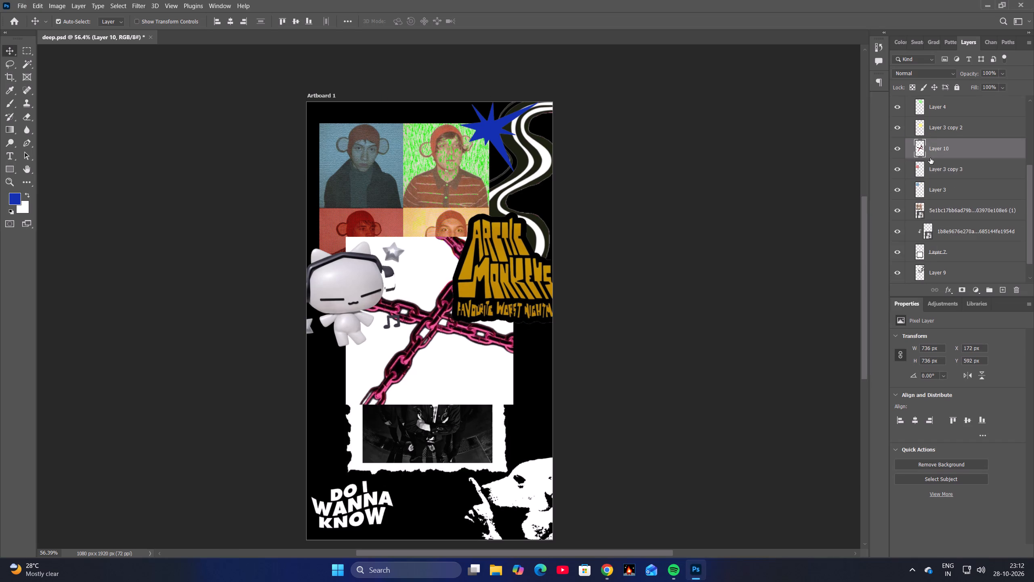
Remove the large white area above the crossed chains with the Magic Wand and deselect.
scroll(931, 159, up, 2)
key(w)
click(428, 274)
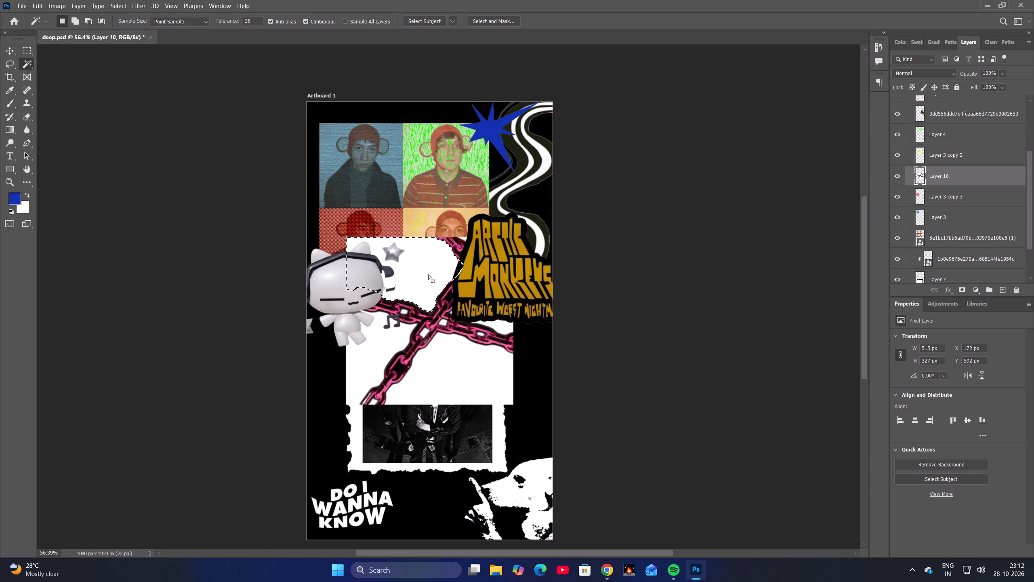
key(Delete)
key(ctrl+d)
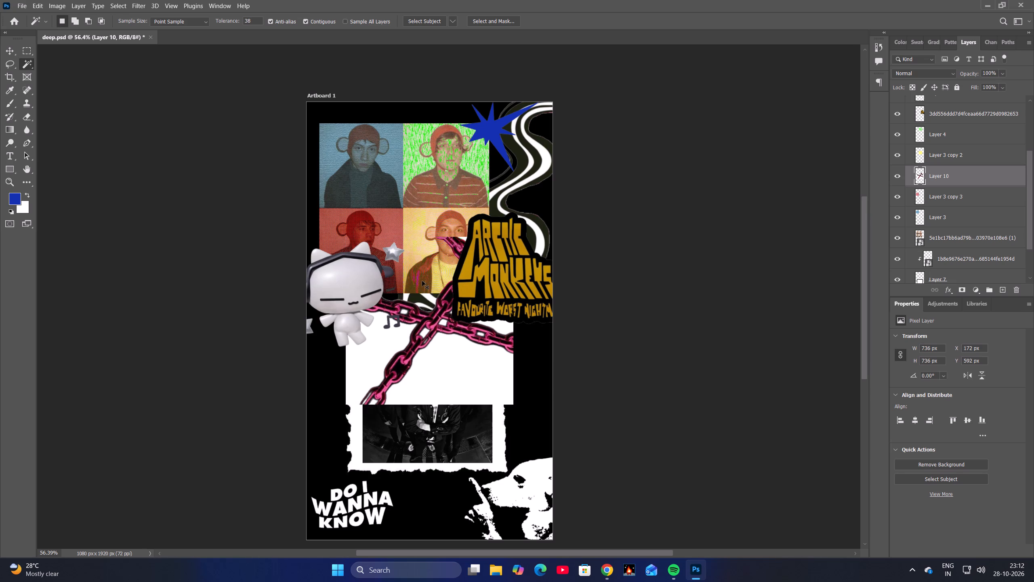
Move the chains down over the framed band photo, to about X 190 px, Y 1031 px.
key(v)
drag(448, 359, 463, 441)
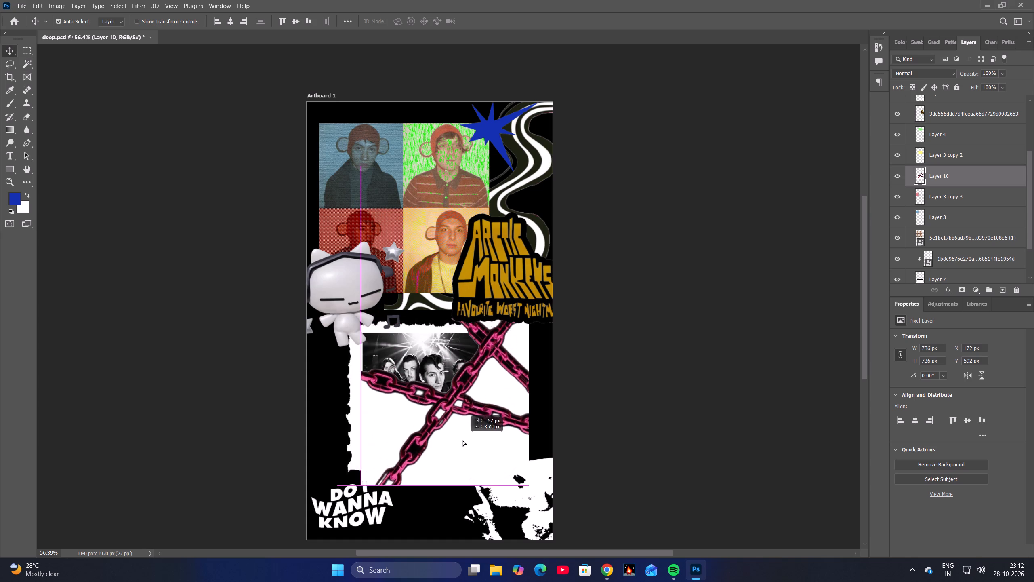
drag(463, 441, 456, 462)
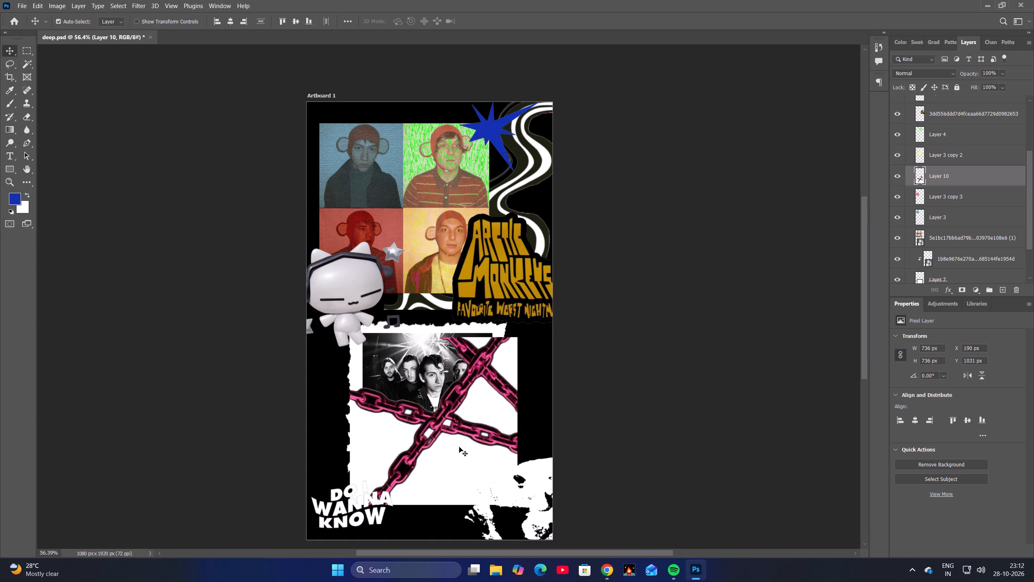
Remove the white background beside and below the crossed chains on Layer 10 using the Magic Wand.
key(w)
click(483, 413)
click(502, 373)
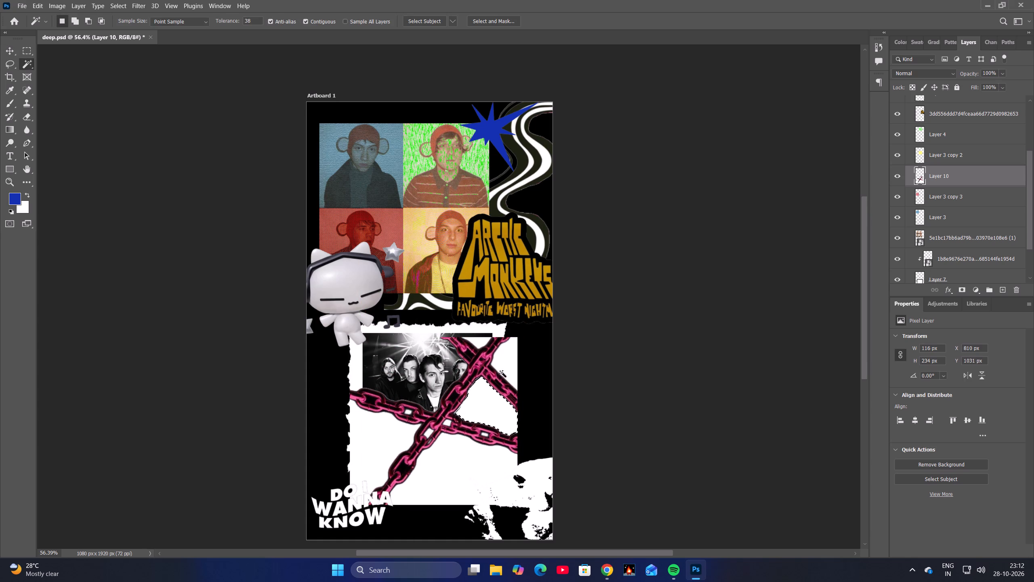
click(478, 343)
click(457, 464)
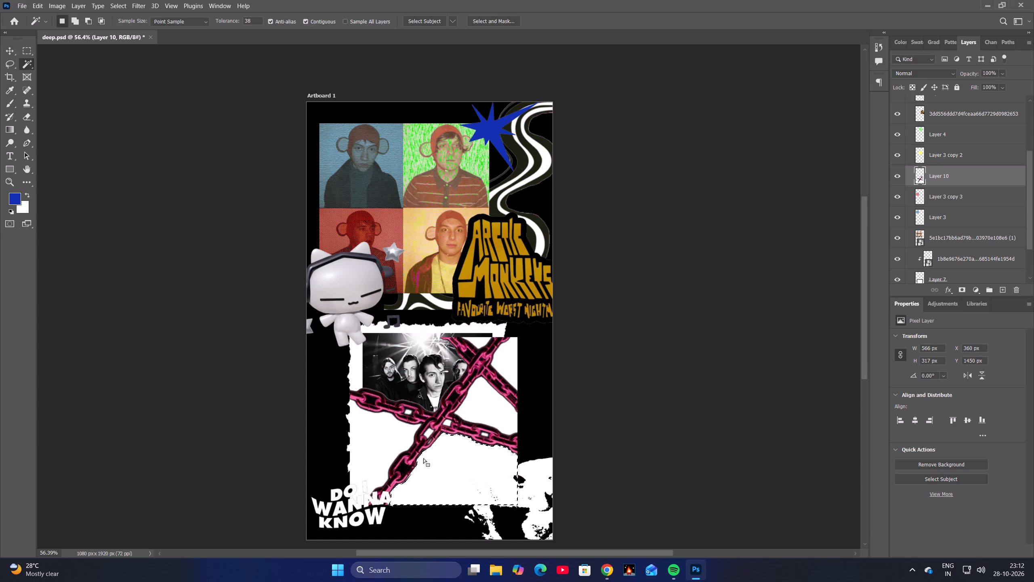
click(372, 435)
ctrl+click(447, 460)
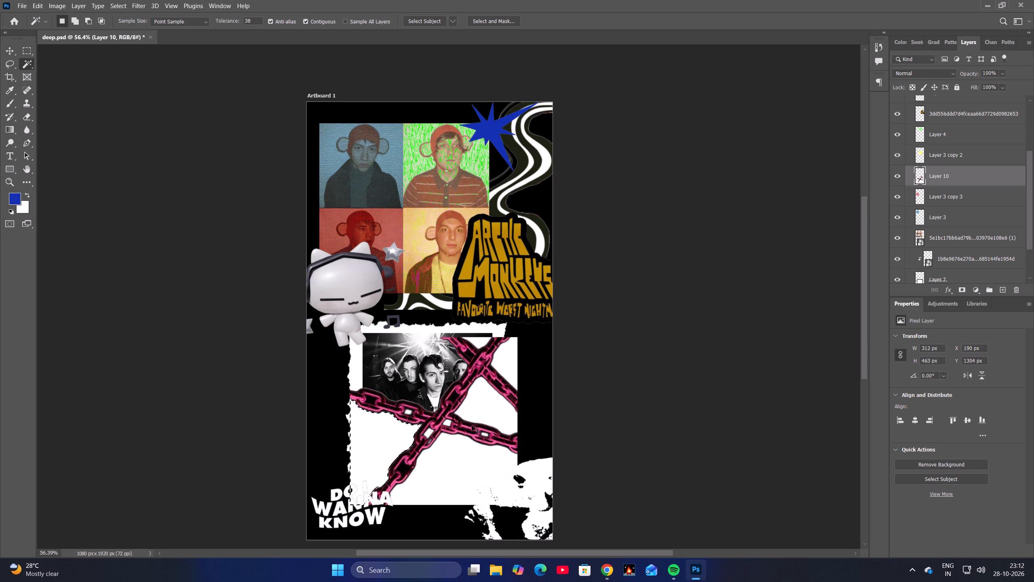
key(Delete)
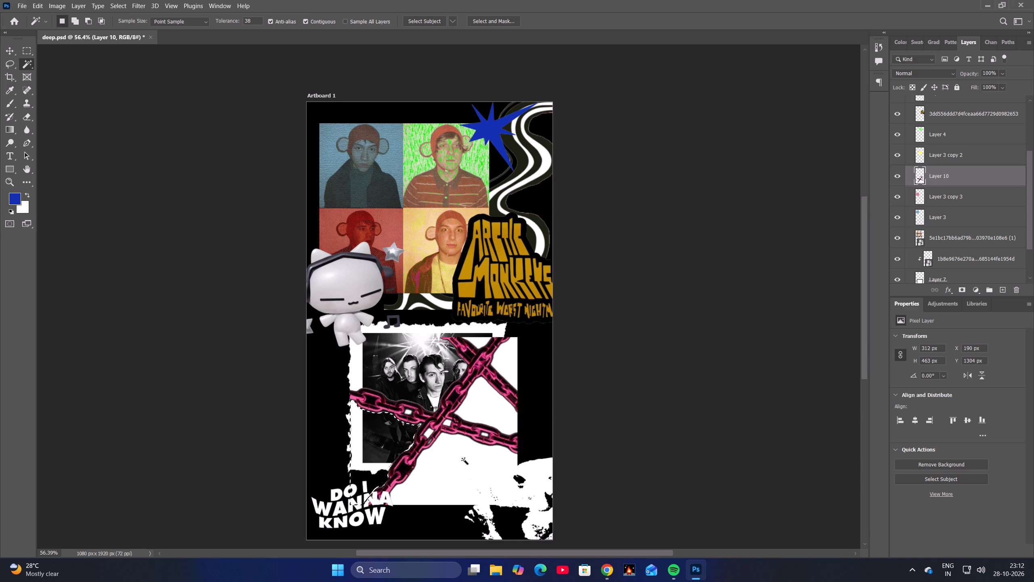
click(464, 460)
key(Delete)
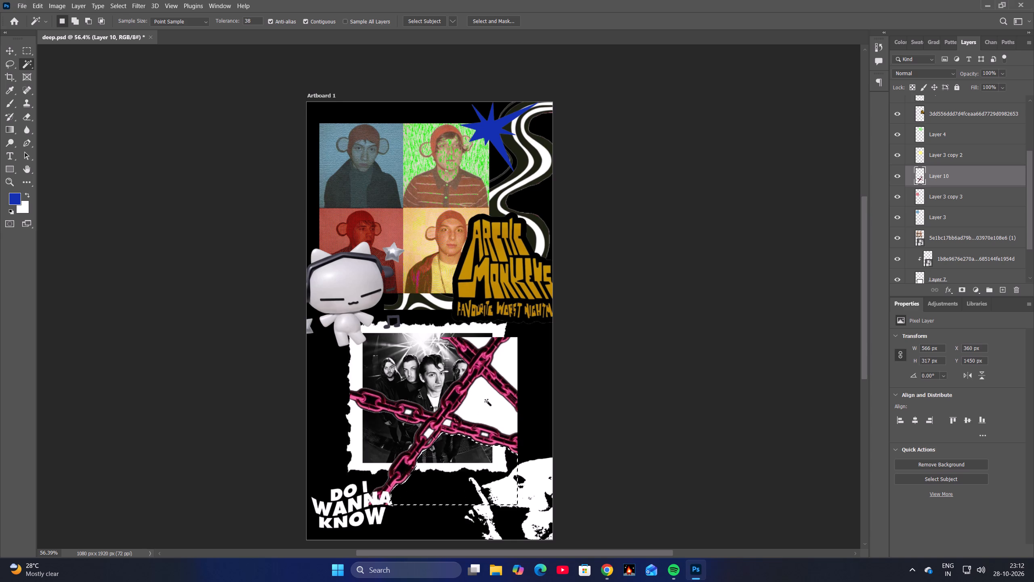
Clear the white areas between the chains' right-hand arms, along their outer right side and in the notch above their upper crossing.
click(487, 401)
key(Delete)
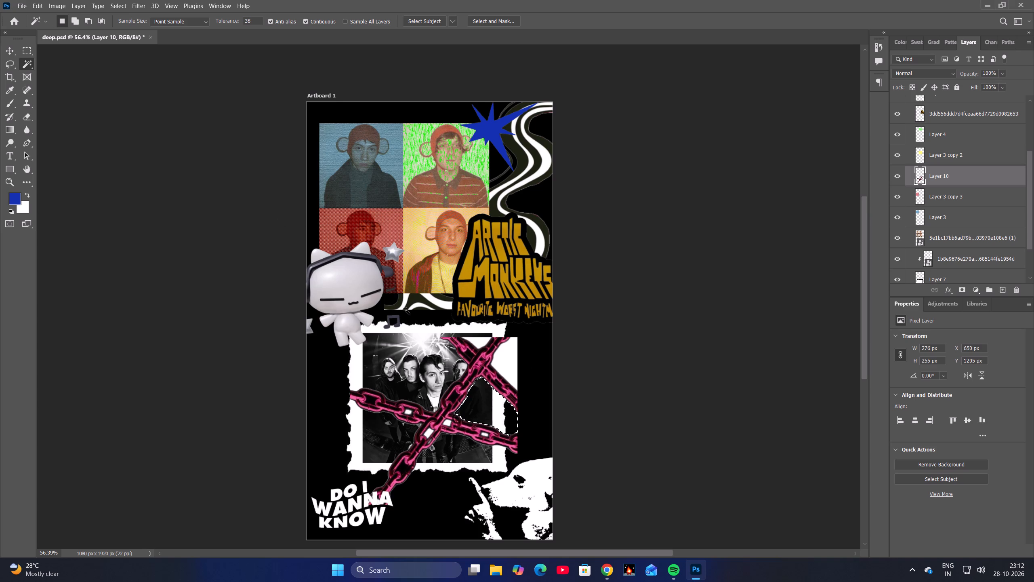
click(513, 369)
key(Delete)
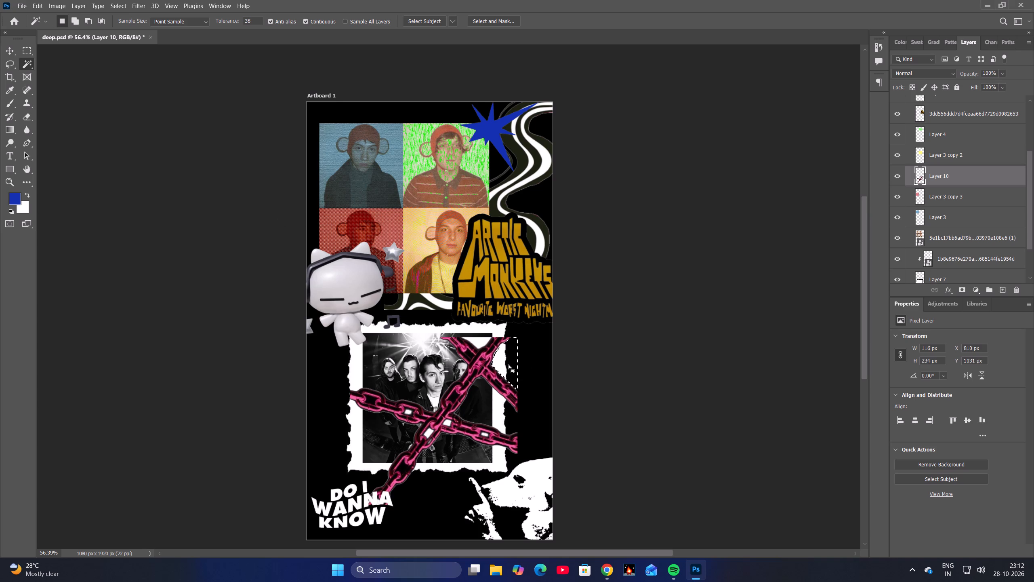
click(478, 344)
key(Delete)
Remove the white fill inside the link just below the main chain crossing and the link to its left.
alt+scroll(487, 378, up, 10)
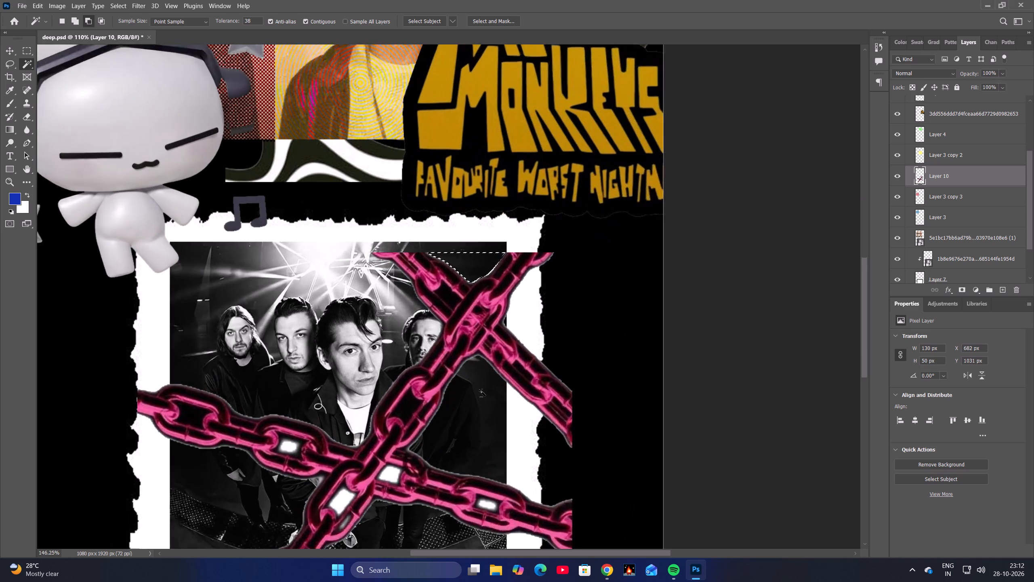
alt+scroll(481, 392, up, 1)
key(space)
key(space)
key(space)
key(space)
key(space)
key(space)
drag(469, 406, 469, 305)
click(330, 407)
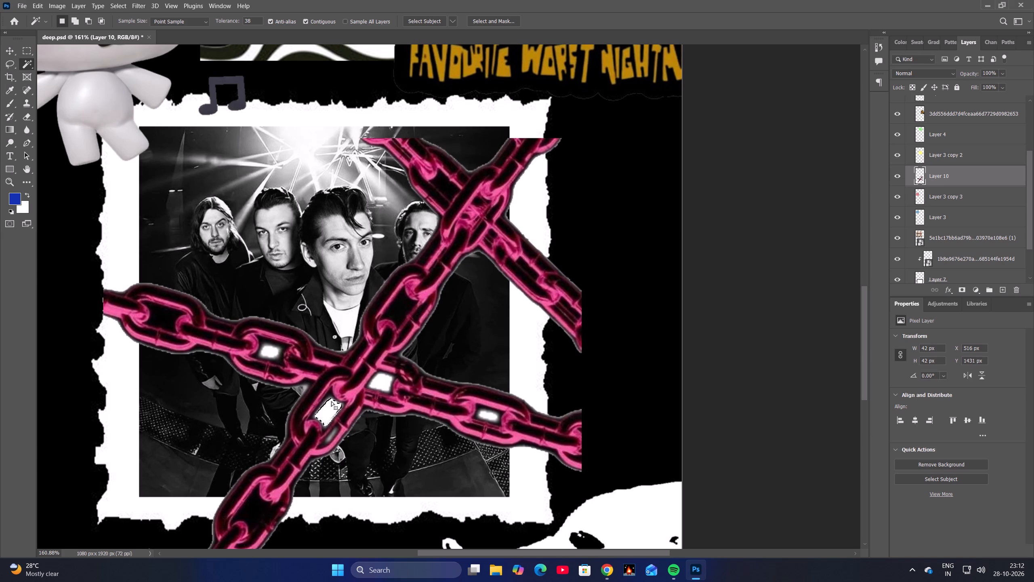
key(Delete)
click(269, 355)
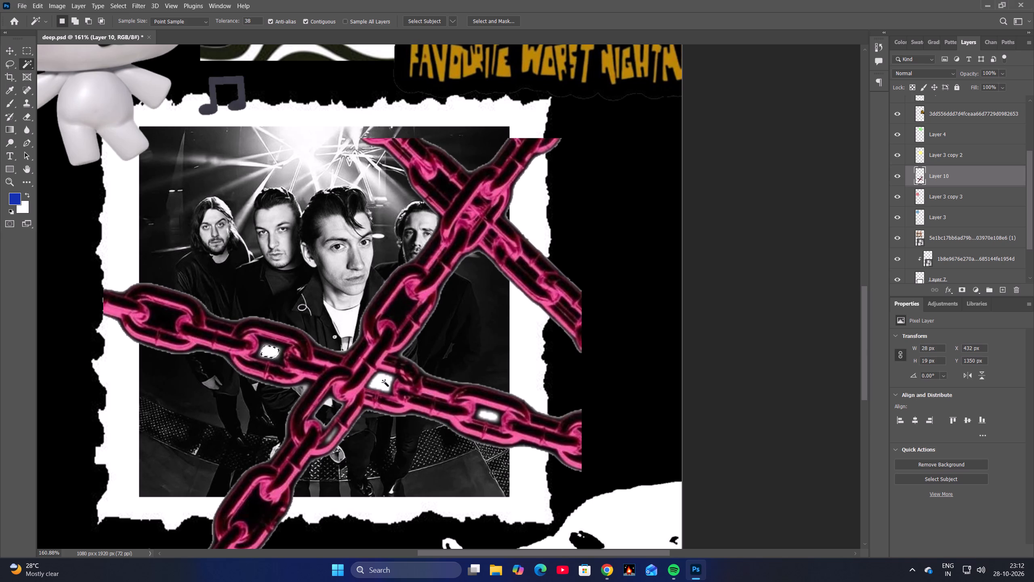
key(Delete)
Remove the white fill inside the two links right of the main chain crossing and clear the selection.
click(385, 382)
click(497, 419)
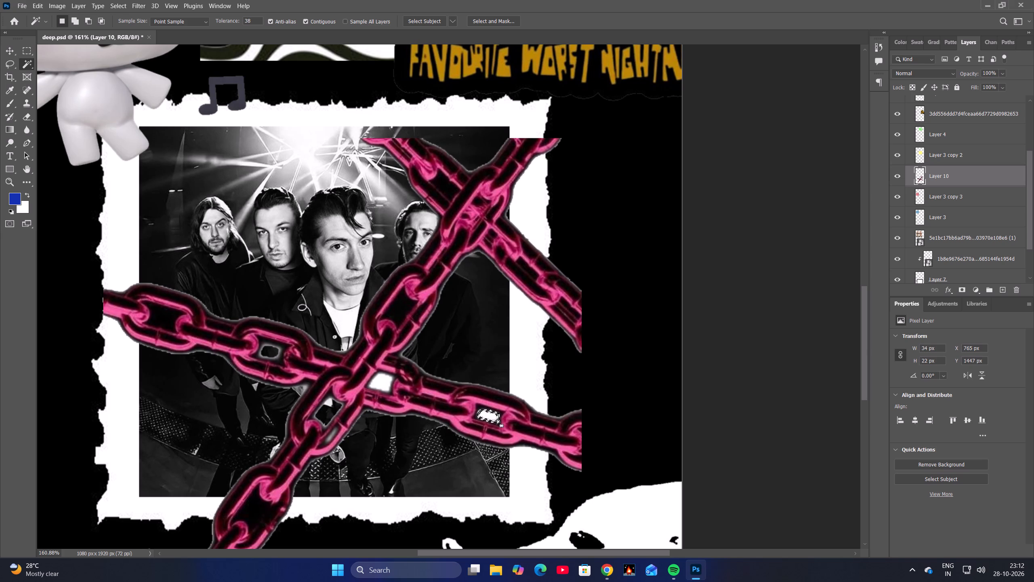
ctrl+click(380, 381)
shift+click(385, 382)
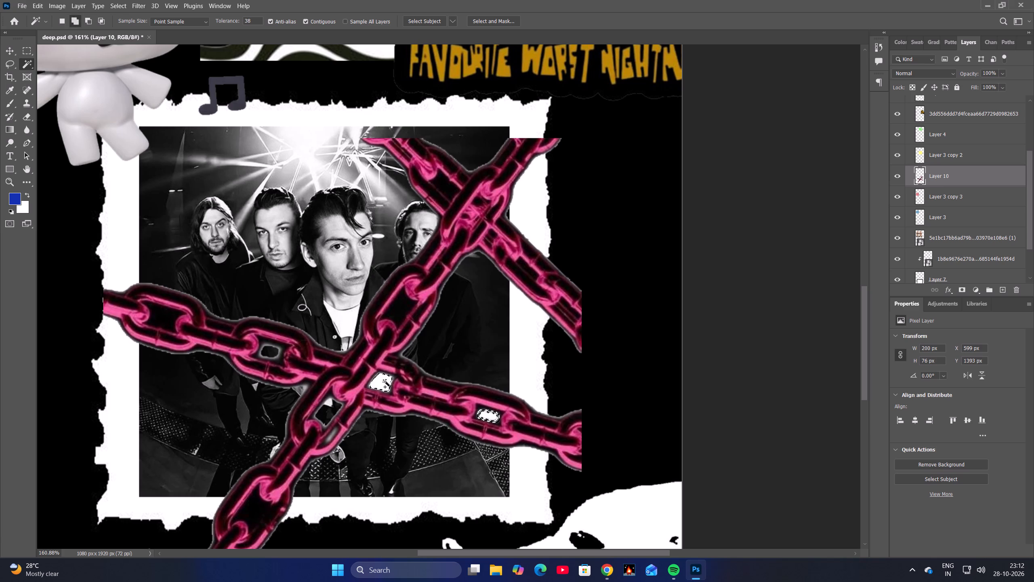
key(Delete)
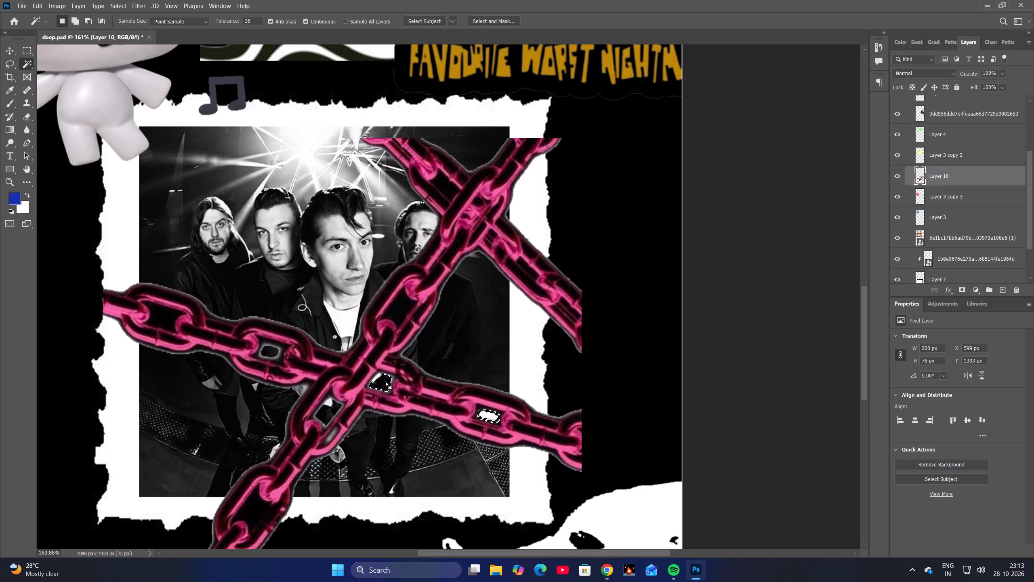
key(Delete)
key(ctrl+d)
click(489, 418)
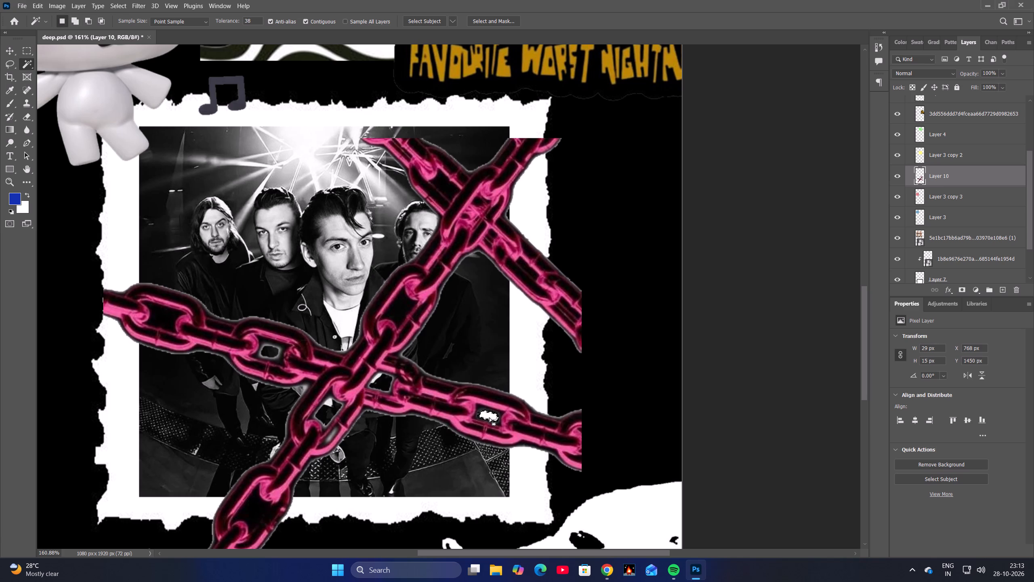
key(Delete)
key(ctrl+d)
Free Transform the chains layer and move it over the lower left of the framed photo, centred at about X 368 px, Y 1591 px.
key(ctrl+t)
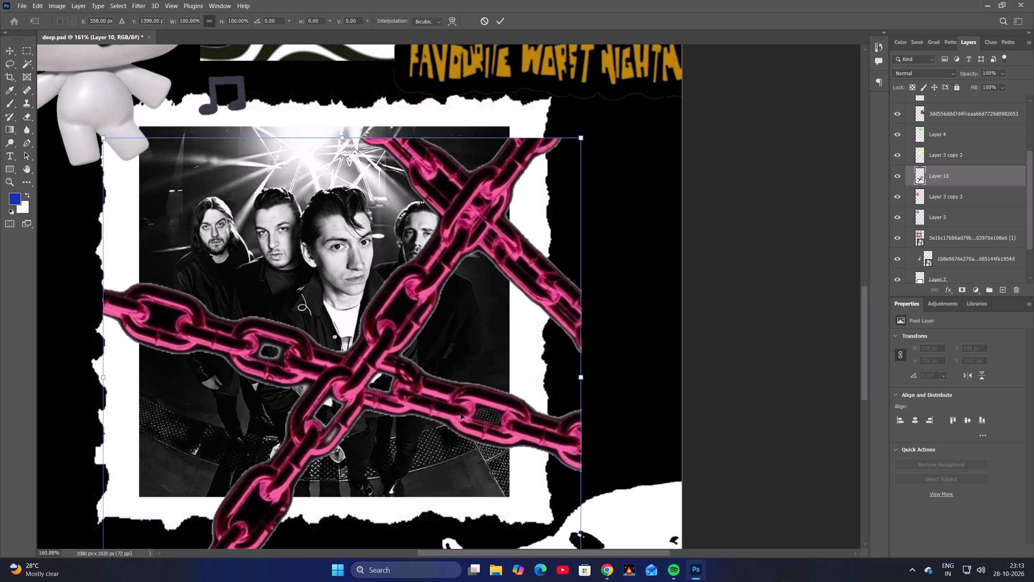
scroll(464, 396, down, 3)
alt+scroll(464, 394, down, 5)
key(space)
key(space)
key(space)
key(space)
key(space)
key(space)
key(space)
key(space)
key(space)
key(space)
key(space)
key(space)
key(space)
key(space)
key(space)
key(space)
key(space)
key(space)
key(space)
key(space)
drag(401, 383, 450, 352)
drag(438, 363, 479, 338)
alt+scroll(478, 338, down, 4)
drag(444, 352, 431, 357)
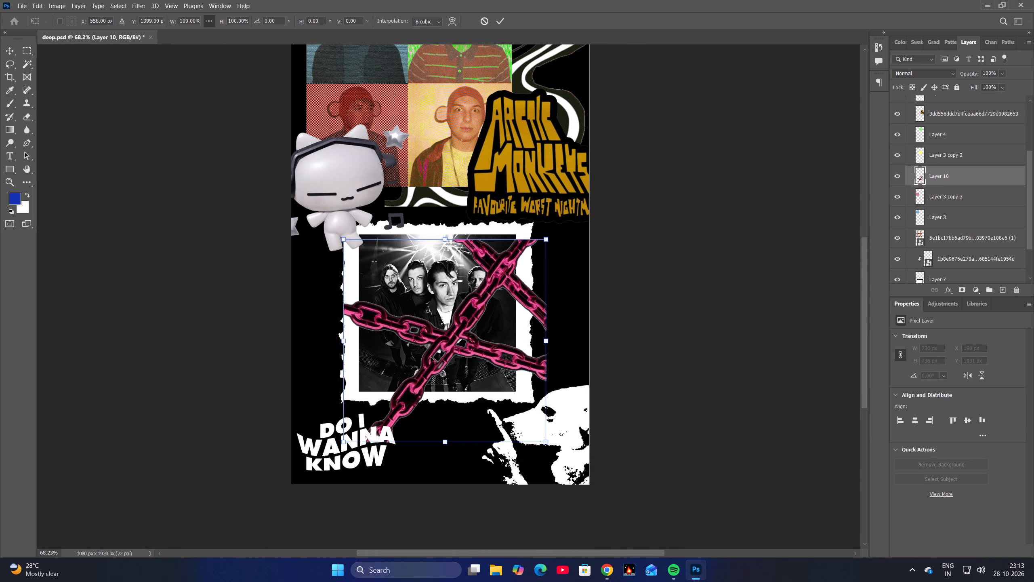
drag(431, 357, 395, 363)
drag(431, 358, 406, 374)
drag(529, 249, 549, 252)
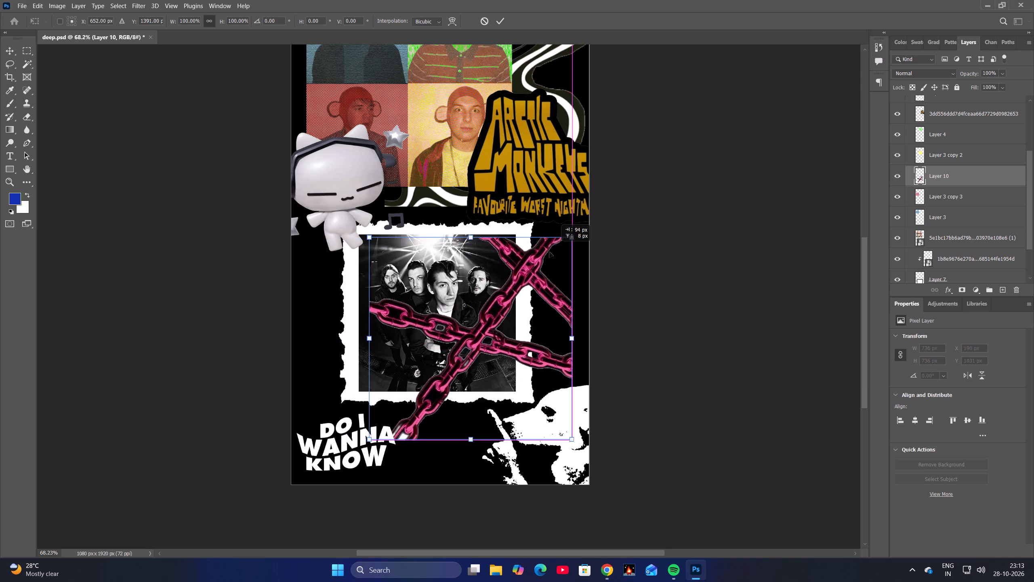
drag(549, 252, 525, 329)
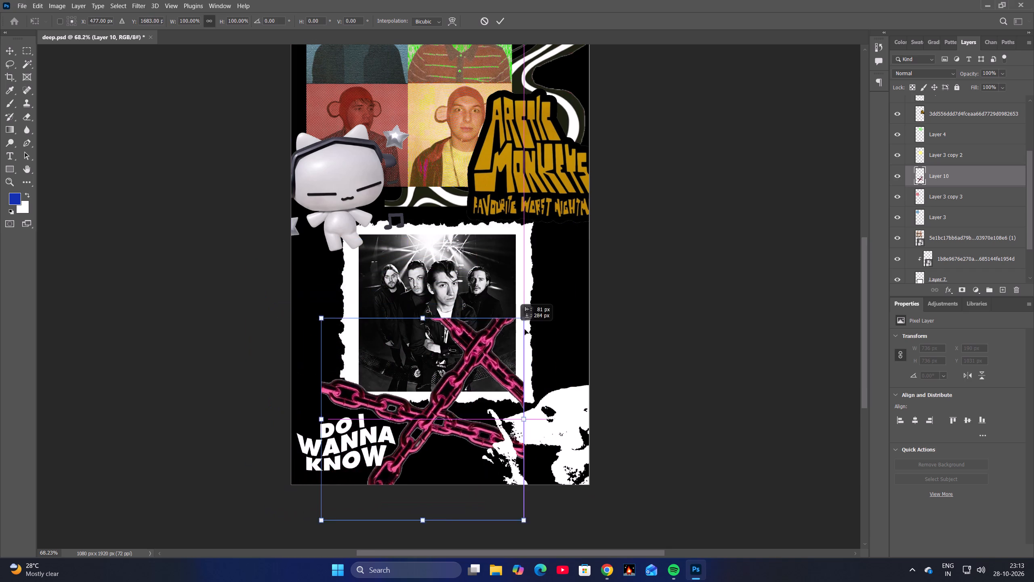
drag(525, 329, 521, 304)
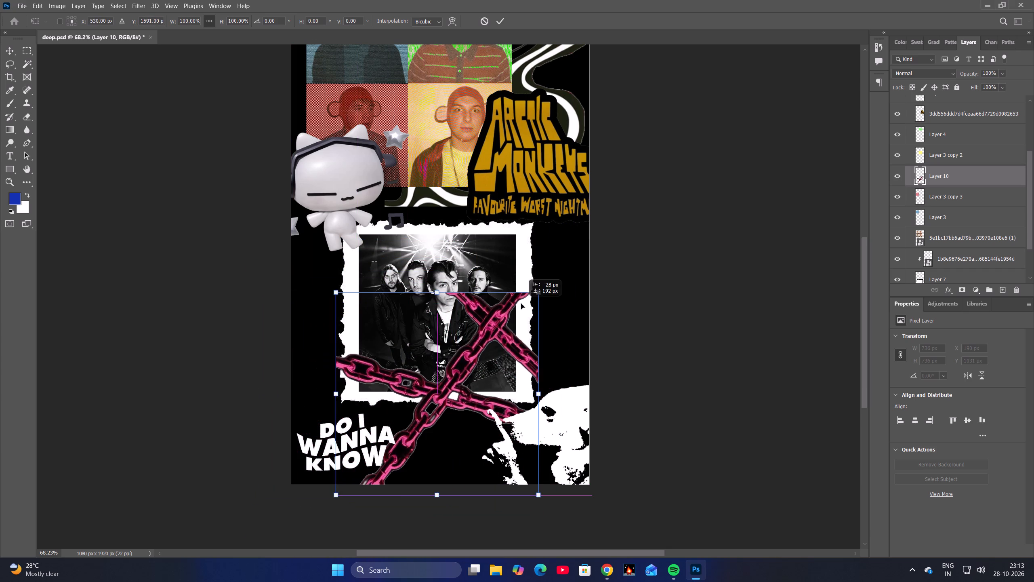
drag(521, 304, 477, 302)
Rotate the chains to about 40° and shift them up and toward the poster's left edge.
drag(509, 289, 418, 236)
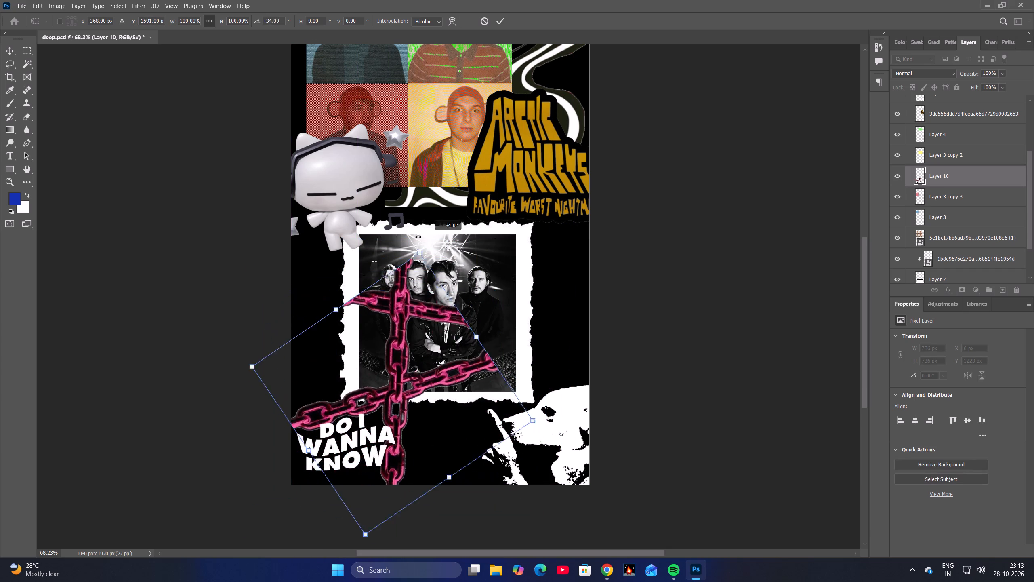
drag(418, 236, 604, 387)
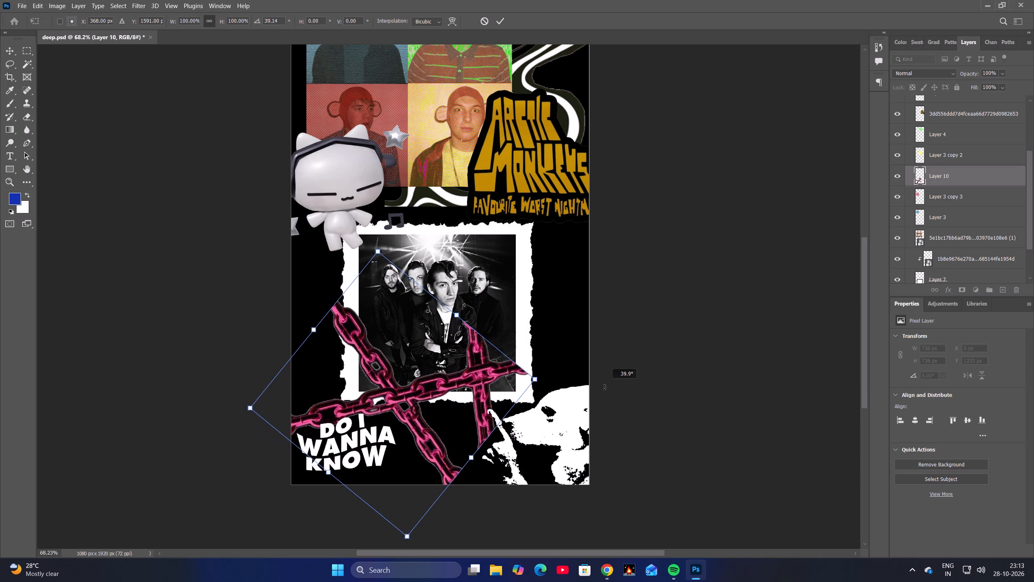
drag(604, 387, 605, 388)
drag(462, 374, 439, 384)
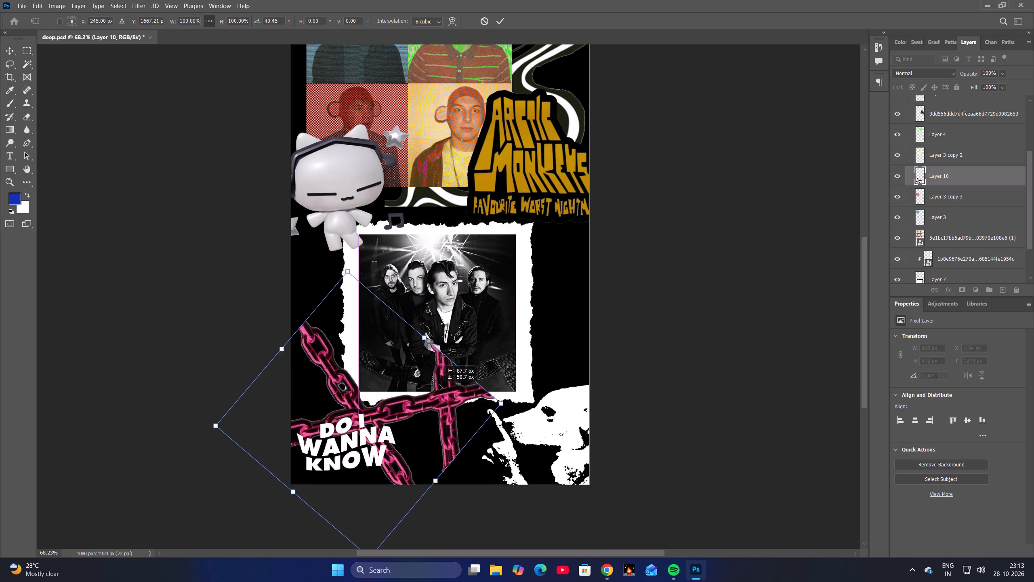
drag(439, 384, 431, 334)
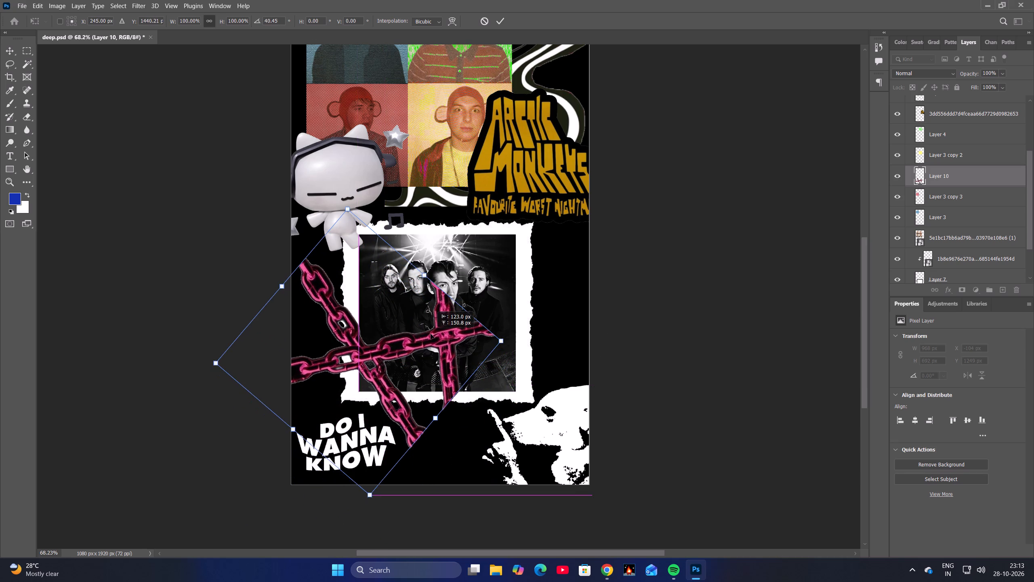
drag(431, 334, 440, 343)
Scale the chains up to about 125% and centre them at about X 329 px, Y 1559 px, across the frame's lower-left corner.
drag(515, 350, 587, 362)
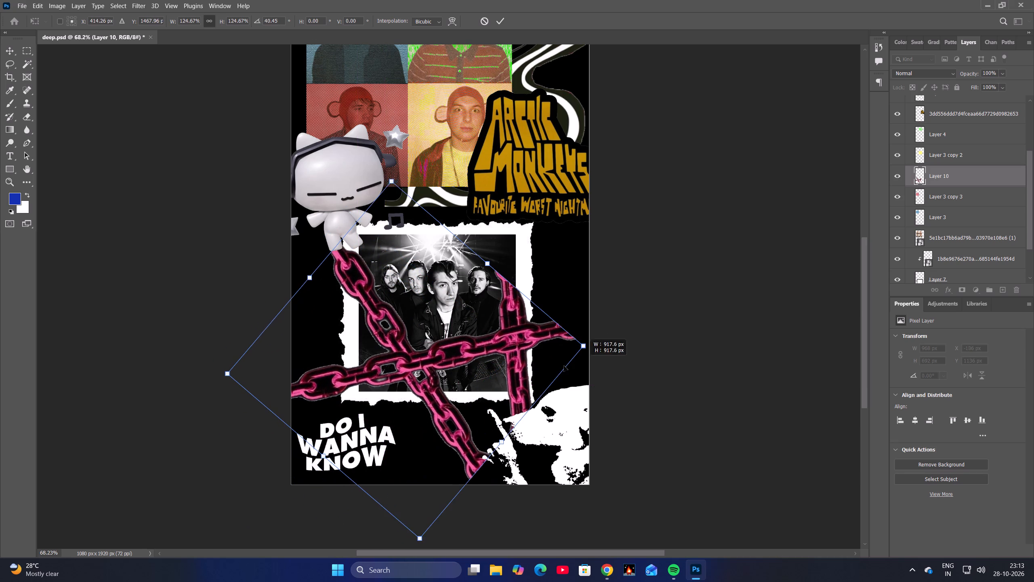
drag(543, 373, 509, 386)
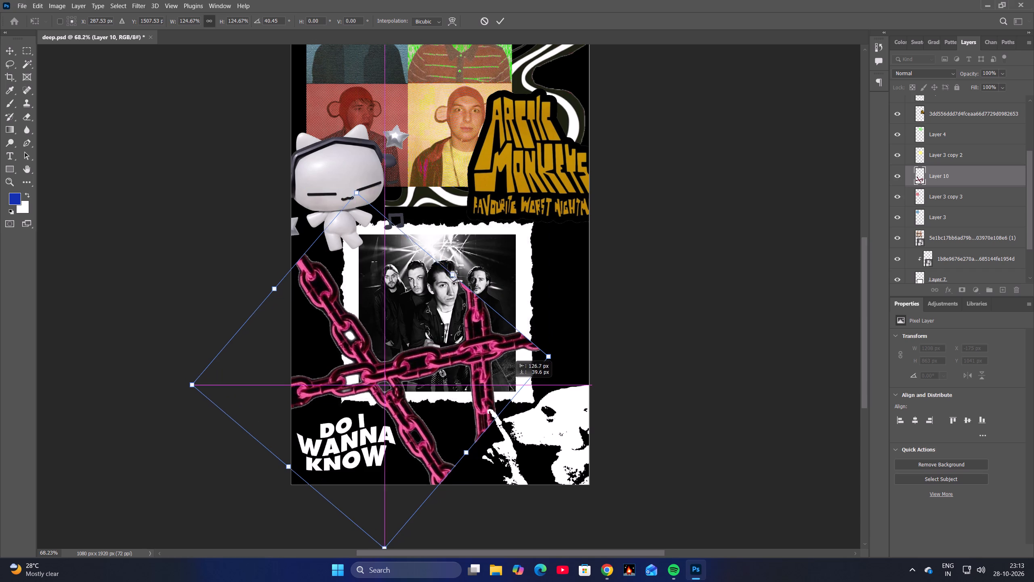
drag(509, 386, 511, 387)
drag(516, 383, 514, 389)
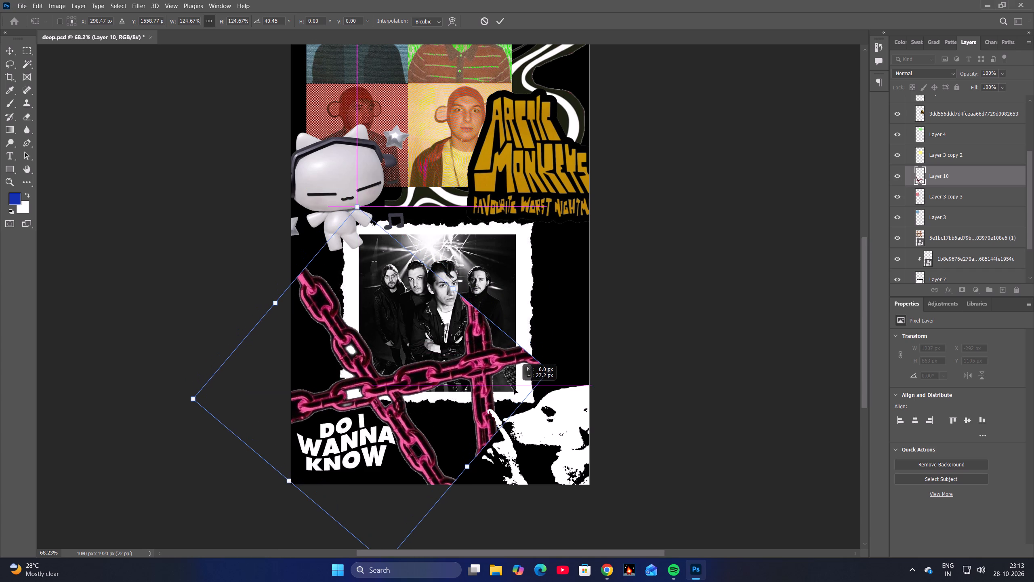
drag(514, 389, 522, 392)
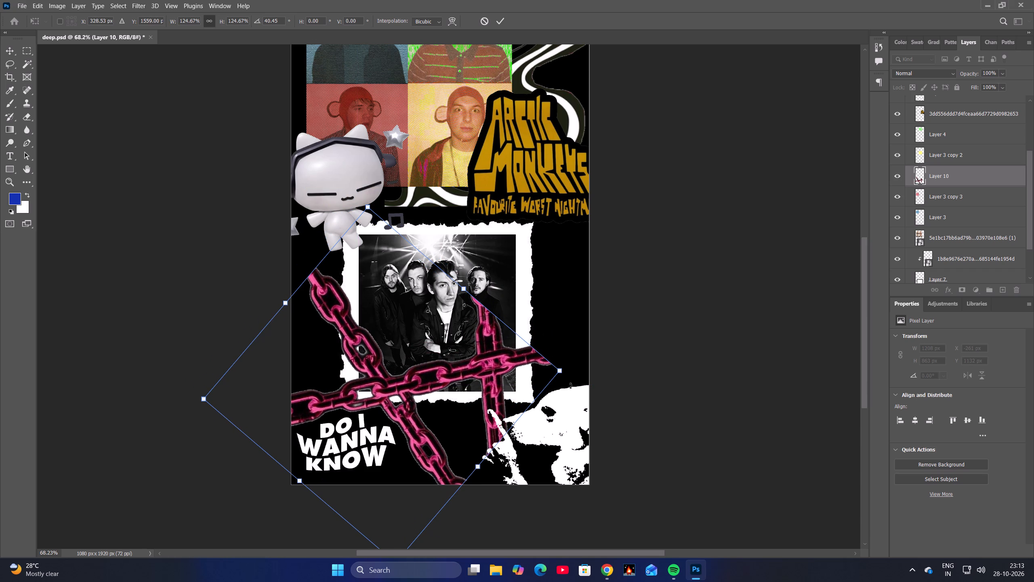
Rotate the chains to about 23°, centre them at about X 323 px, Y 1683 px, and apply the transform.
drag(573, 367, 539, 318)
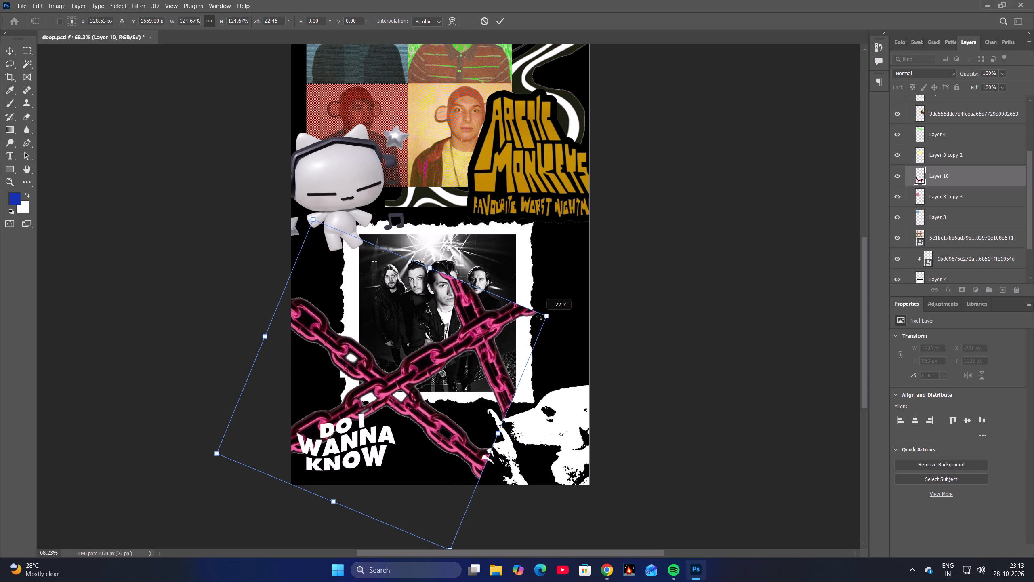
drag(539, 318, 540, 320)
drag(485, 356, 477, 370)
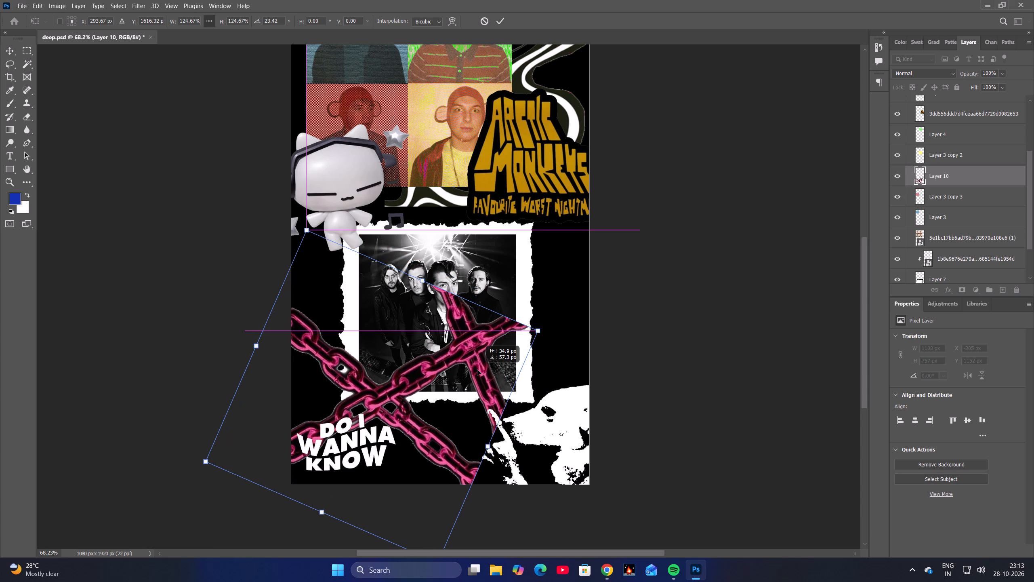
drag(477, 370, 481, 385)
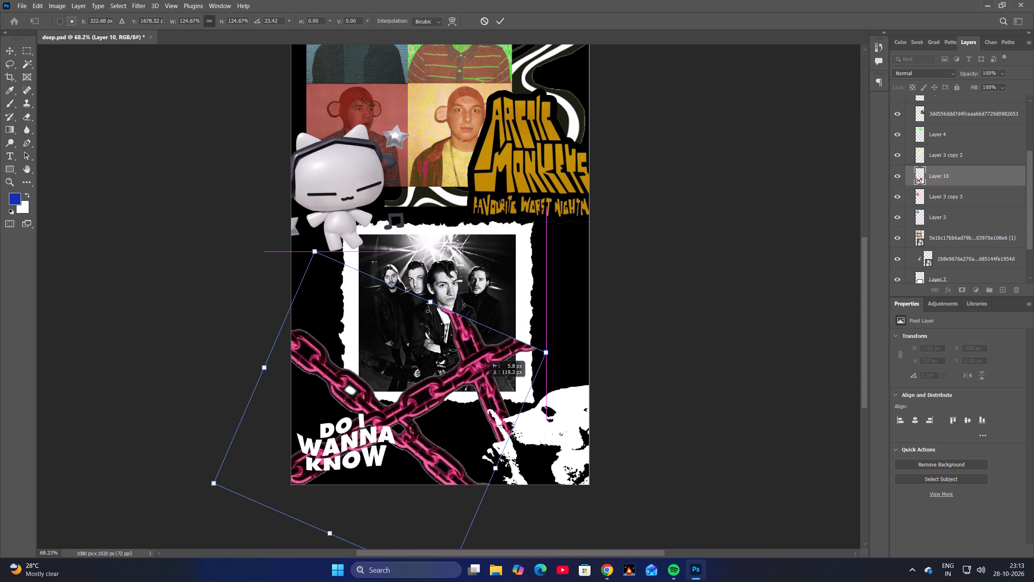
drag(481, 385, 481, 391)
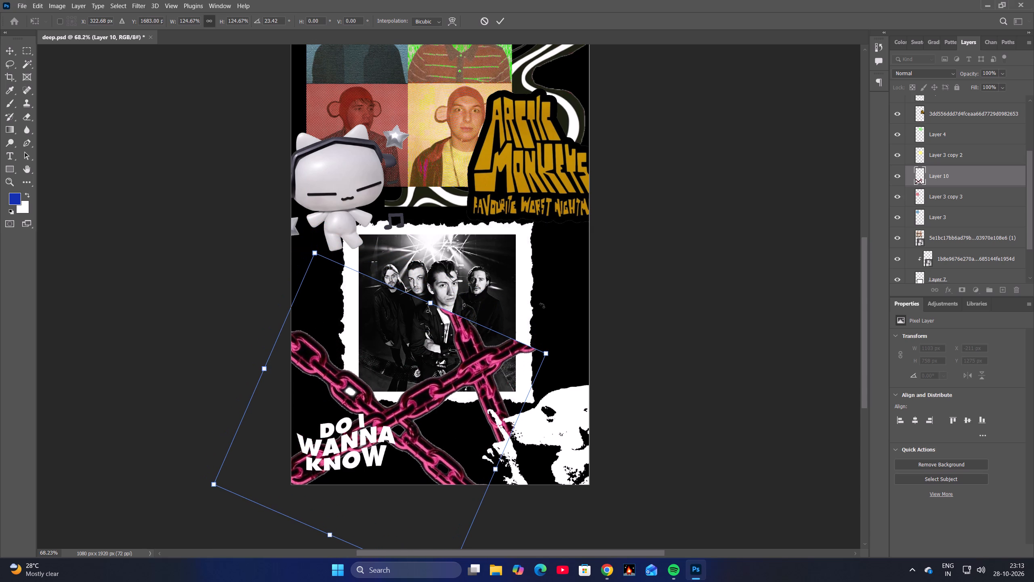
click(501, 23)
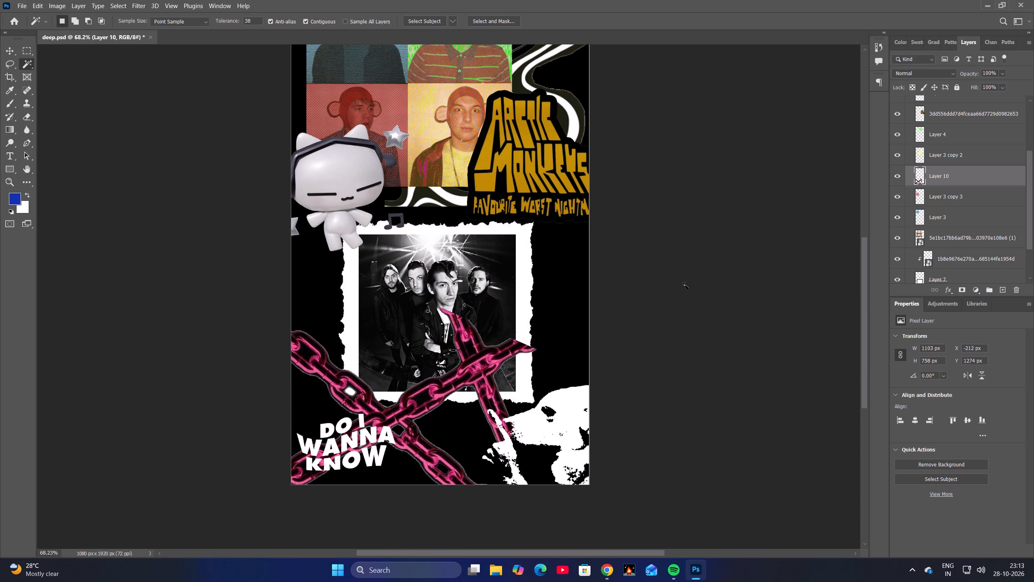
Add a layer mask to the chains layer, Layer 10, and target the mask for editing.
click(963, 291)
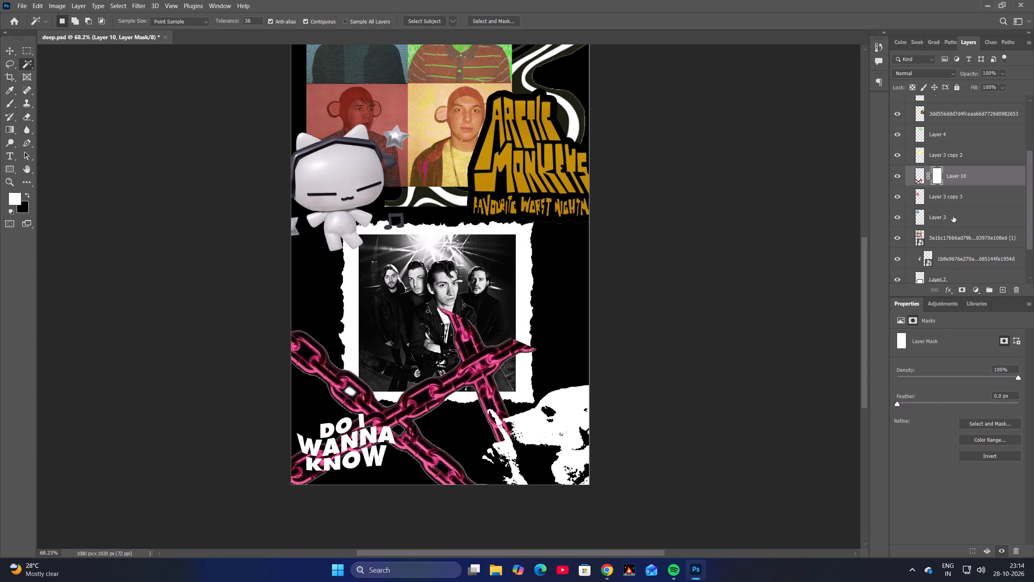
click(937, 178)
Paint black on the mask with a soft 150 px brush to hide the chain pieces crossing over the band photo.
key(b)
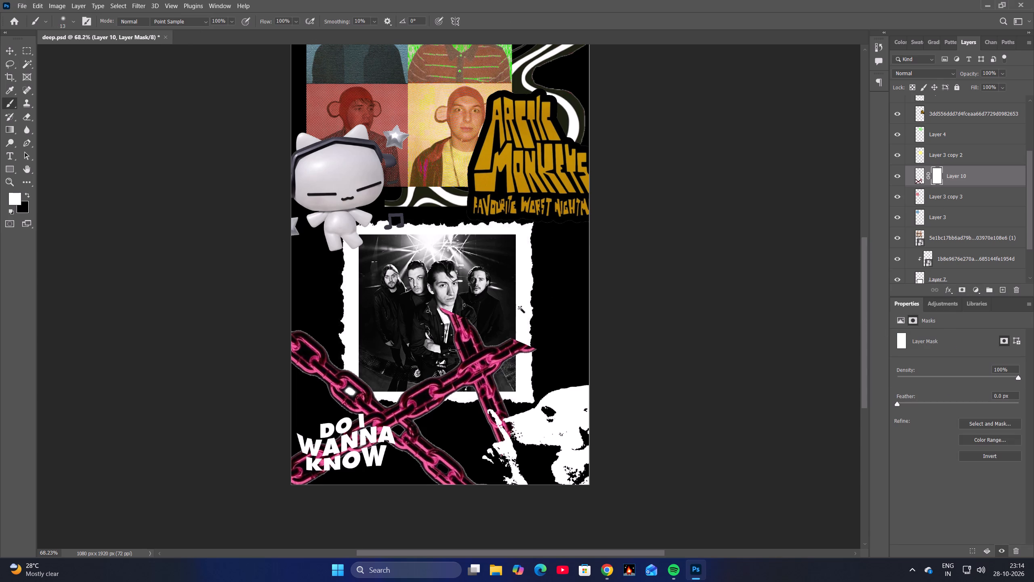
key(b)
key(bracketright)
key(bracketright)
key(bracketright)
key(bracketright)
key(bracketright)
key(bracketright)
key(bracketright)
key(bracketright)
key(bracketright)
key(bracketright)
key(bracketright)
key(bracketright)
key(bracketright)
key(bracketright)
key(bracketright)
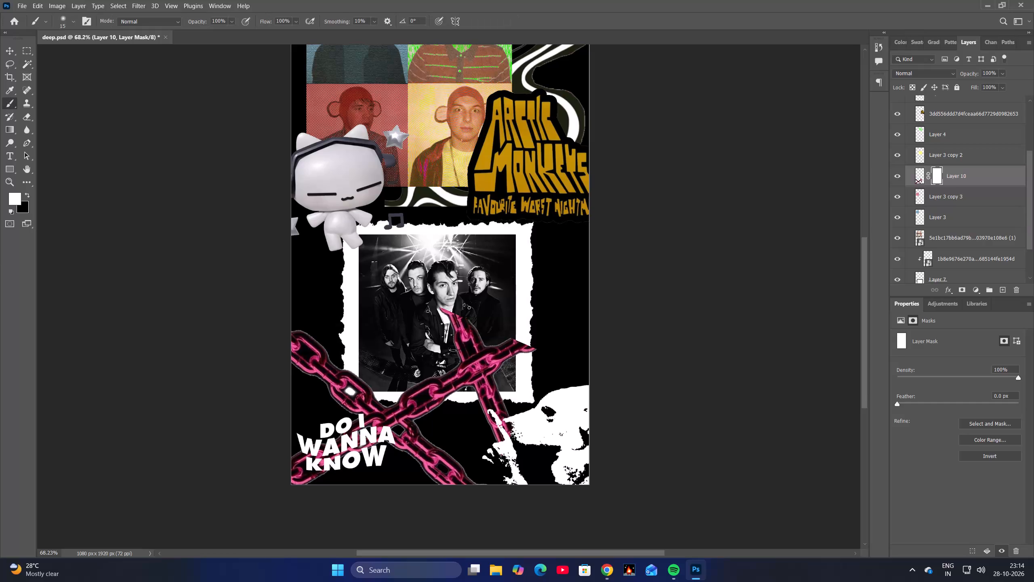
drag(435, 308, 475, 316)
drag(467, 300, 477, 328)
key(x)
drag(452, 292, 461, 357)
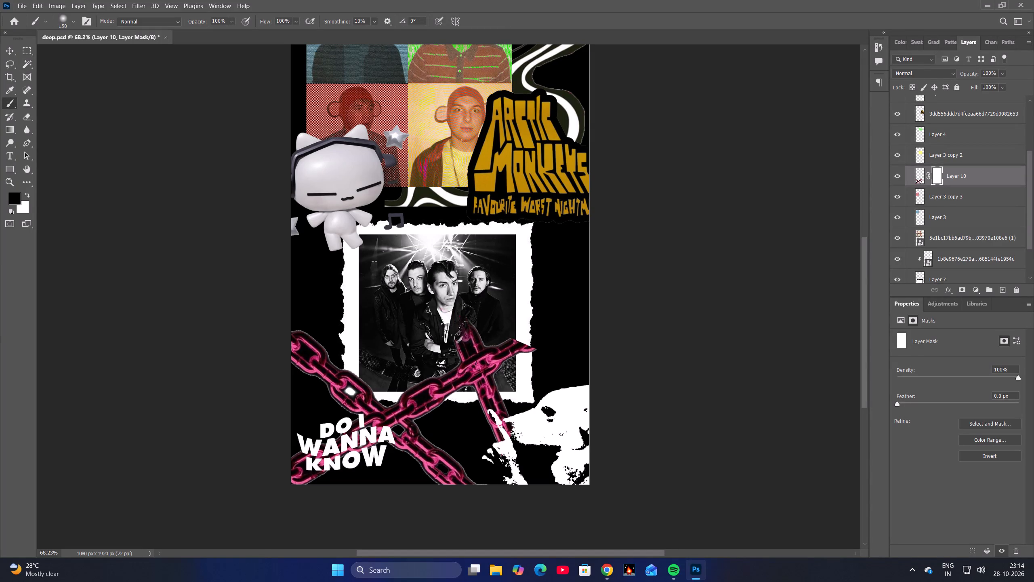
drag(461, 357, 464, 346)
drag(459, 316, 473, 336)
drag(469, 321, 513, 349)
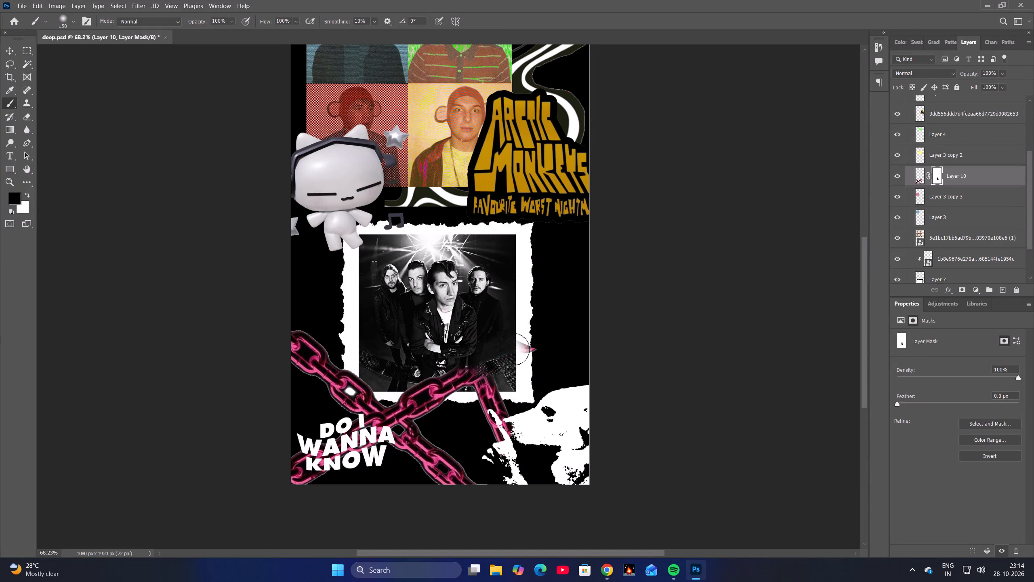
Mask out the remaining chain stretch along the photo's lower edge, back towards the main chain crossing.
drag(513, 349, 433, 380)
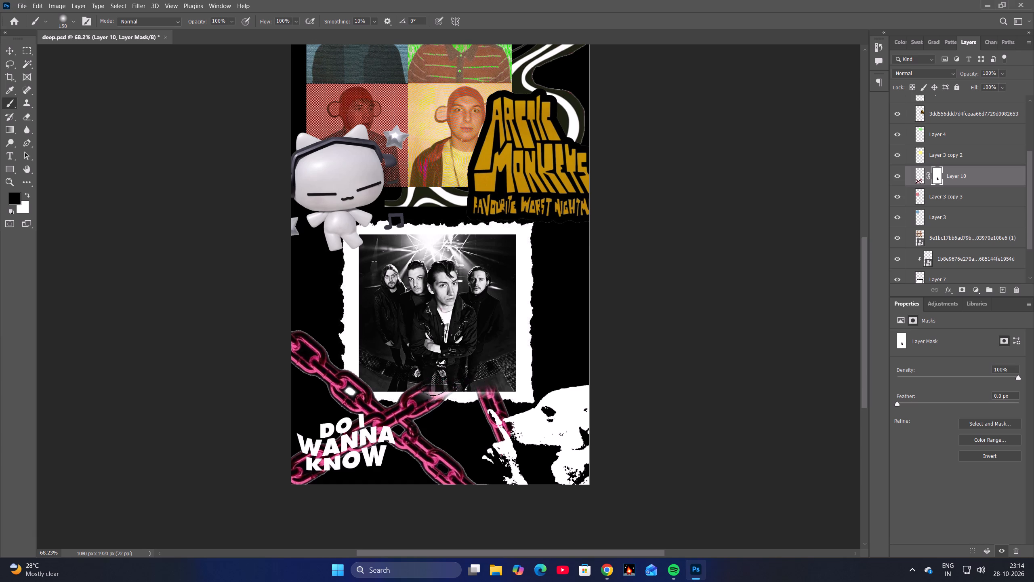
drag(433, 380, 433, 369)
drag(427, 393, 451, 394)
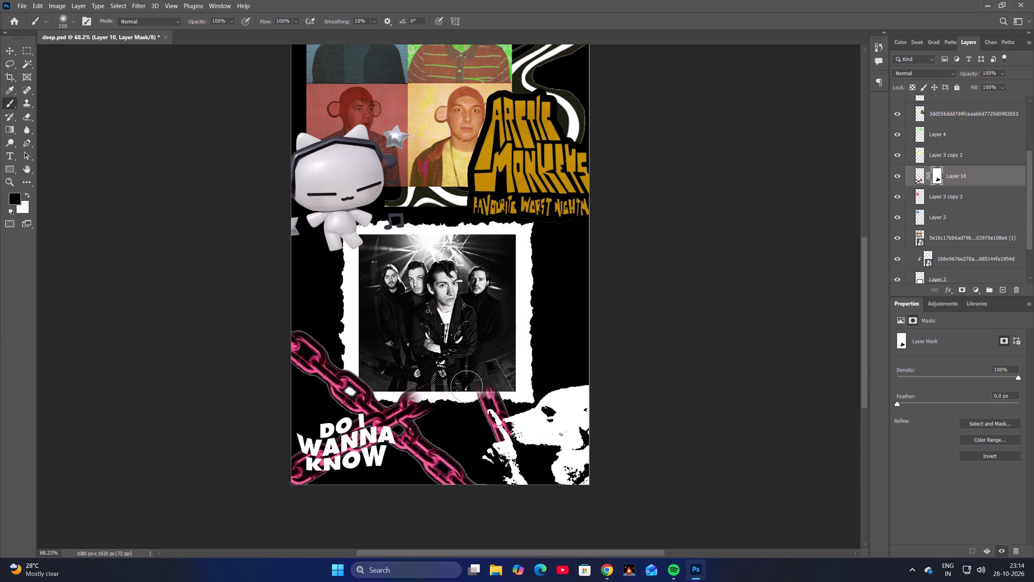
click(413, 386)
drag(408, 386, 412, 383)
Mask out the top of the short chain piece above the dog's nose where it overlaps the photo and white frame.
key(space)
key(space)
key(space)
key(space)
key(space)
key(space)
key(space)
key(space)
key(space)
key(space)
key(space)
drag(439, 373, 441, 327)
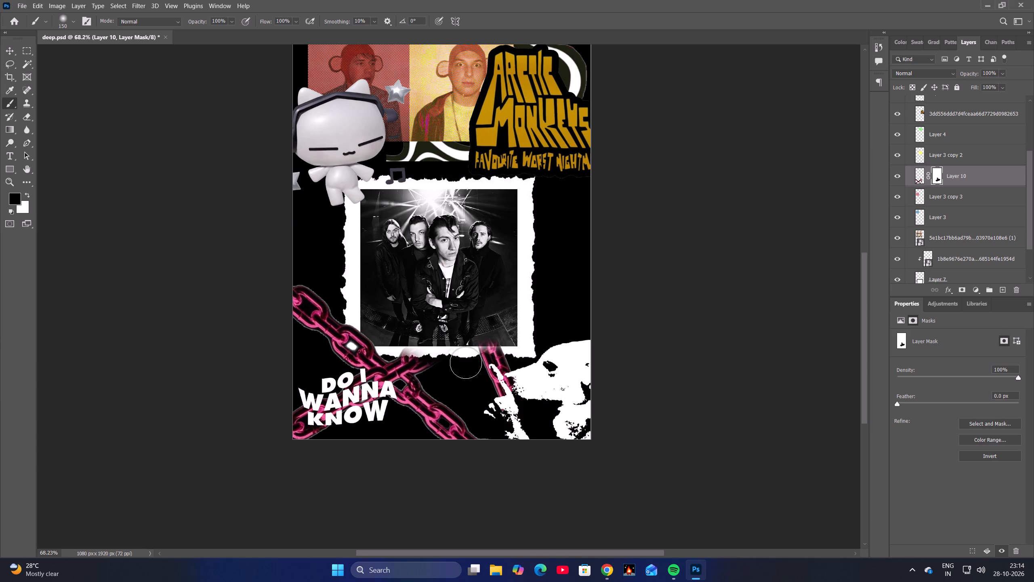
alt+scroll(485, 360, up, 13)
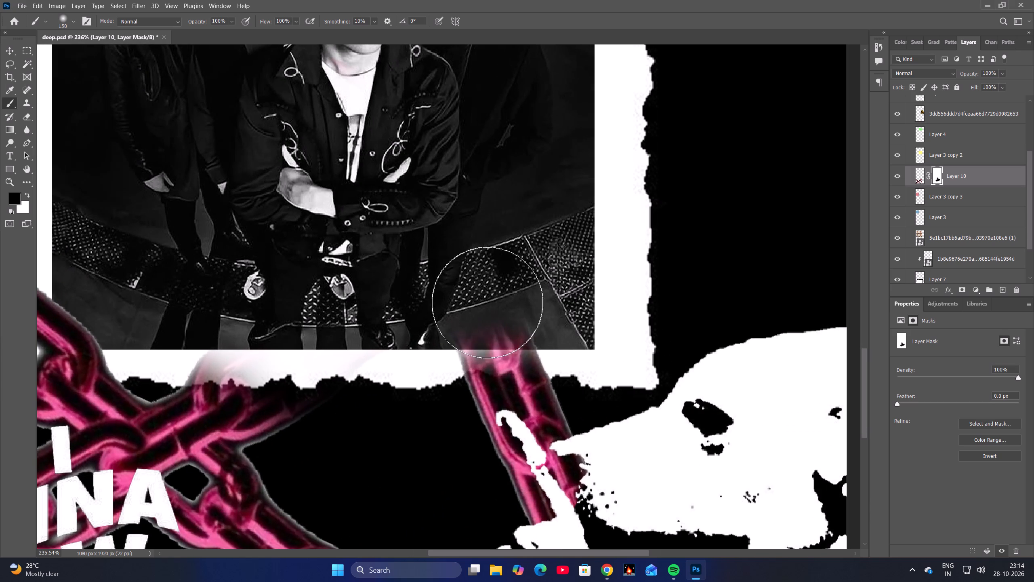
drag(484, 295, 479, 309)
drag(482, 291, 492, 318)
drag(504, 294, 509, 315)
drag(517, 294, 519, 322)
drag(530, 312, 477, 308)
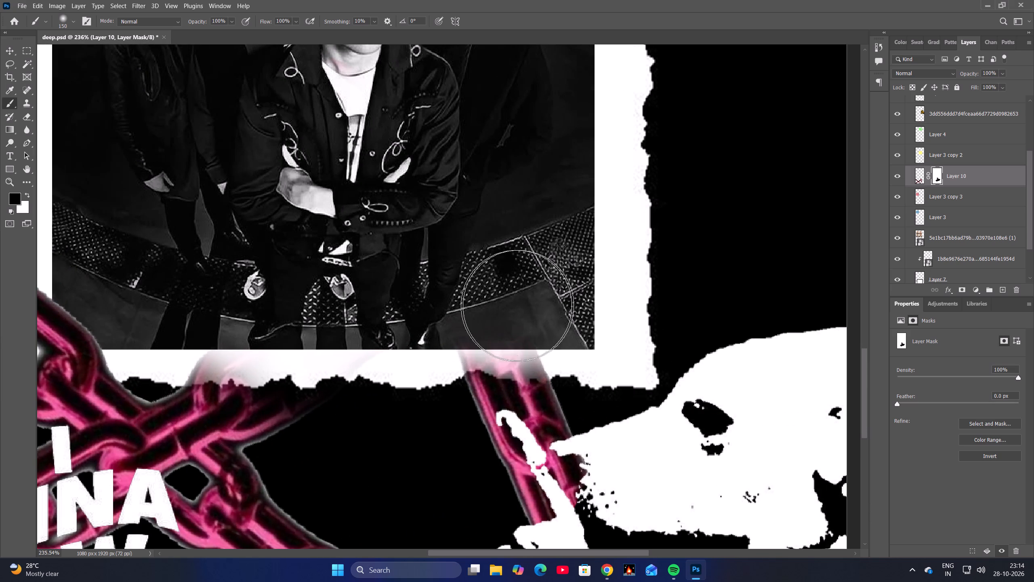
drag(541, 306, 490, 308)
drag(528, 306, 485, 307)
drag(553, 310, 503, 310)
drag(551, 312, 508, 318)
drag(543, 320, 489, 313)
drag(524, 314, 463, 310)
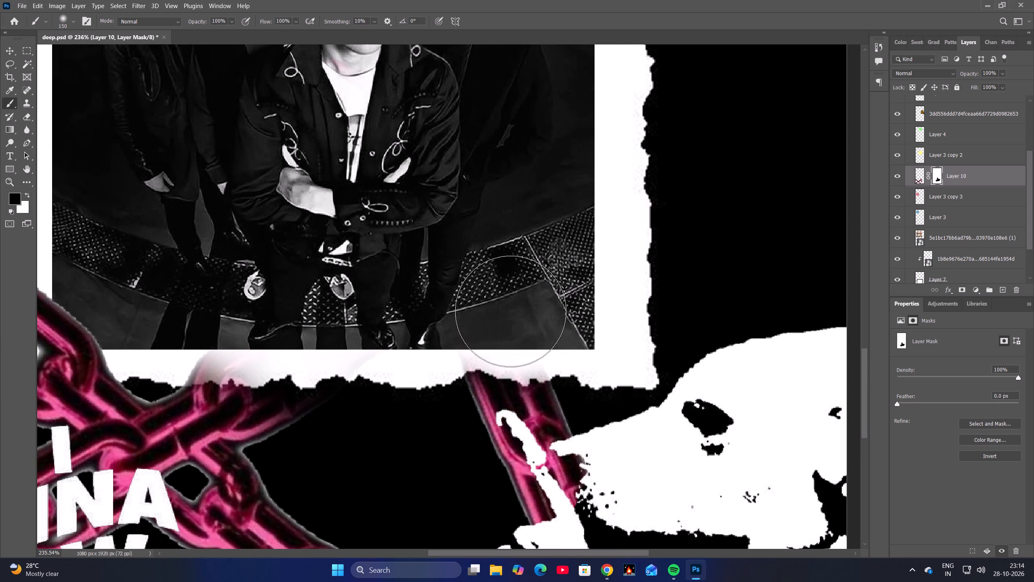
drag(512, 311, 448, 309)
Mask out the leftover chain traces on the frame's white bottom border above the main chain crossing.
drag(480, 309, 392, 306)
drag(249, 308, 269, 311)
drag(186, 305, 230, 316)
drag(195, 321, 238, 323)
drag(204, 320, 223, 320)
key(space)
key(space)
key(space)
key(space)
key(space)
key(space)
key(space)
key(space)
key(space)
key(space)
key(space)
drag(211, 295, 332, 293)
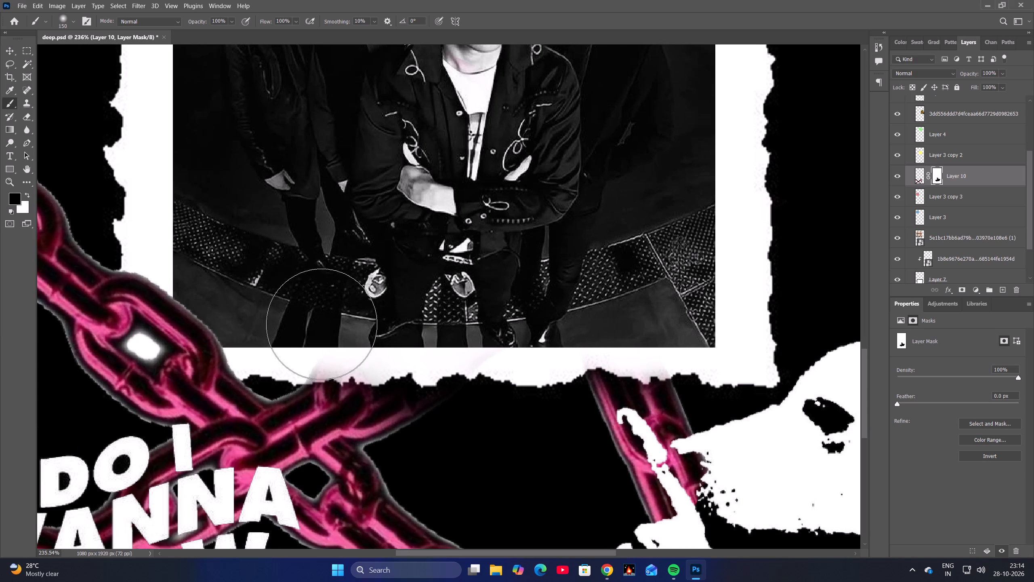
drag(322, 321, 339, 314)
Paint light grey on the mask to bring back the faded chain end just below the frame's bottom edge.
alt+scroll(383, 293, down, 11)
key(space)
key(space)
key(space)
key(space)
key(space)
drag(441, 276, 440, 295)
alt+scroll(393, 373, up, 11)
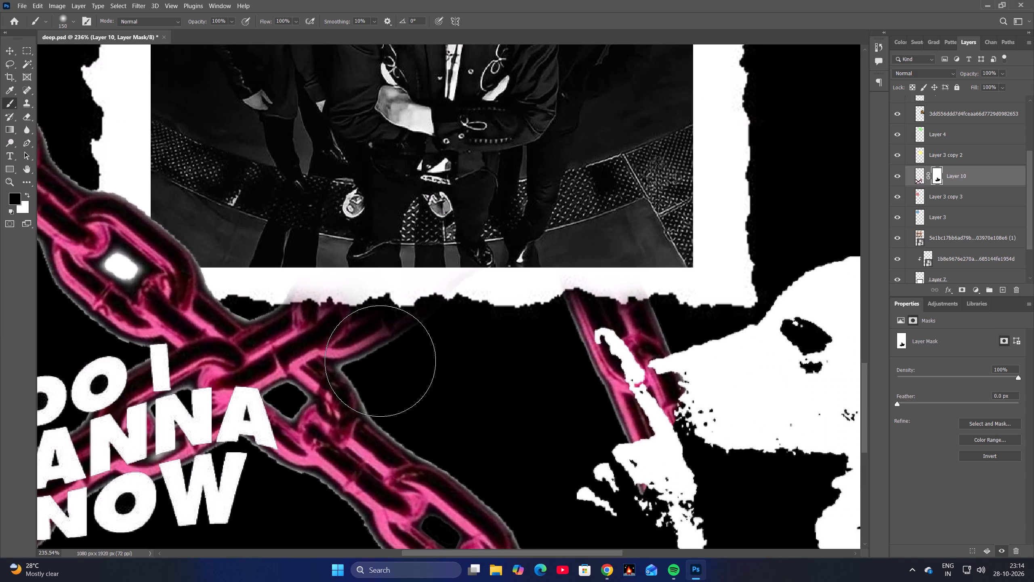
alt+click(377, 367)
drag(370, 358, 382, 363)
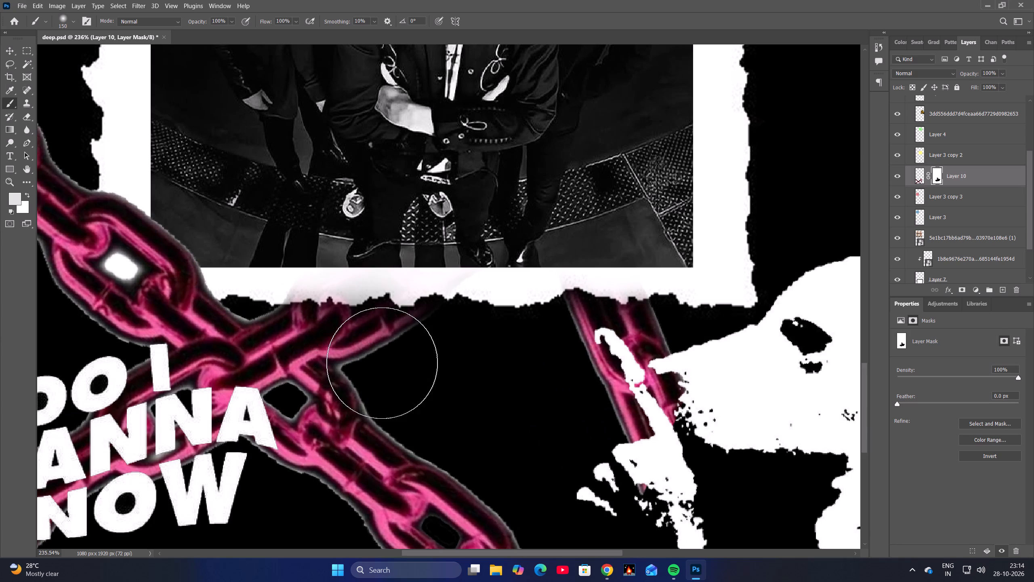
drag(382, 363, 384, 363)
drag(379, 363, 378, 367)
Touch up the mask in black where the chains meet the frame's bottom border above the crossing.
alt+click(299, 240)
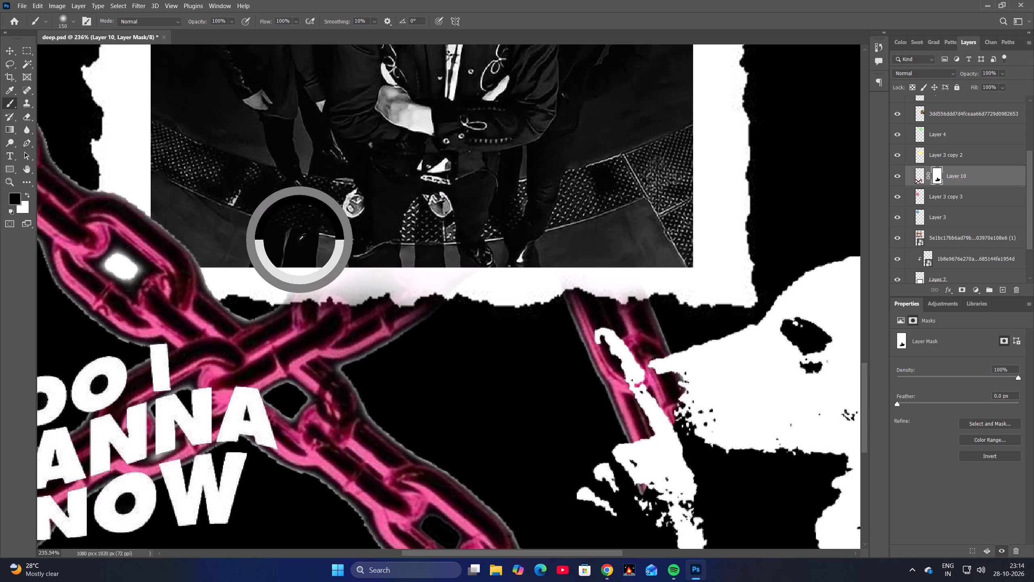
drag(293, 238, 317, 235)
drag(283, 237, 284, 241)
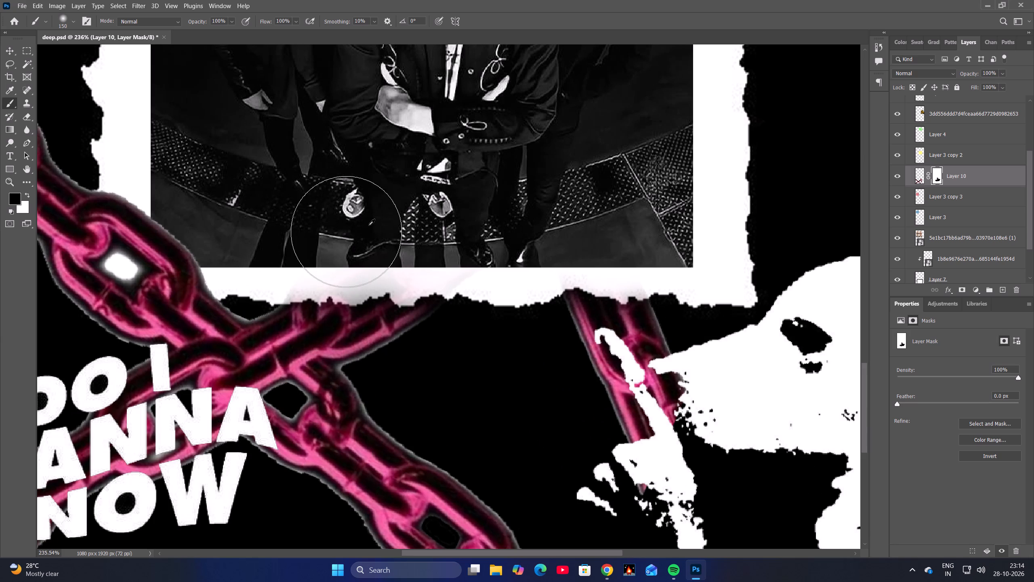
Review the masked chains around the frame and the overall poster composition.
alt+scroll(369, 225, down, 7)
key(space)
key(space)
key(space)
key(space)
key(space)
key(space)
drag(420, 225, 414, 278)
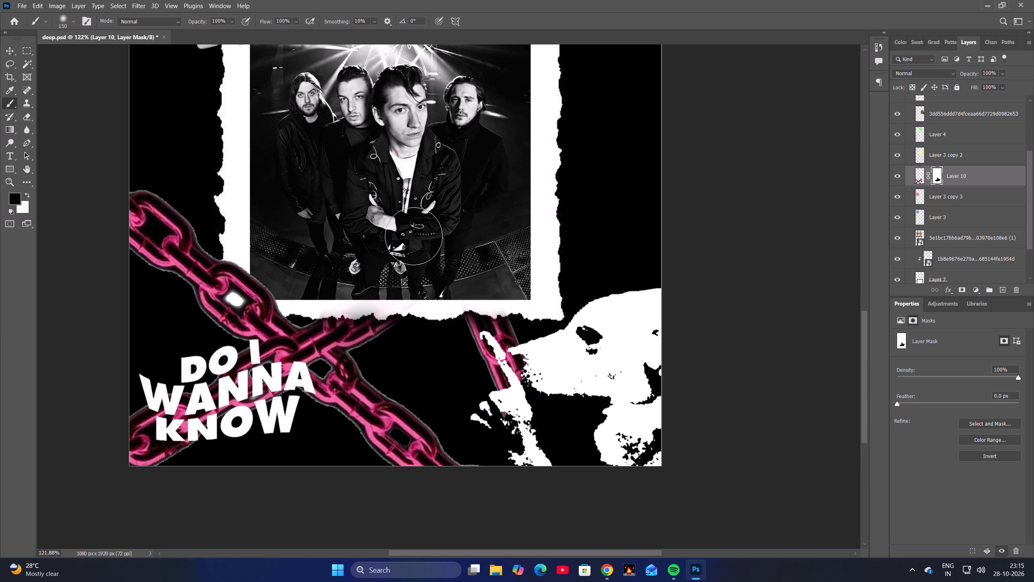
key(space)
key(space)
key(space)
key(space)
key(space)
key(space)
key(space)
key(space)
key(space)
key(space)
drag(421, 281, 416, 316)
alt+scroll(436, 308, down, 8)
key(space)
key(space)
key(space)
key(space)
drag(440, 259, 431, 291)
key(v)
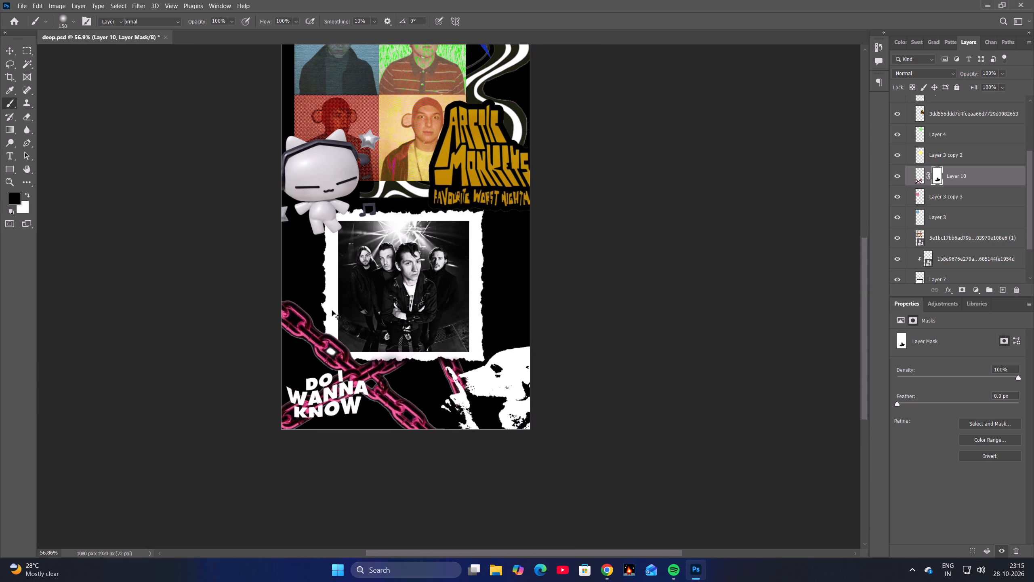
key(space)
key(space)
key(space)
key(space)
key(space)
drag(408, 297, 414, 324)
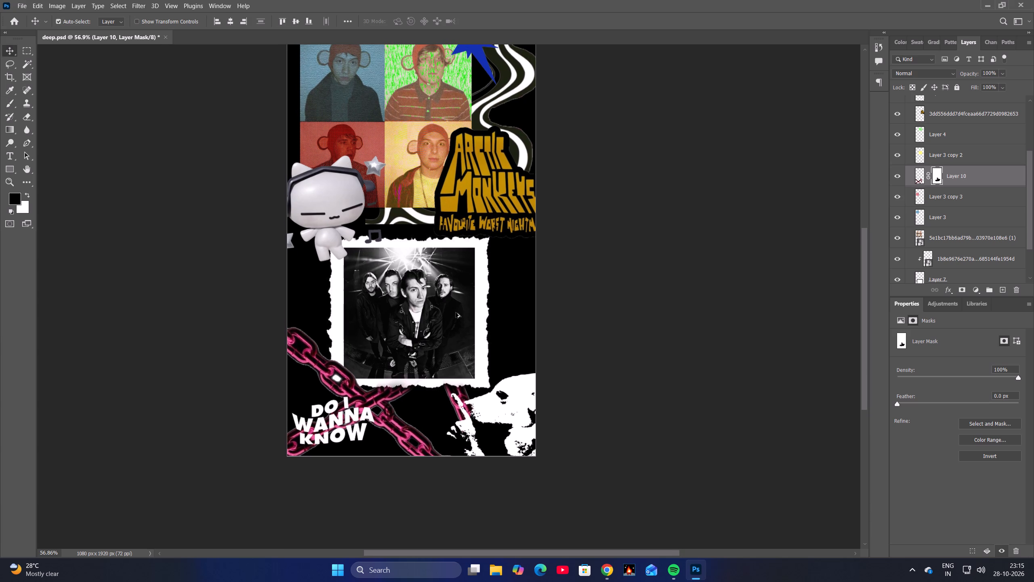
alt+scroll(456, 312, down, 3)
alt+scroll(464, 296, up, 3)
key(space)
key(space)
key(space)
drag(439, 296, 452, 289)
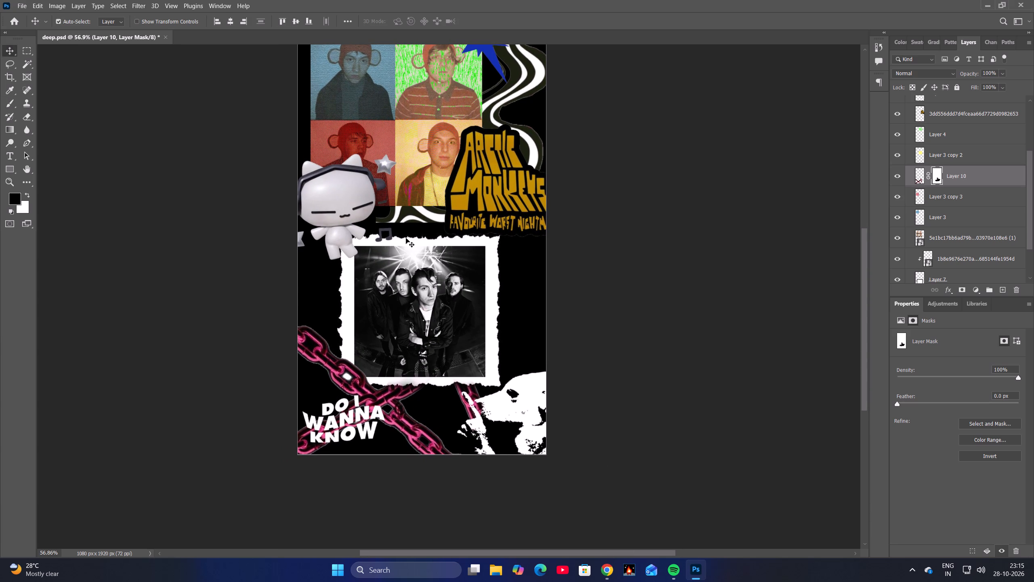
key(space)
key(space)
key(space)
key(space)
key(space)
key(space)
key(space)
key(space)
key(space)
key(space)
key(space)
key(space)
key(space)
key(space)
key(space)
key(space)
key(space)
key(space)
key(space)
key(space)
drag(422, 240, 410, 268)
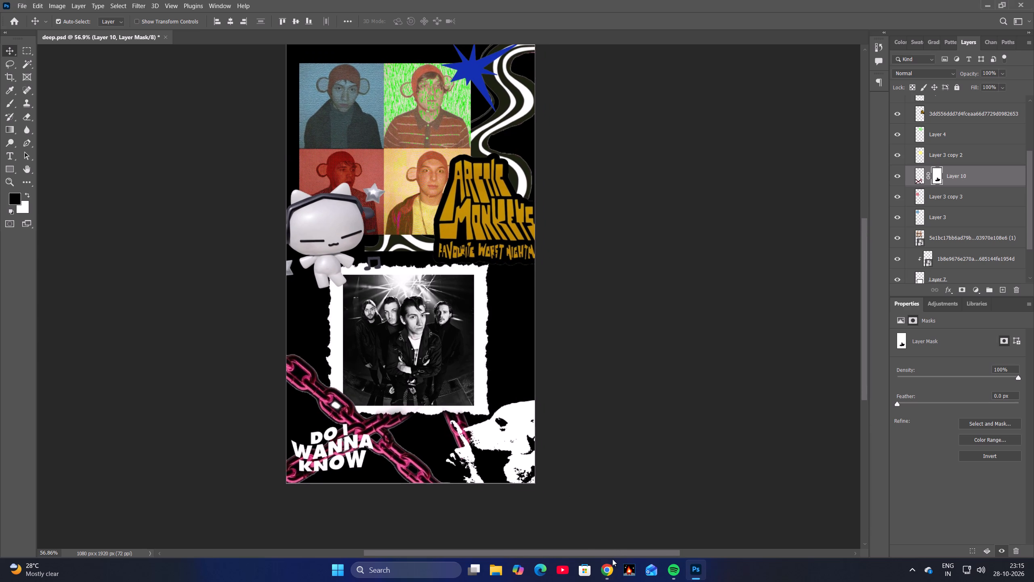
Switch to Pinterest in Chrome, find the iridescent blue-purple bee cut-out among the related pins and copy its image.
click(609, 567)
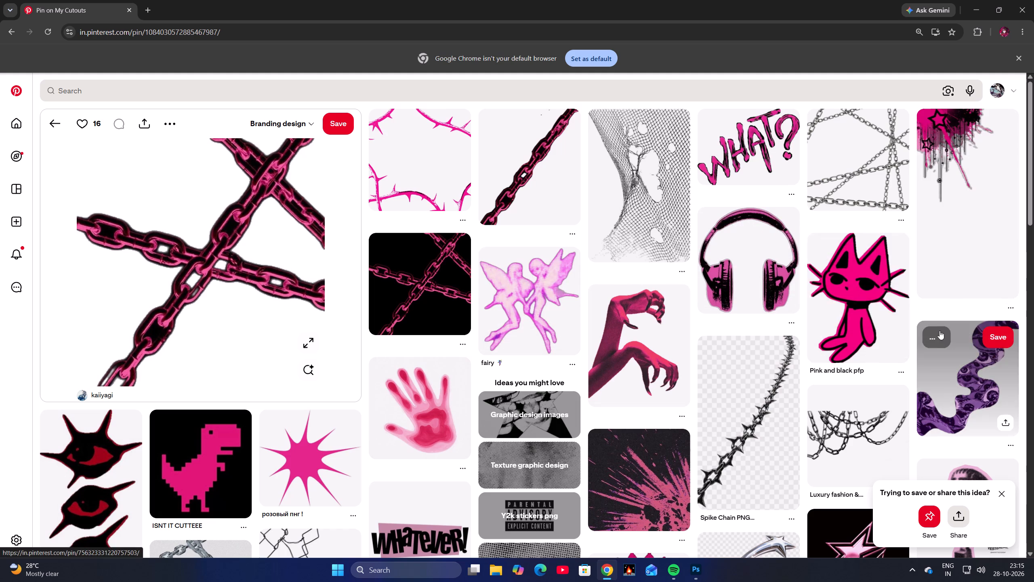
scroll(738, 328, down, 6)
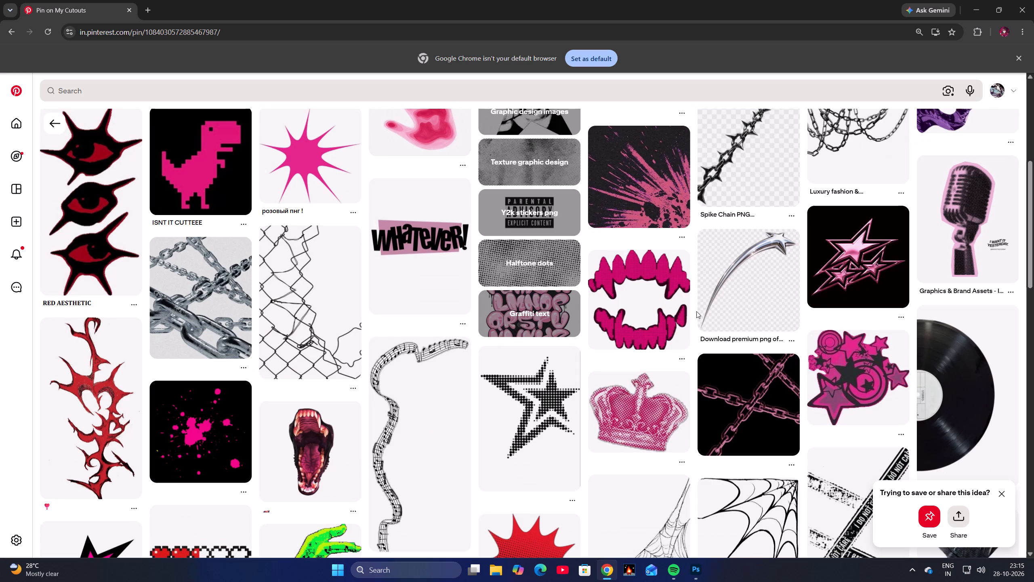
scroll(697, 306, up, 10)
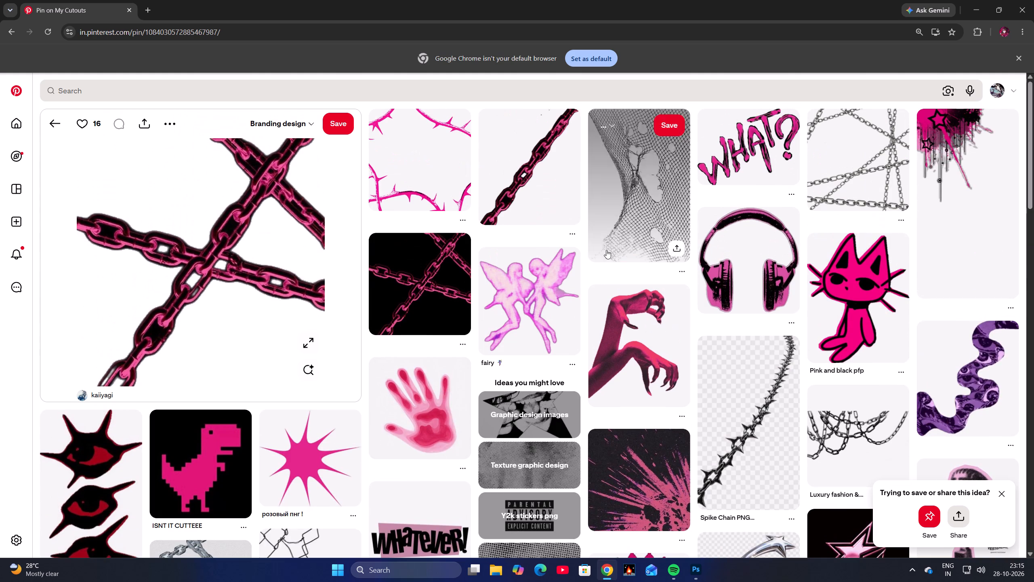
click(53, 124)
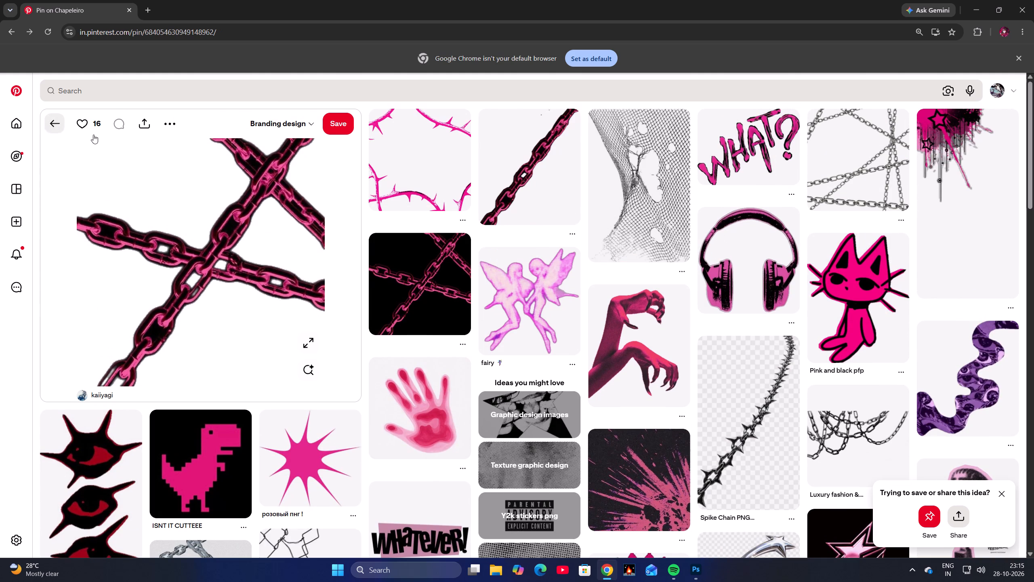
scroll(699, 297, down, 4)
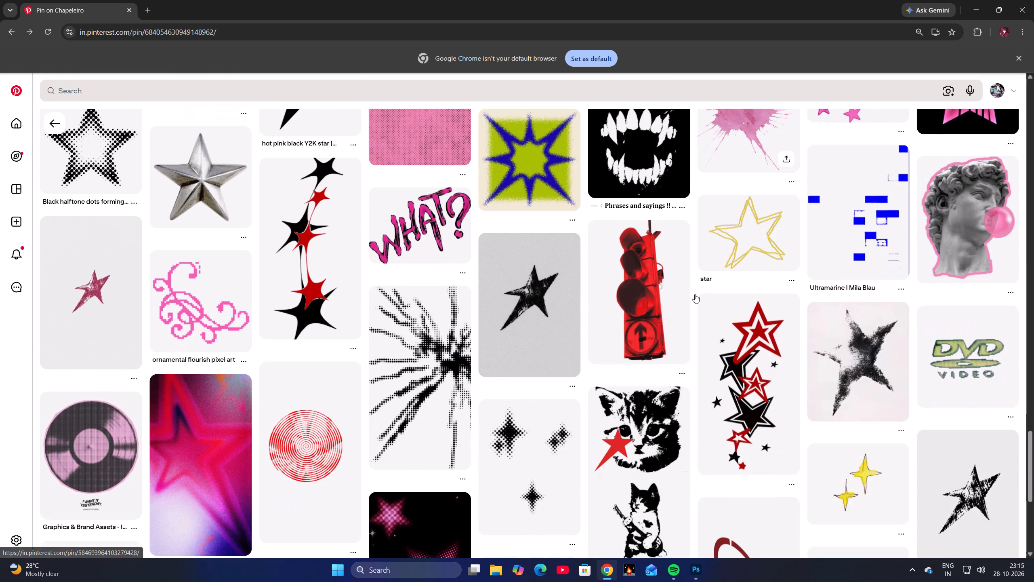
scroll(675, 290, down, 3)
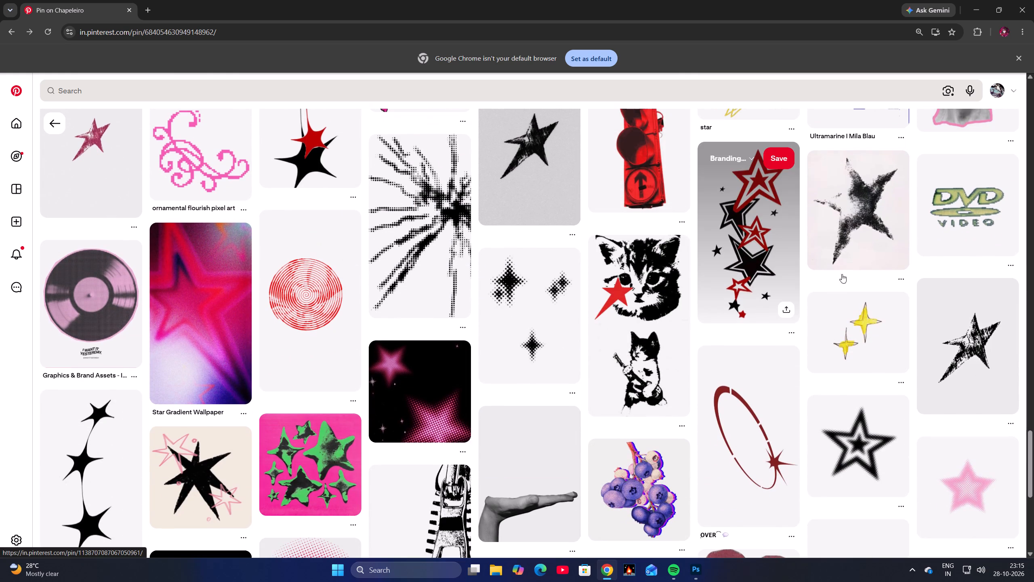
scroll(622, 254, down, 4)
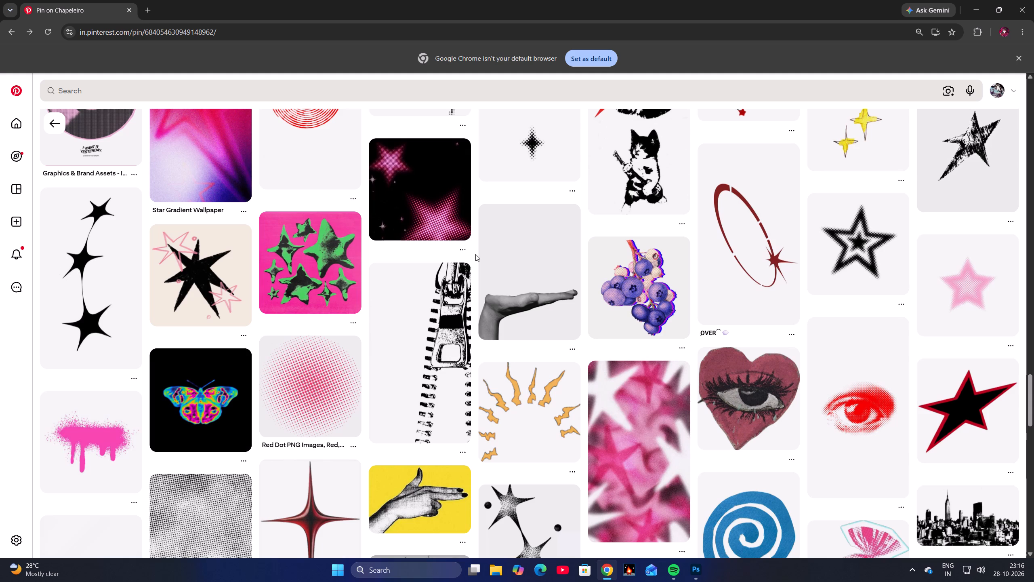
scroll(544, 290, down, 3)
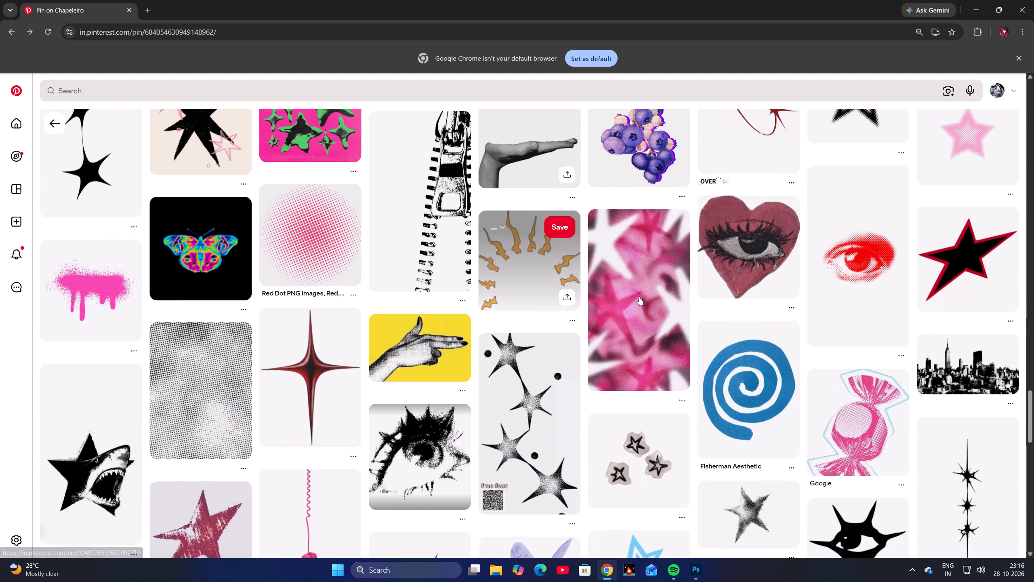
scroll(633, 301, down, 3)
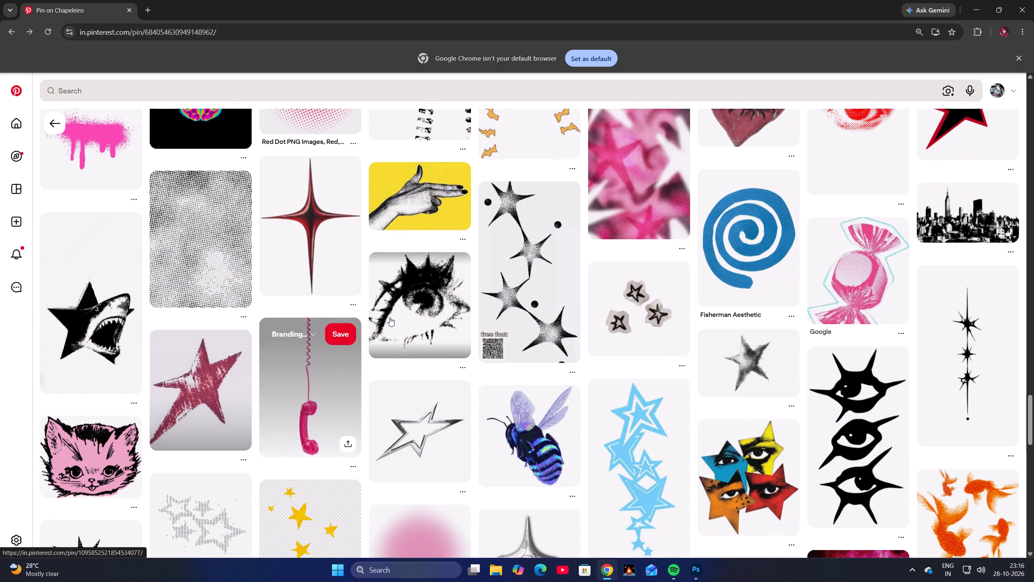
scroll(395, 315, down, 3)
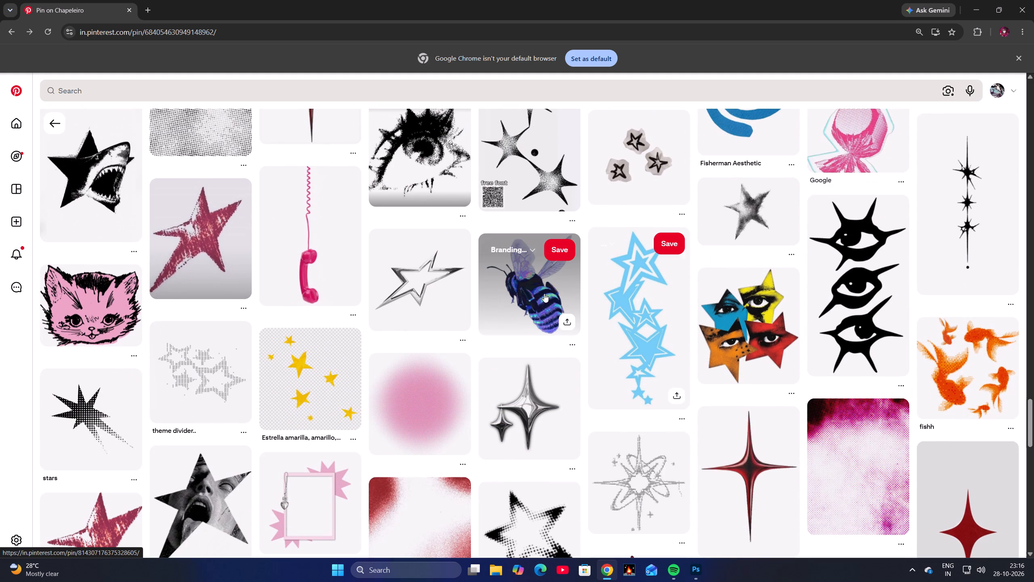
click(552, 294)
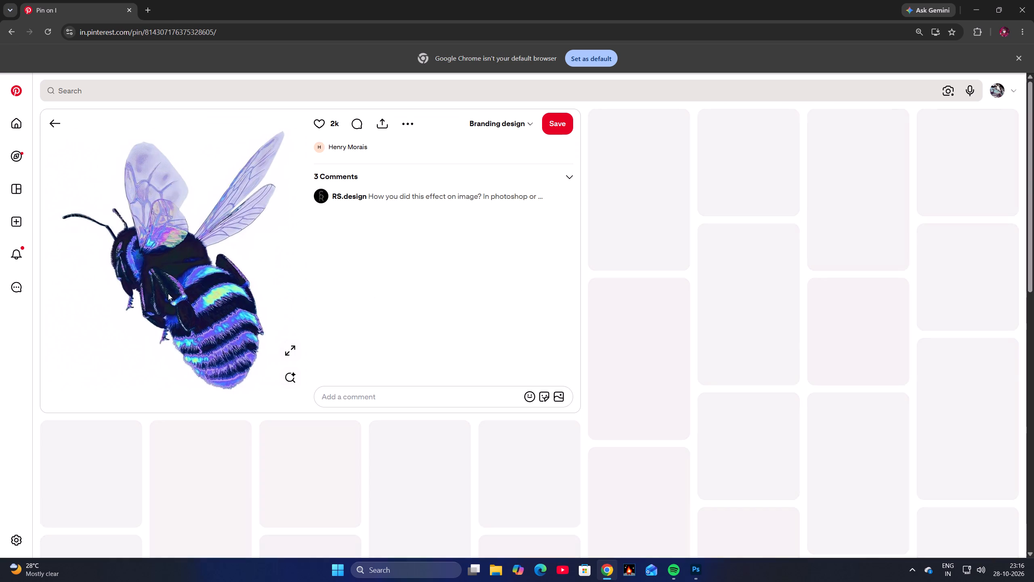
right_click(204, 275)
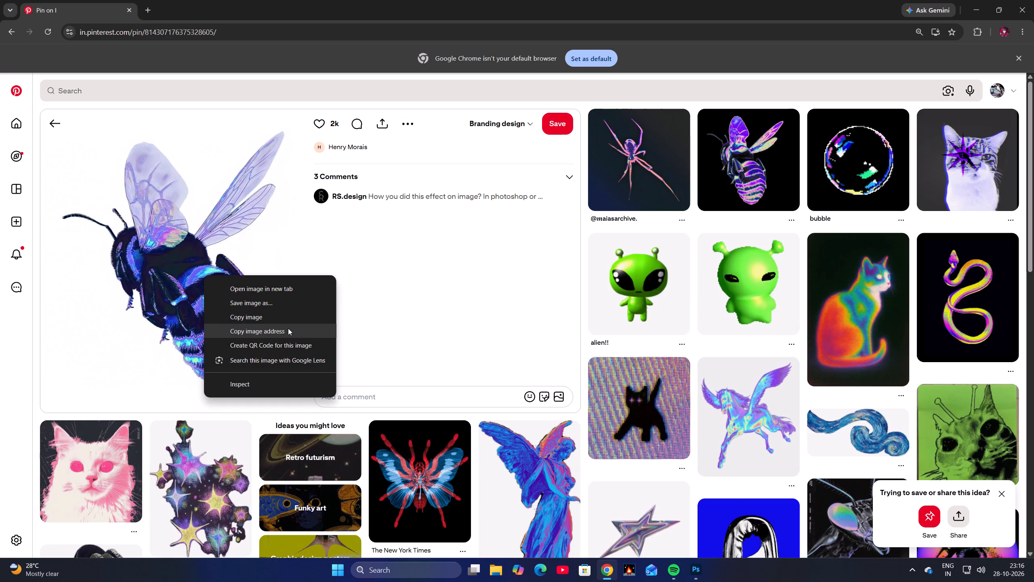
click(262, 321)
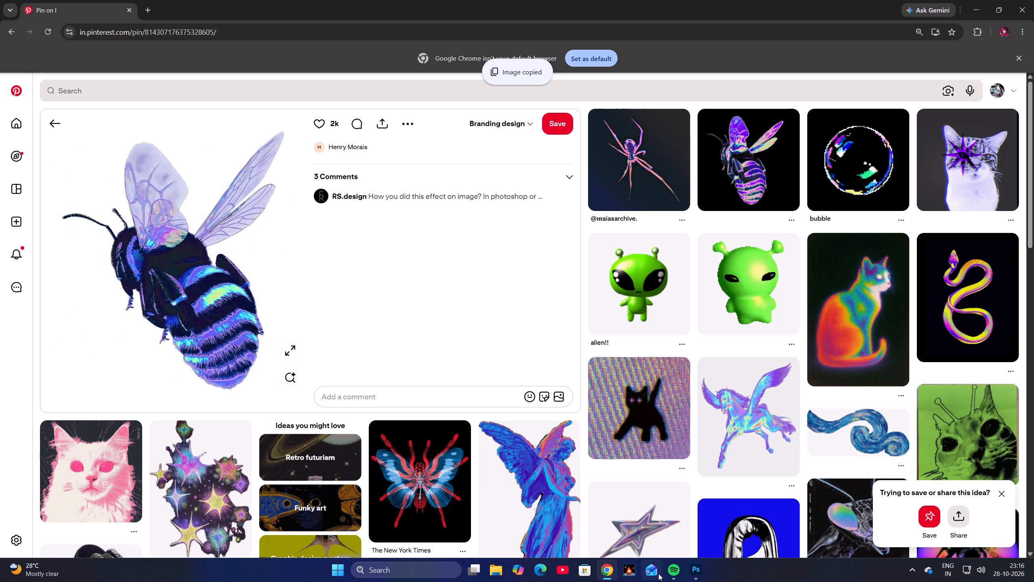
Paste the bee image into the deep.psd poster in Photoshop and delete its white background.
click(697, 568)
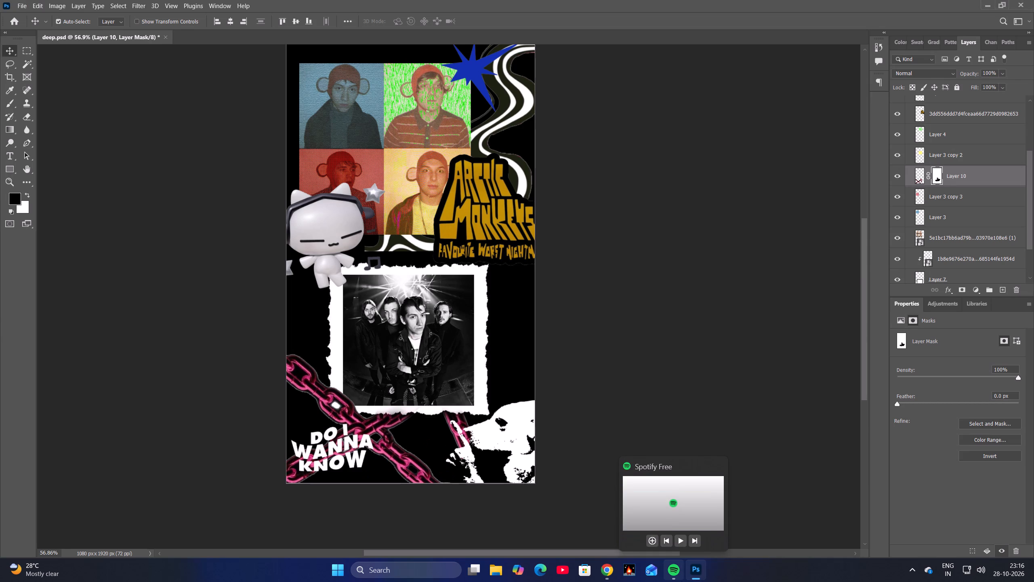
key(ctrl+v)
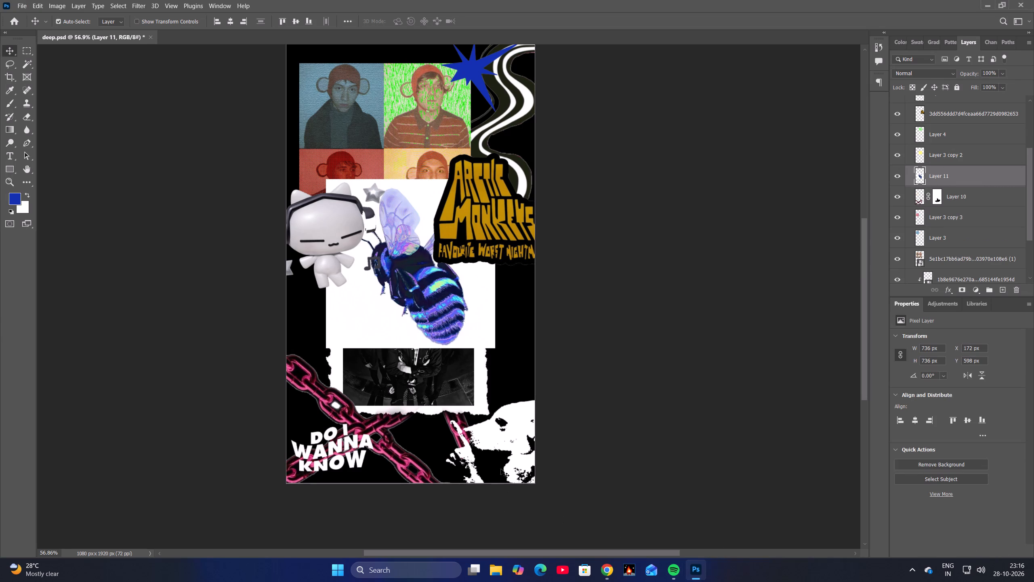
key(w)
click(367, 312)
key(Delete)
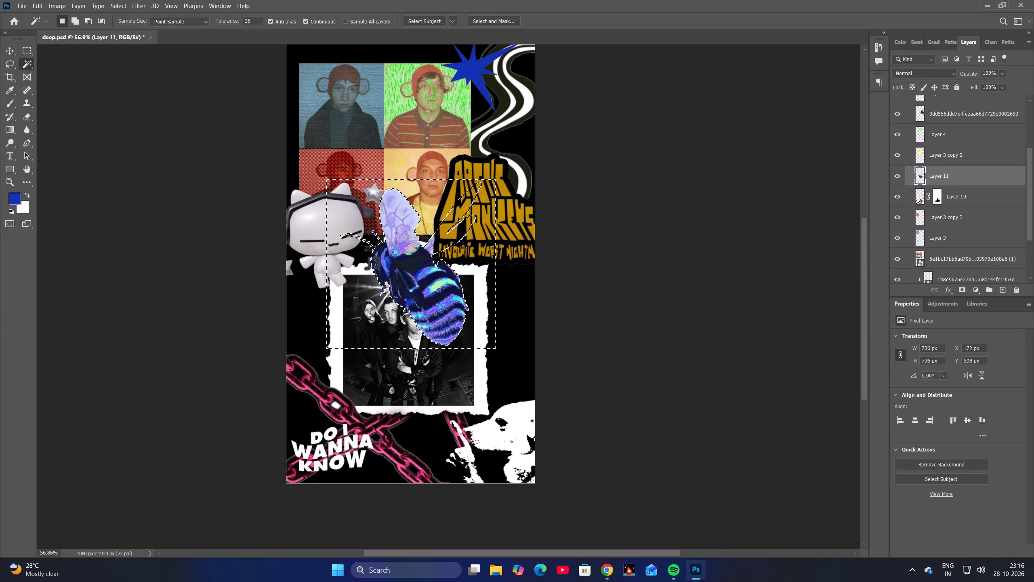
key(ctrl+d)
Place the bee over the band photo frame's right edge, scaled to about 67.67% and rotated about 16.89°.
key(v)
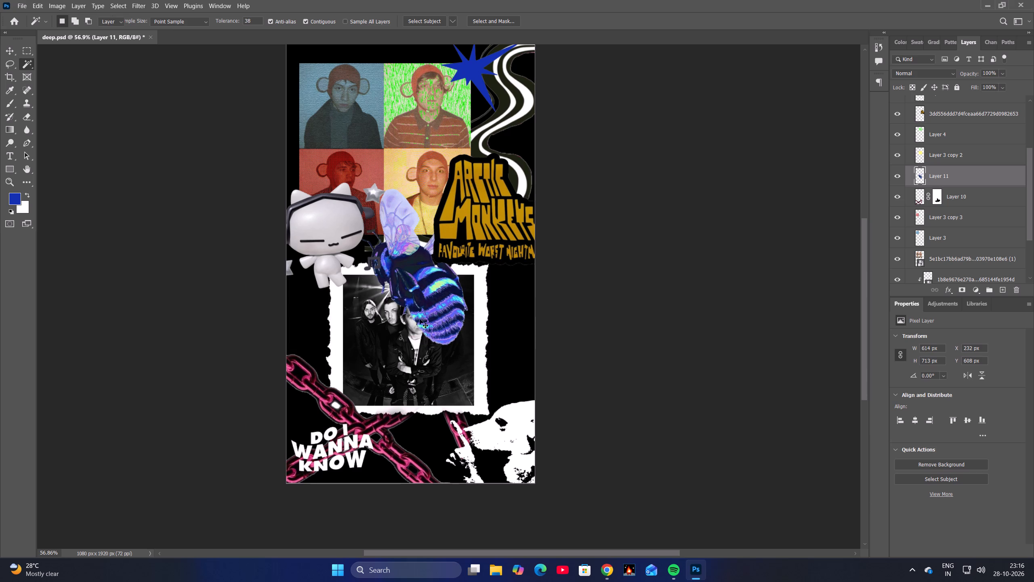
drag(429, 297, 500, 349)
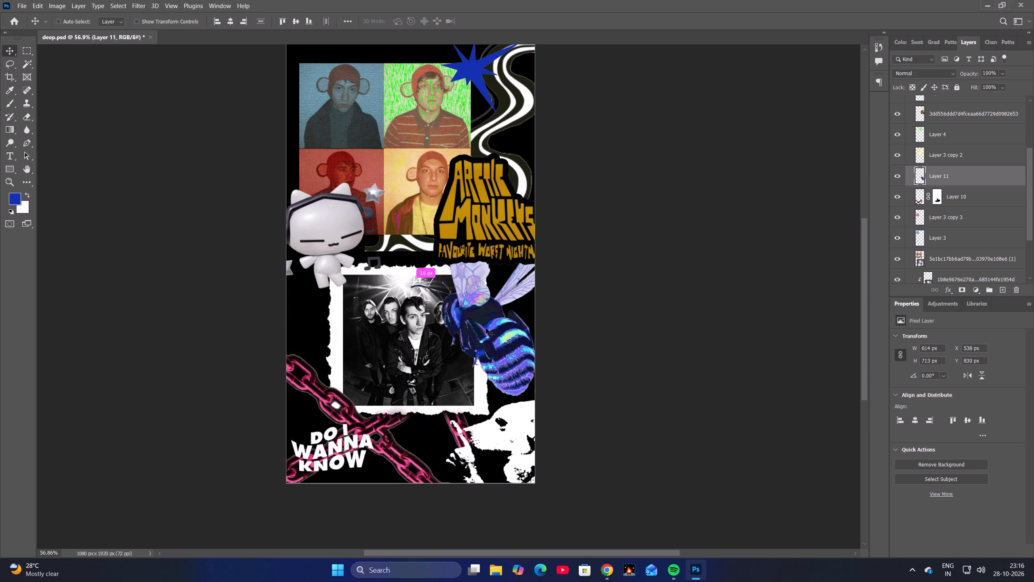
key(ctrl+t)
drag(551, 316, 515, 335)
drag(490, 329, 511, 338)
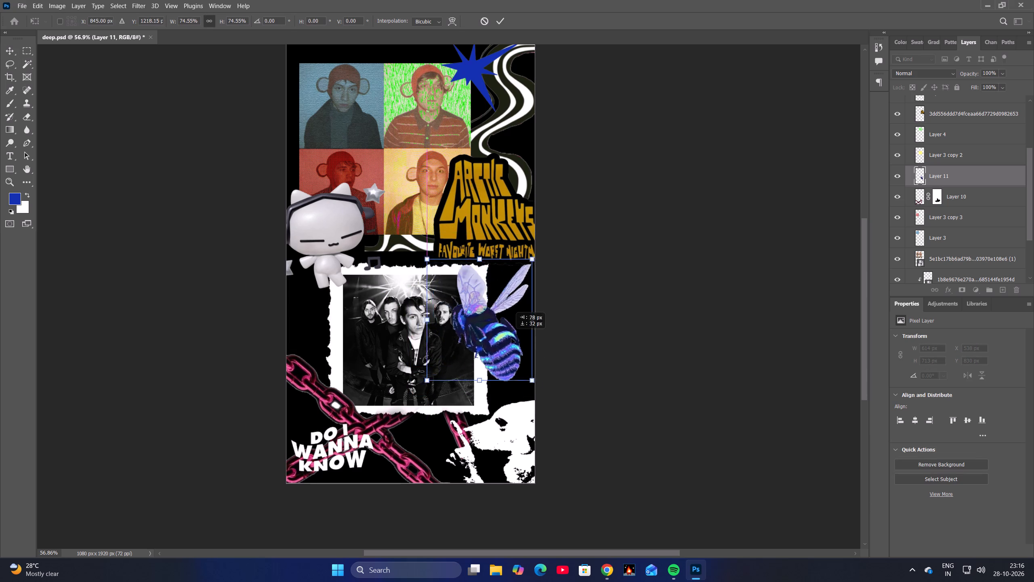
drag(511, 338, 481, 330)
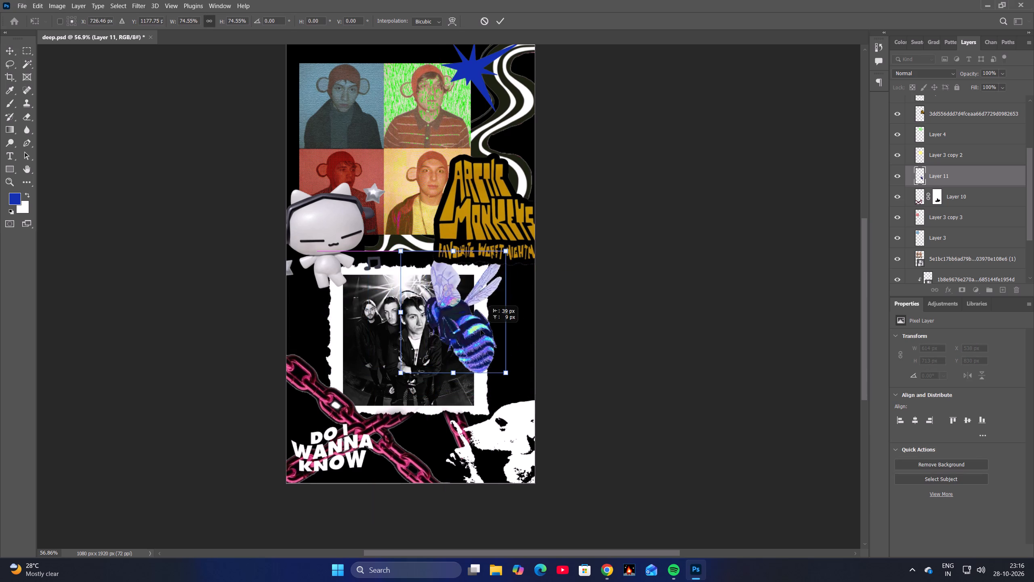
drag(481, 330, 484, 348)
drag(526, 402, 521, 406)
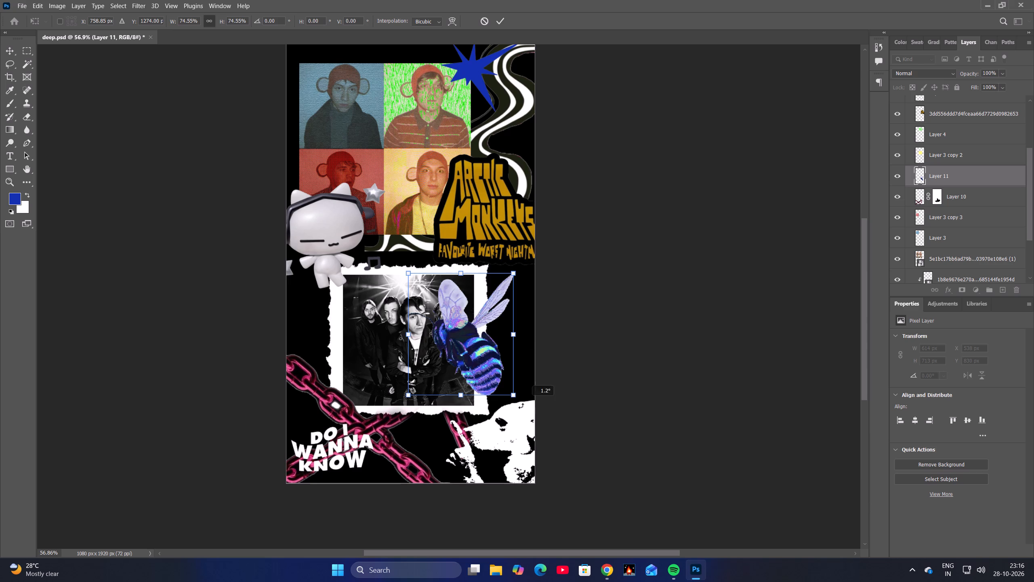
drag(521, 406, 506, 423)
drag(478, 357, 513, 358)
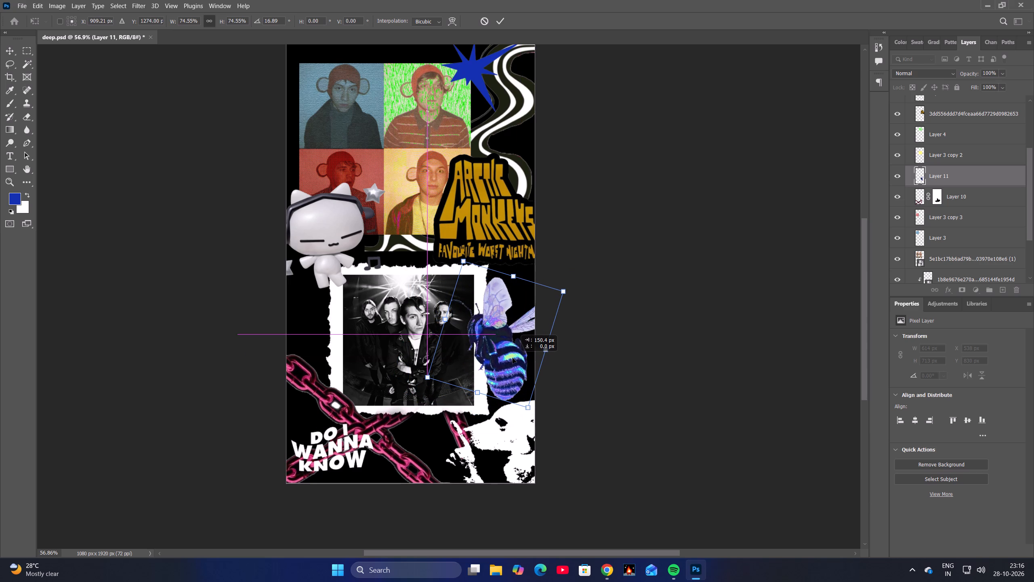
drag(513, 358, 504, 352)
drag(556, 292, 549, 297)
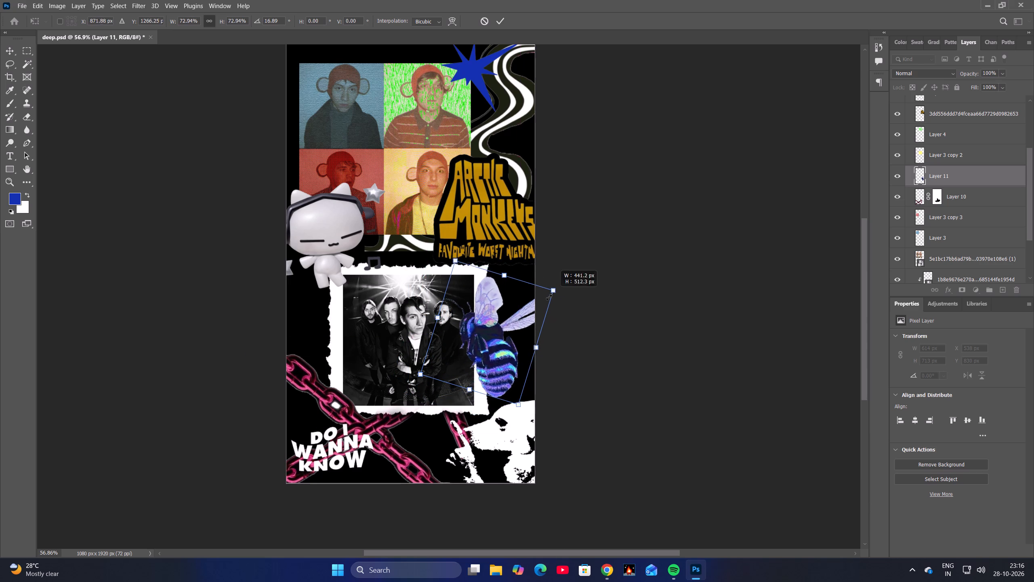
drag(549, 297, 544, 301)
drag(486, 339, 493, 334)
click(497, 20)
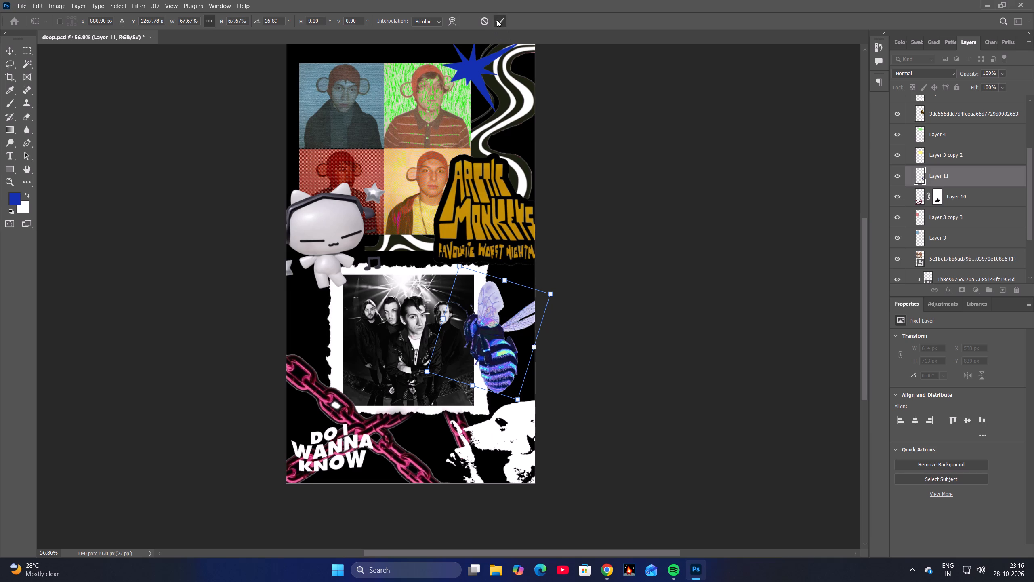
Move the white headphone cat inward and down to about X -19 px, Y 654 px, overlapping the frame's upper left corner.
key(space)
key(space)
key(space)
key(space)
key(space)
key(space)
key(space)
key(space)
key(space)
key(space)
drag(563, 273, 582, 312)
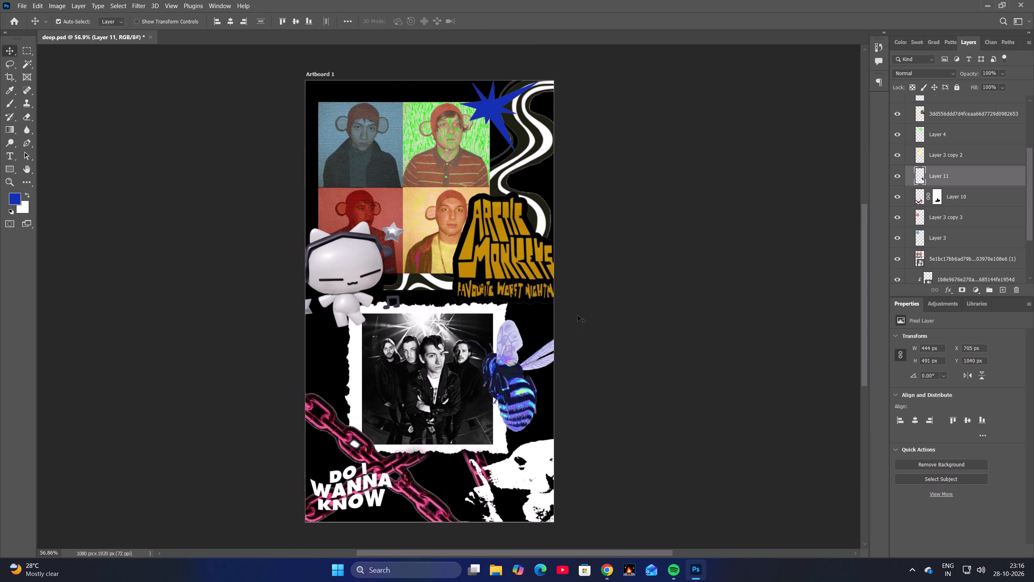
drag(357, 278, 373, 292)
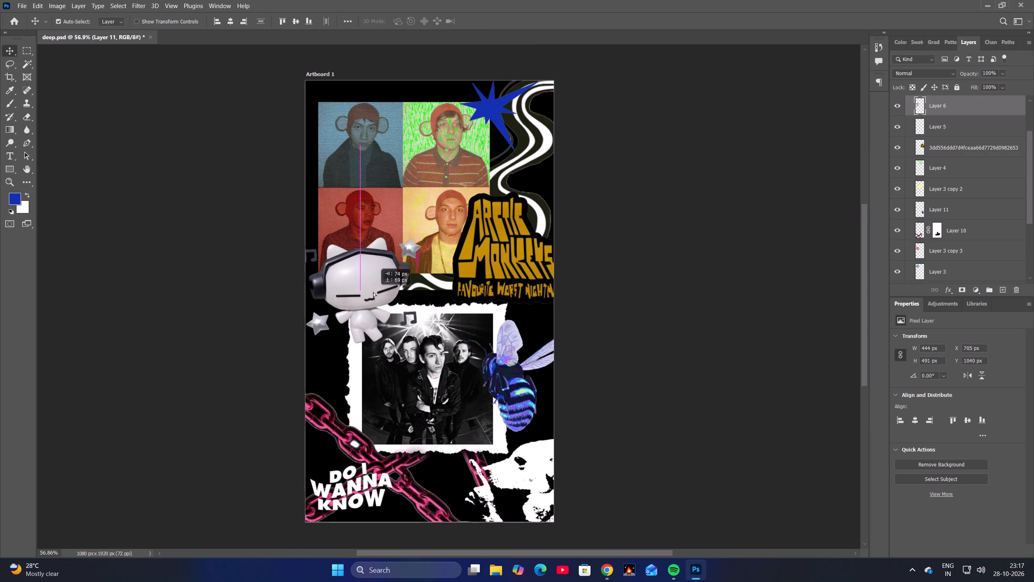
drag(373, 292, 376, 287)
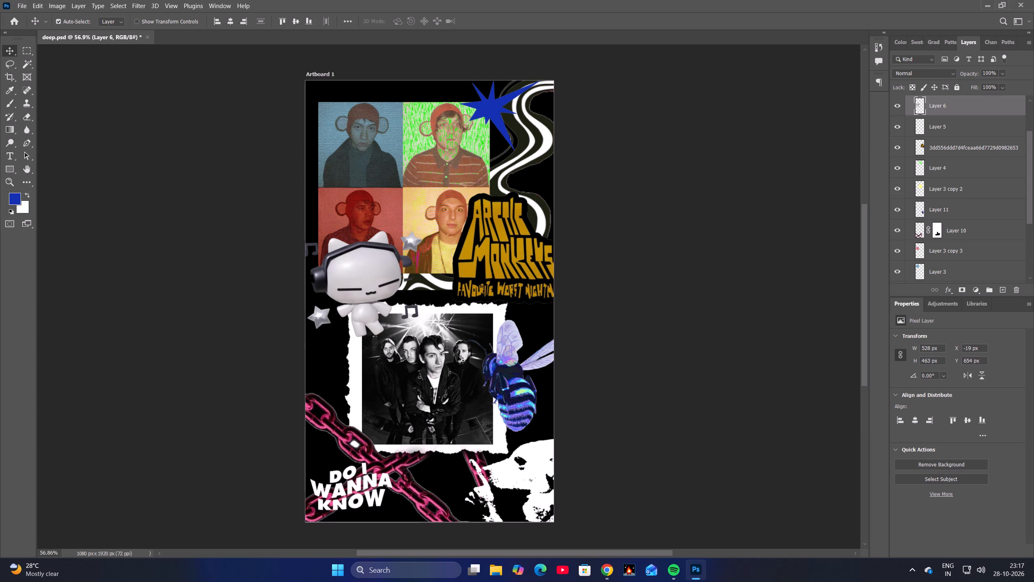
Review the whole poster composition with the bee and the repositioned cat.
key(space)
key(space)
key(space)
key(space)
key(space)
key(space)
key(space)
key(space)
key(space)
key(space)
key(space)
key(space)
key(space)
key(space)
key(space)
key(space)
key(space)
key(space)
key(space)
key(space)
drag(559, 370, 578, 387)
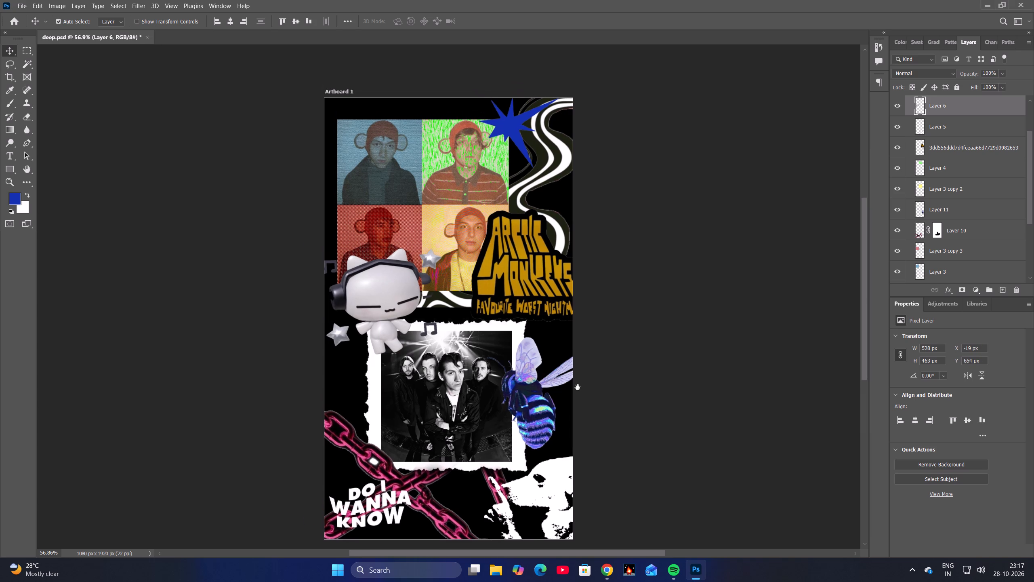
drag(578, 387, 570, 383)
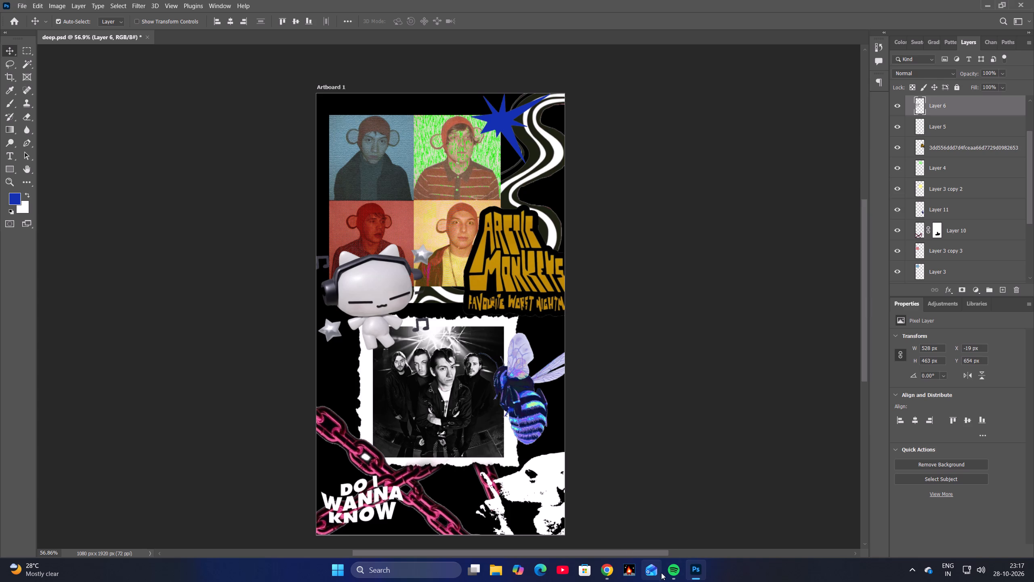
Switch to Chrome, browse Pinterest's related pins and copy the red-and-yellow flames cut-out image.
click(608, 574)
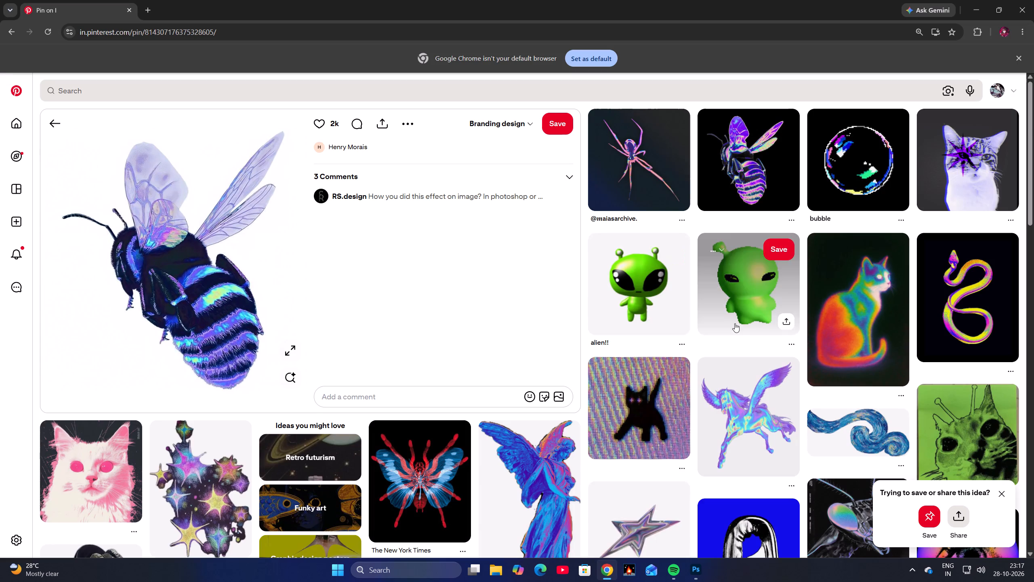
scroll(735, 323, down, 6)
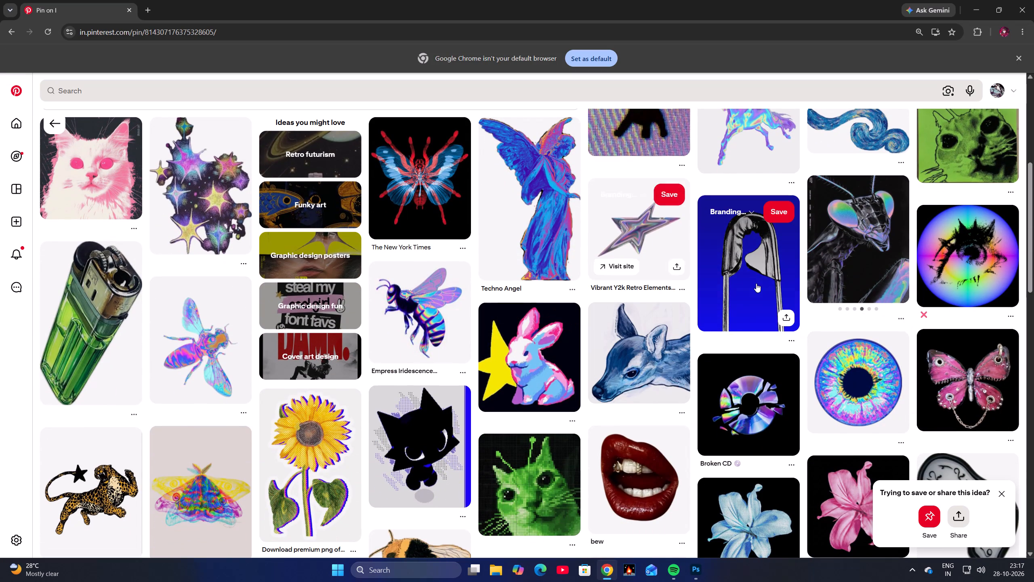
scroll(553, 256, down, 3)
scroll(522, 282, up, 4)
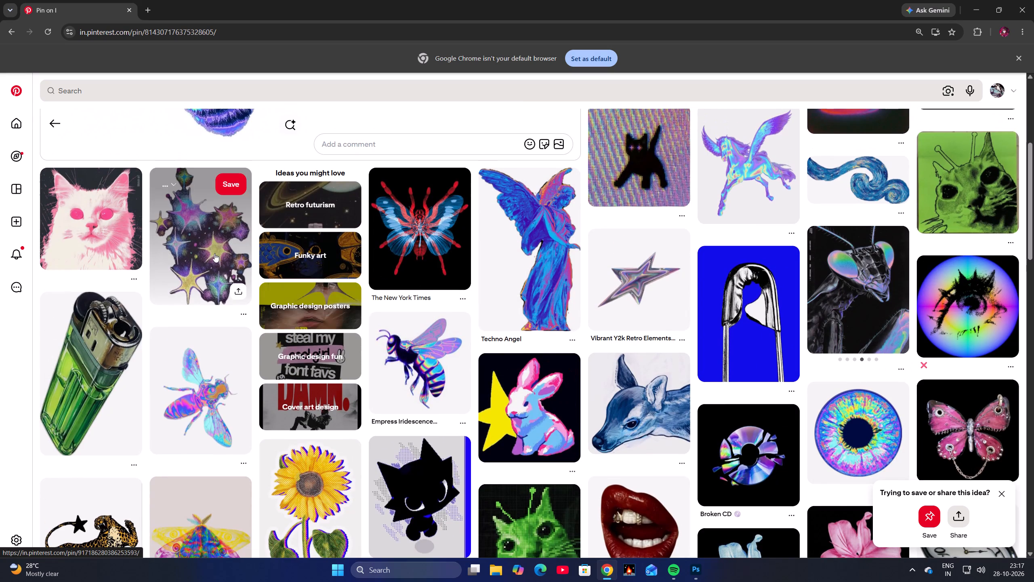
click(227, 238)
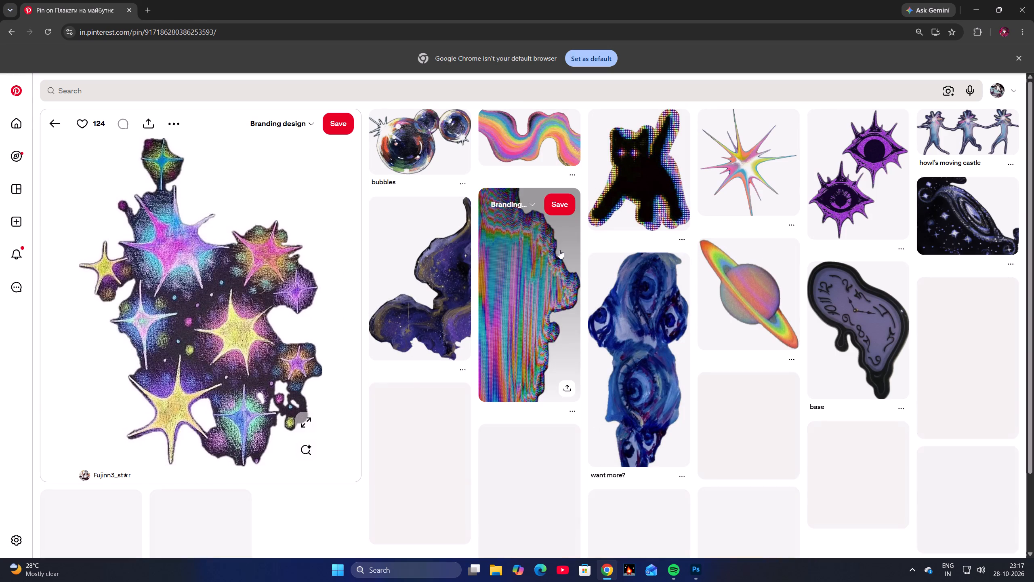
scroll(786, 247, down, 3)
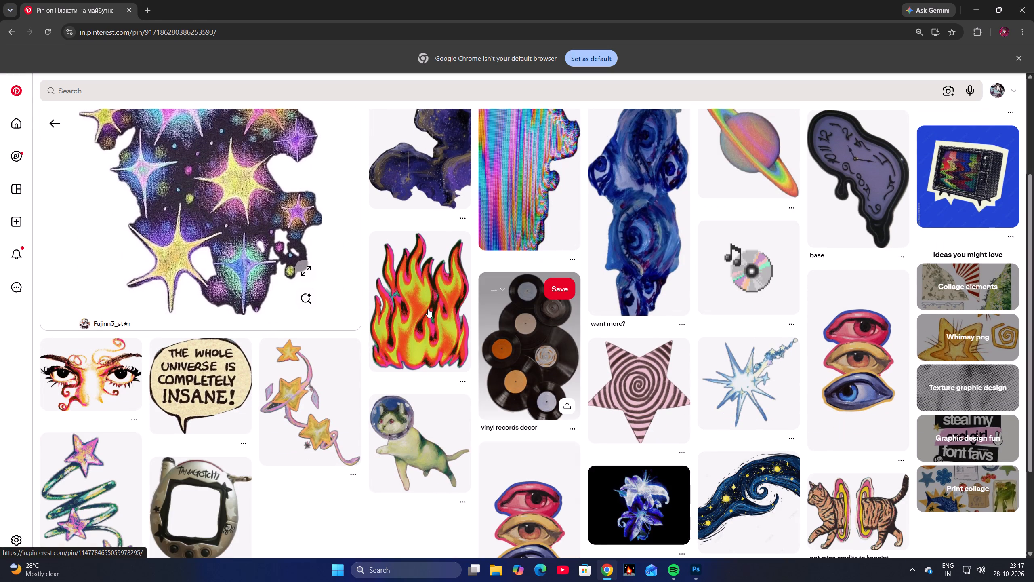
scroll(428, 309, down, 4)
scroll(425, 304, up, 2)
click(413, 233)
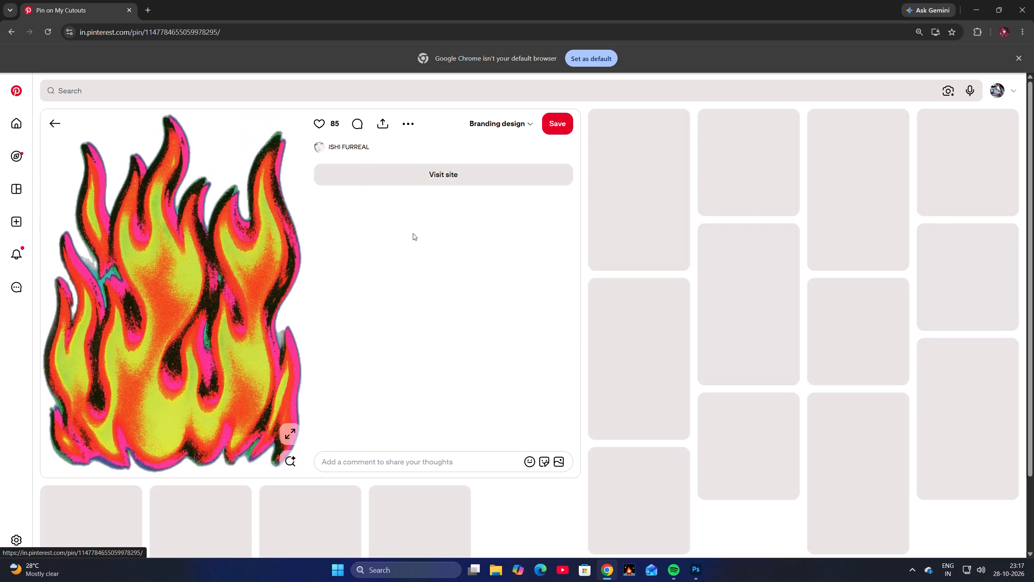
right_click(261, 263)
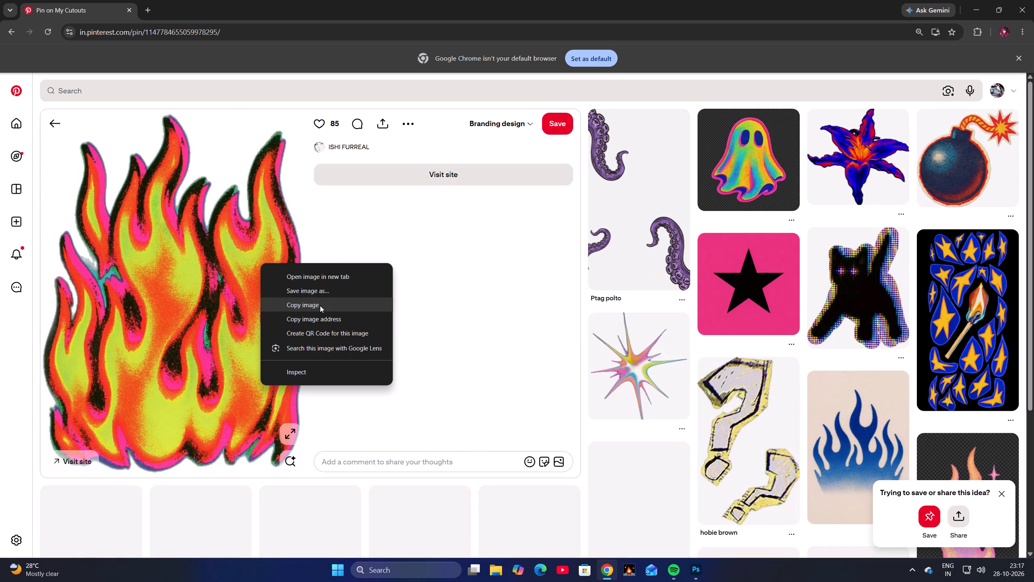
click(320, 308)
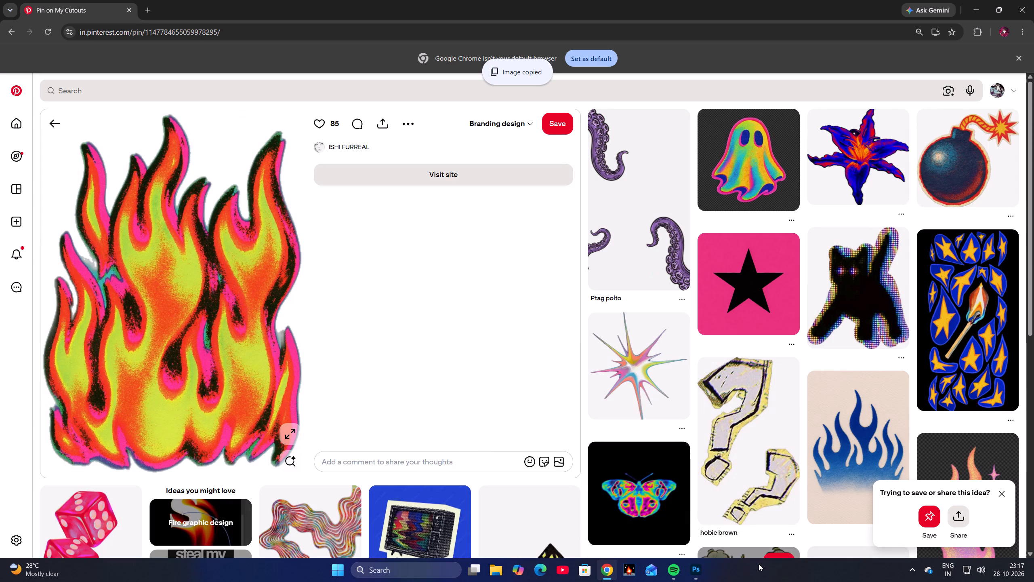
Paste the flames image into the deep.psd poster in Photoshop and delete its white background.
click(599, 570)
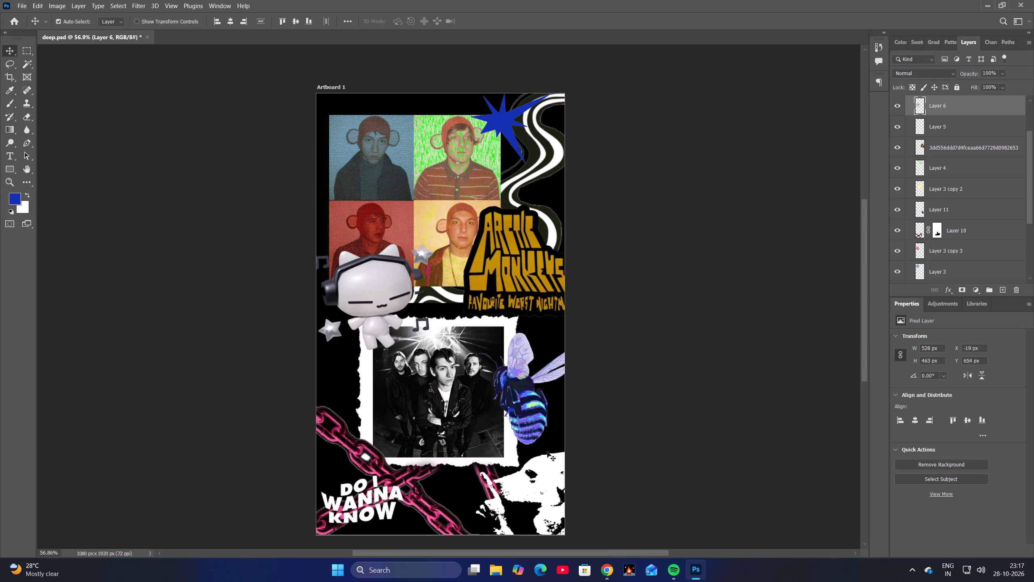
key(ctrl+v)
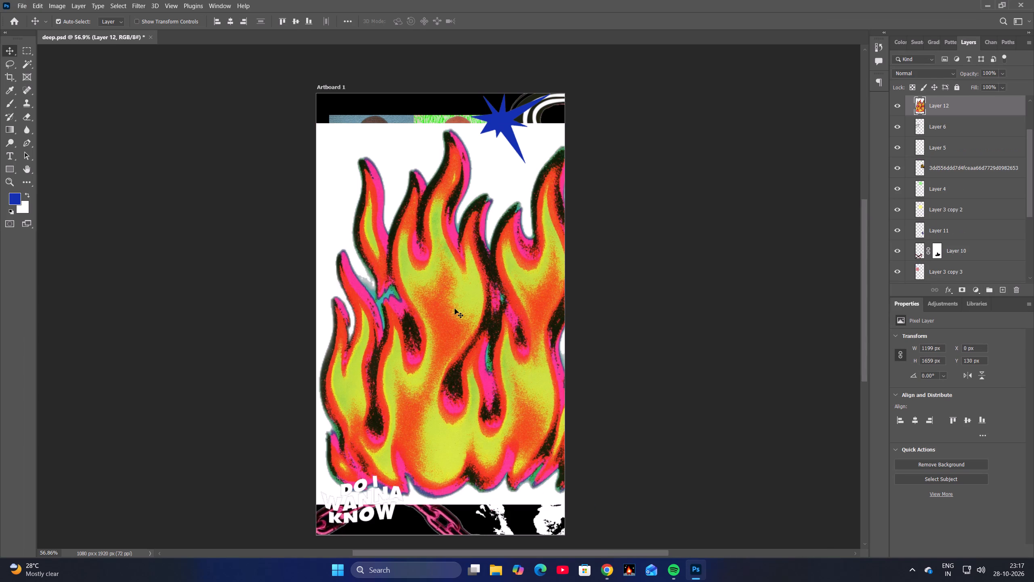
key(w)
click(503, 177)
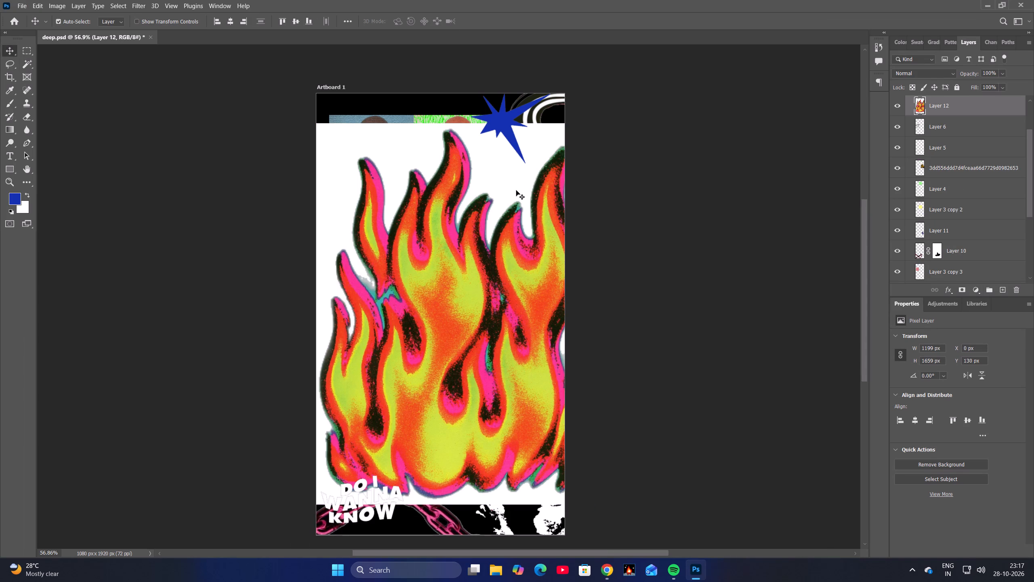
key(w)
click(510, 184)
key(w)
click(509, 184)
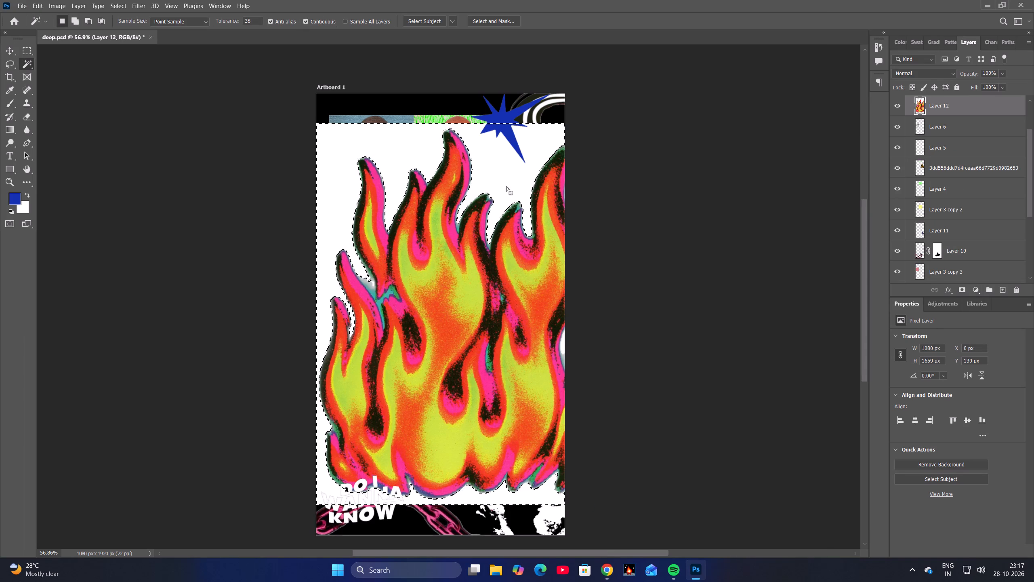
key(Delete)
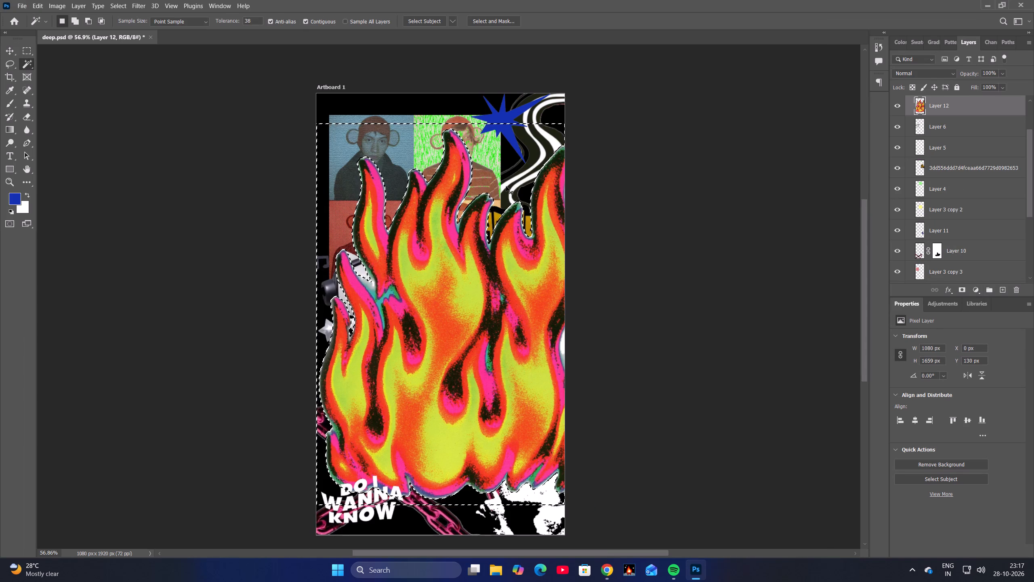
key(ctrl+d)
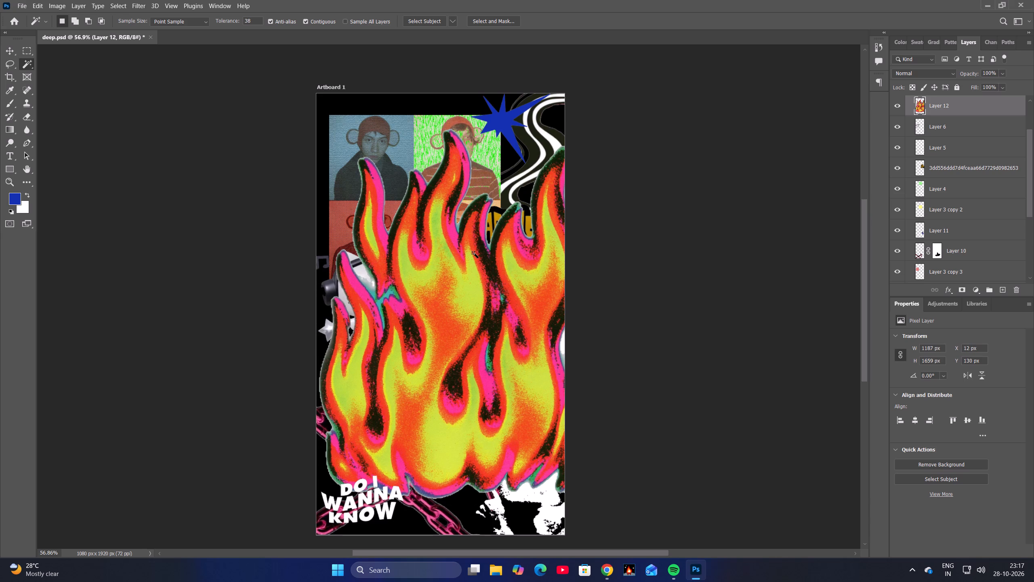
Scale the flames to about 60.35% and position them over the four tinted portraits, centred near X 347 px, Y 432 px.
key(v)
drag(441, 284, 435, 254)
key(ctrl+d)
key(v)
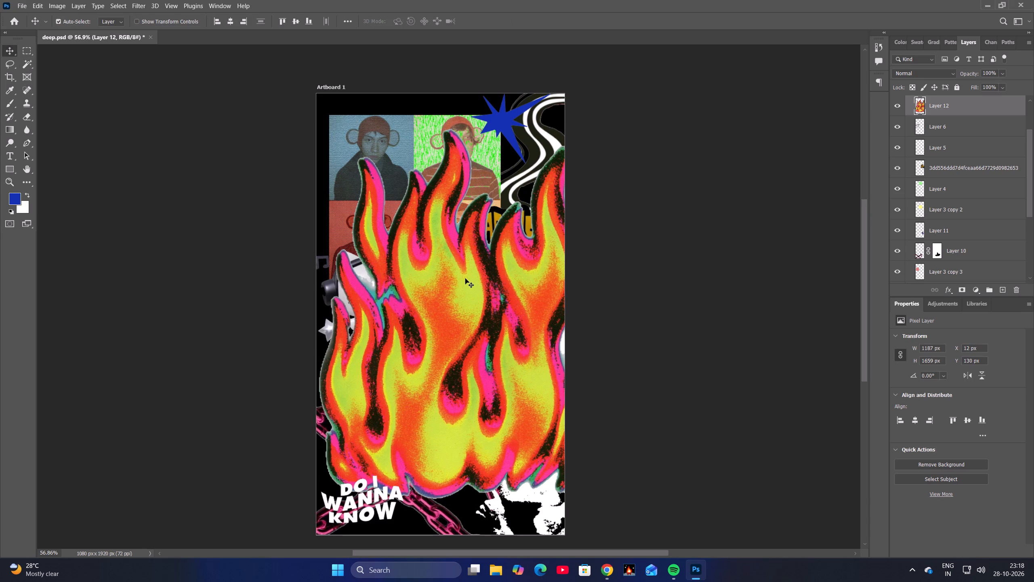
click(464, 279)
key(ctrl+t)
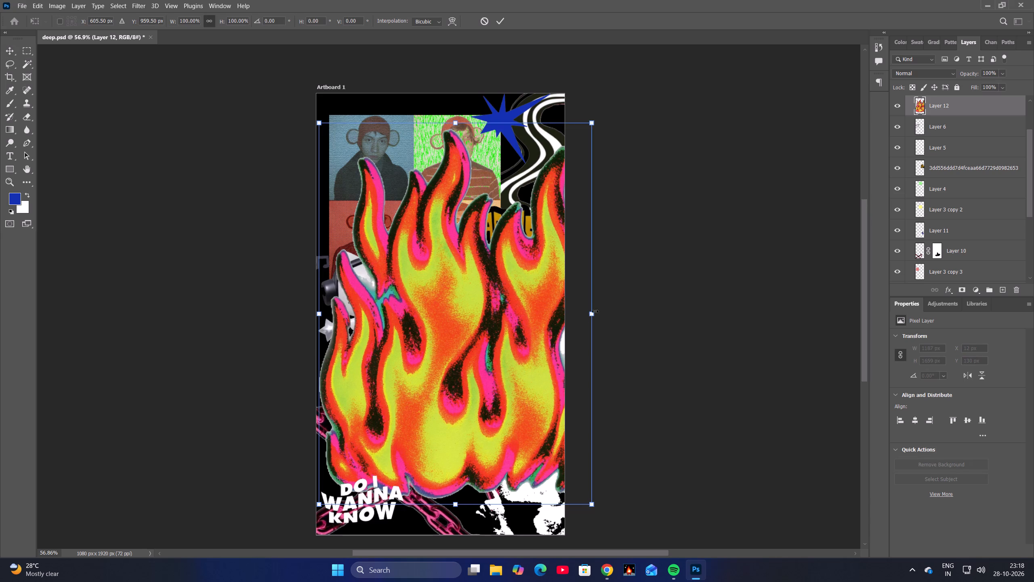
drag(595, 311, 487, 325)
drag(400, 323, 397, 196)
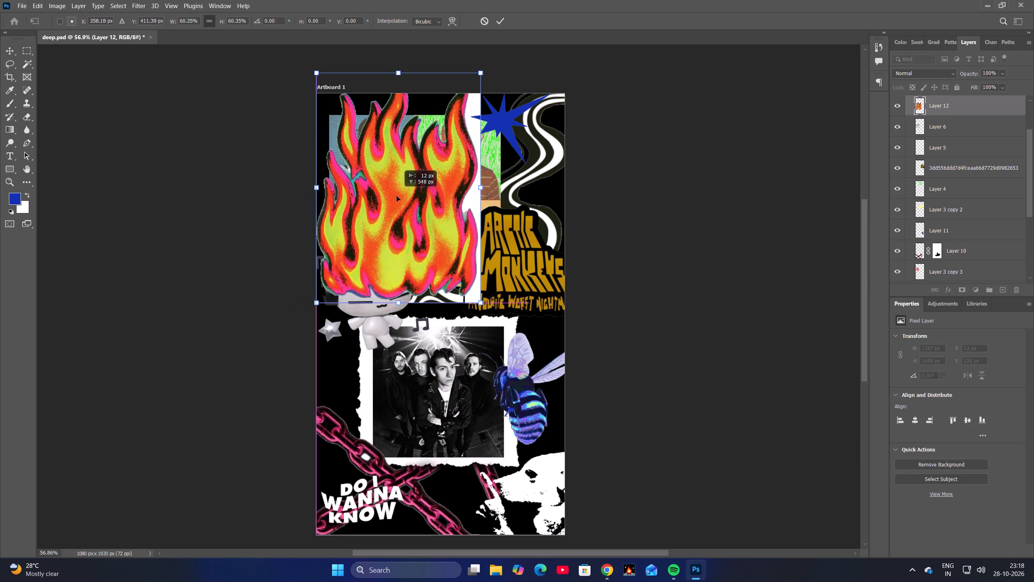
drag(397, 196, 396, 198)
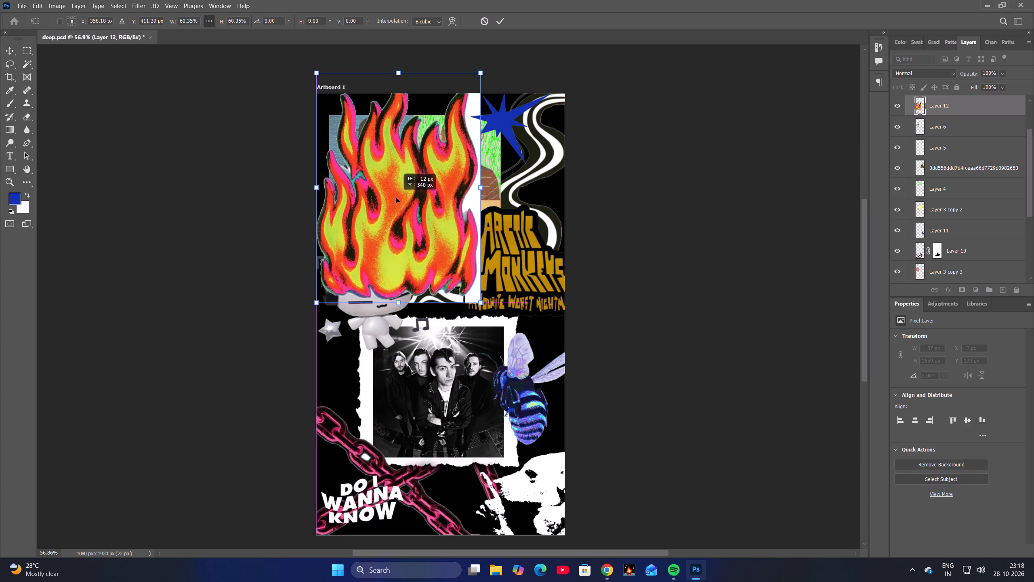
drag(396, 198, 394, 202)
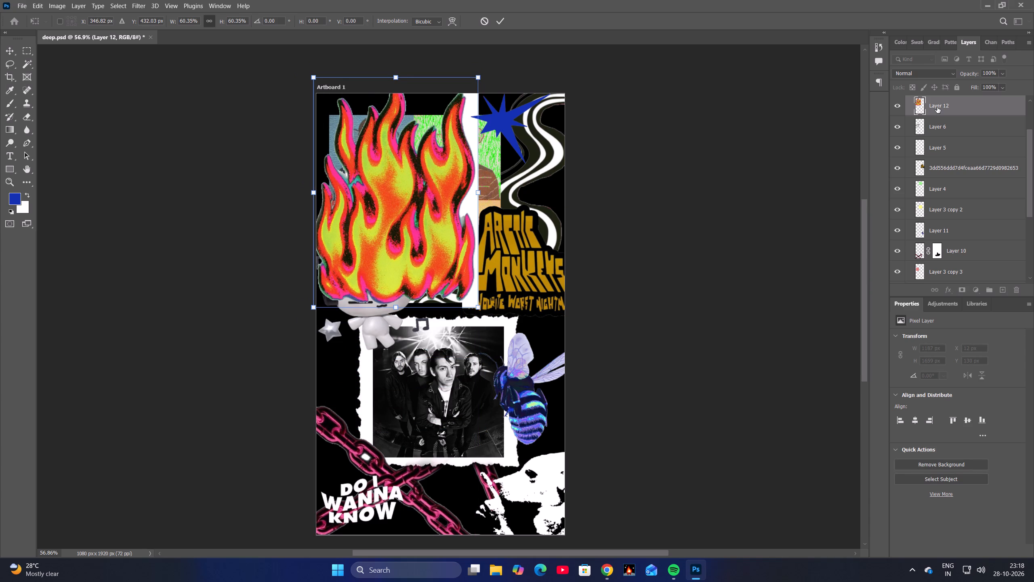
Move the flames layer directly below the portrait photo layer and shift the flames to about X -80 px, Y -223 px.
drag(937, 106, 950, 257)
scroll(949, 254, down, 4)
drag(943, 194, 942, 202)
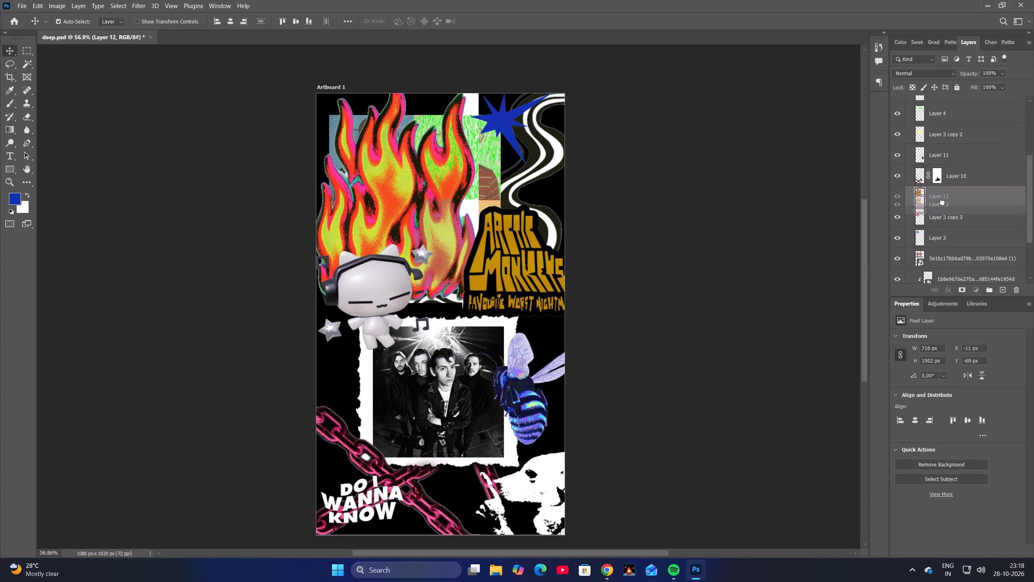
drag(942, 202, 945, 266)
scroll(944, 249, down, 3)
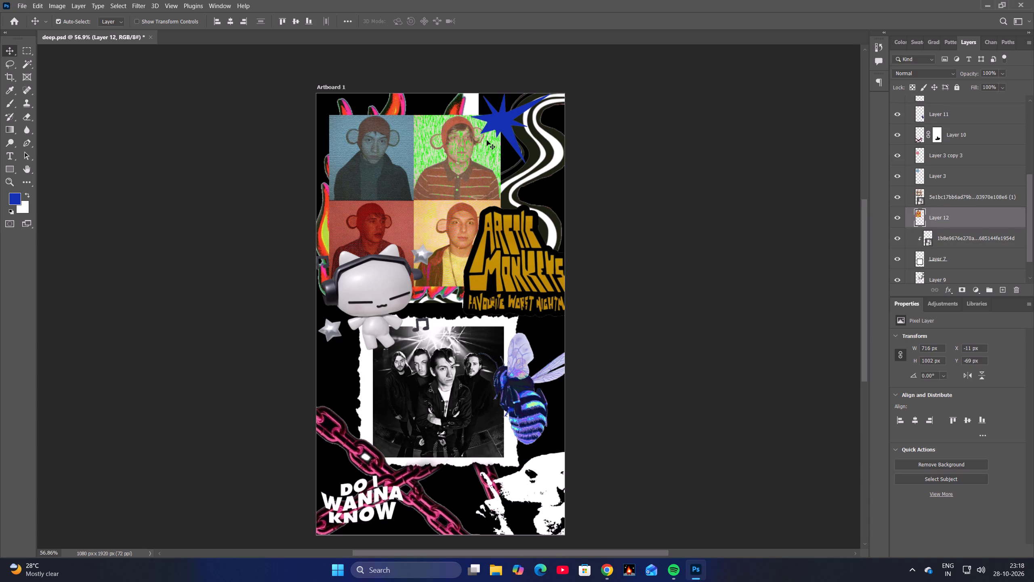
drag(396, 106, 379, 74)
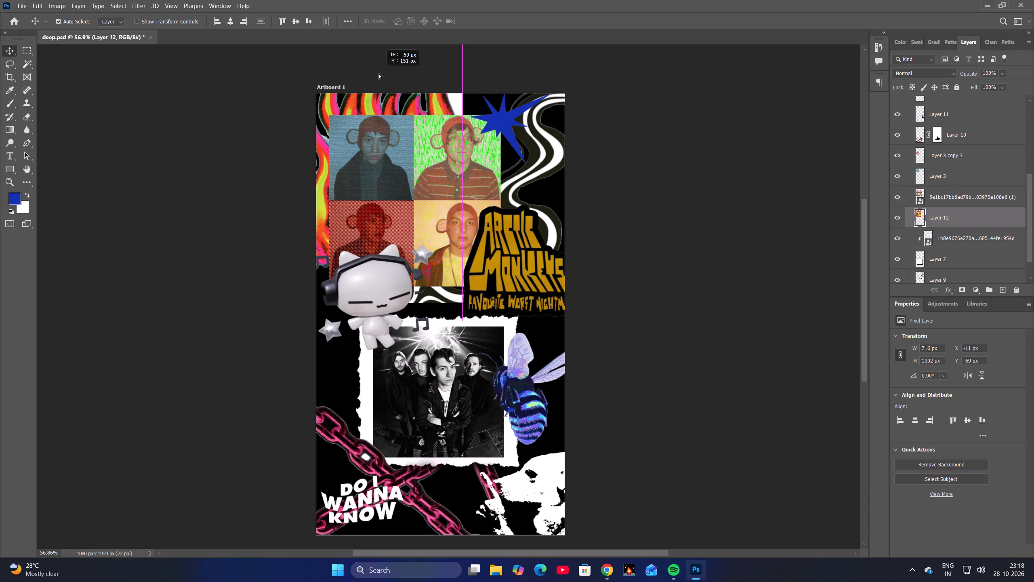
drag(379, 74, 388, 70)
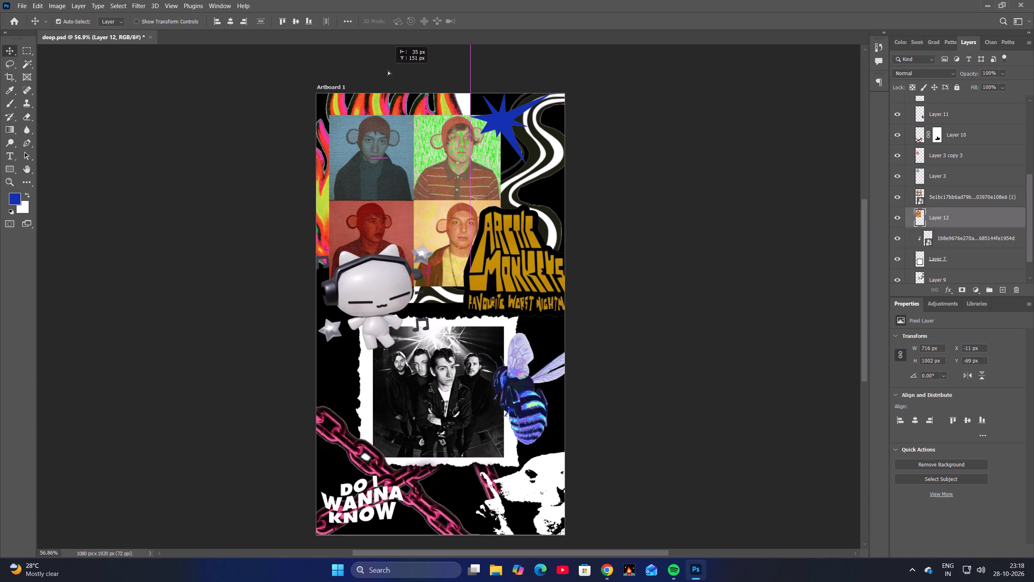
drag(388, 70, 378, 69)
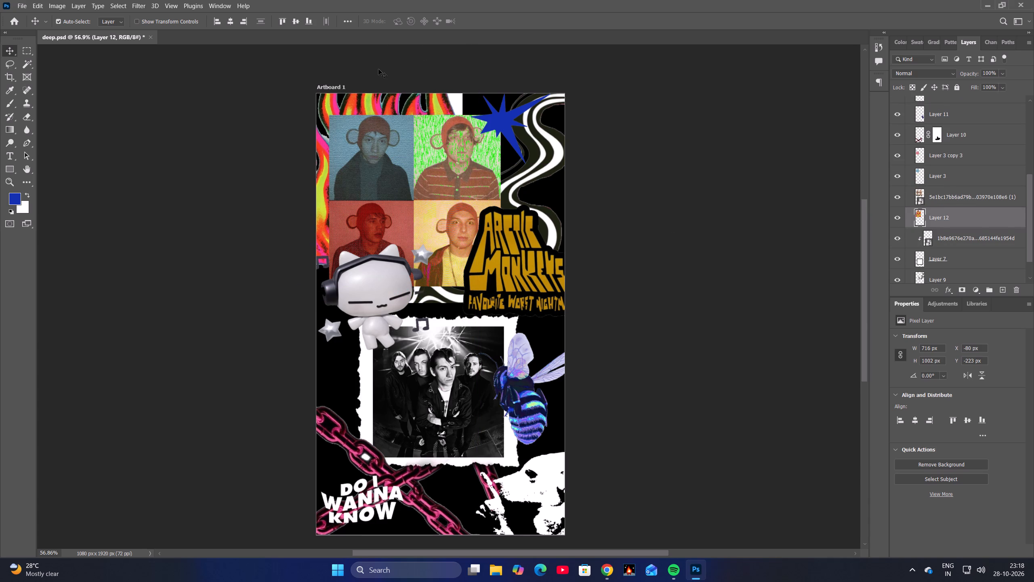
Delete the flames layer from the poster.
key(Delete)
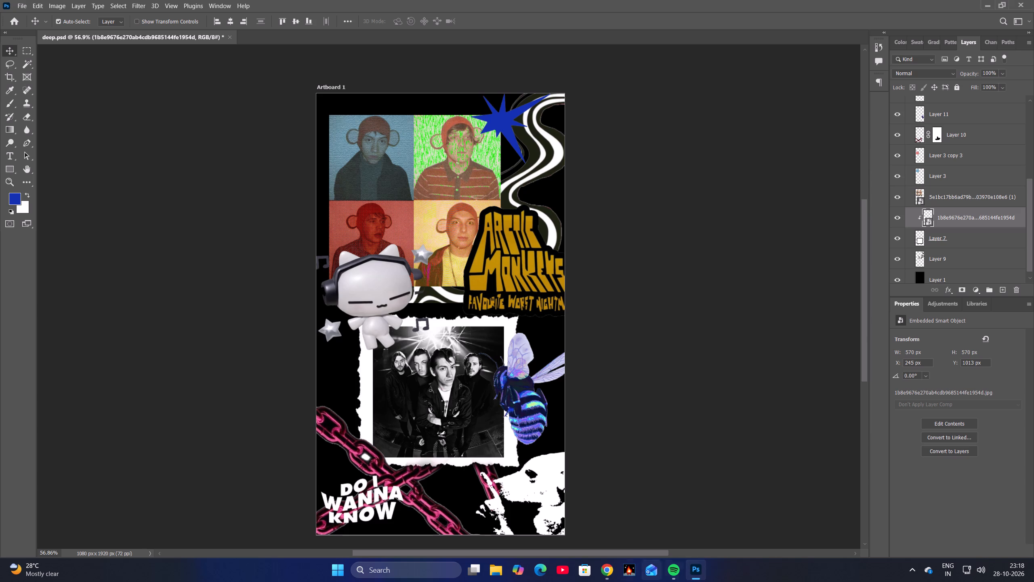
Switch to Chrome and look through the Pinterest cut-outs around the flames and vinyl records pins for another collage element.
click(611, 578)
scroll(593, 268, down, 4)
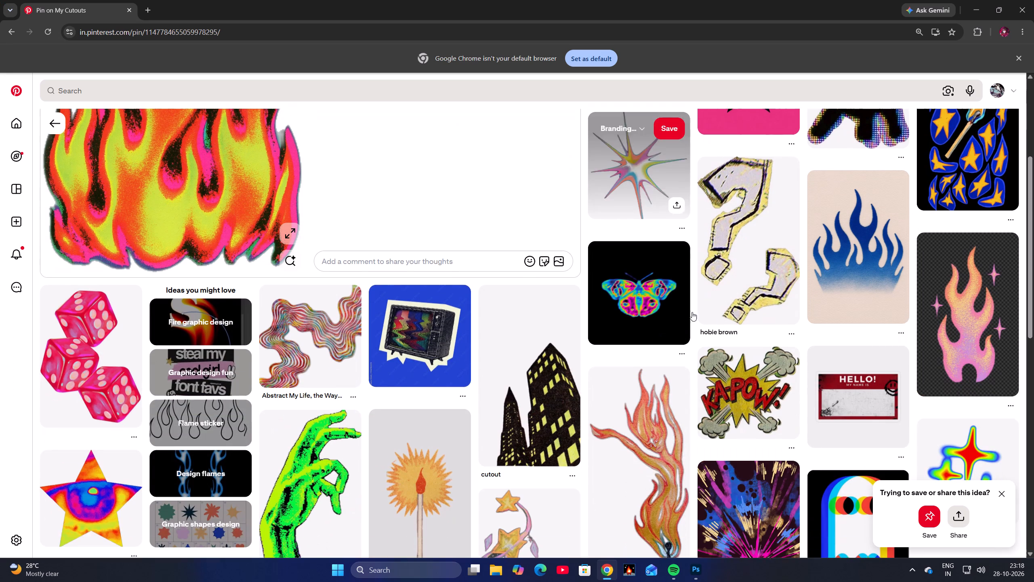
scroll(725, 296, down, 6)
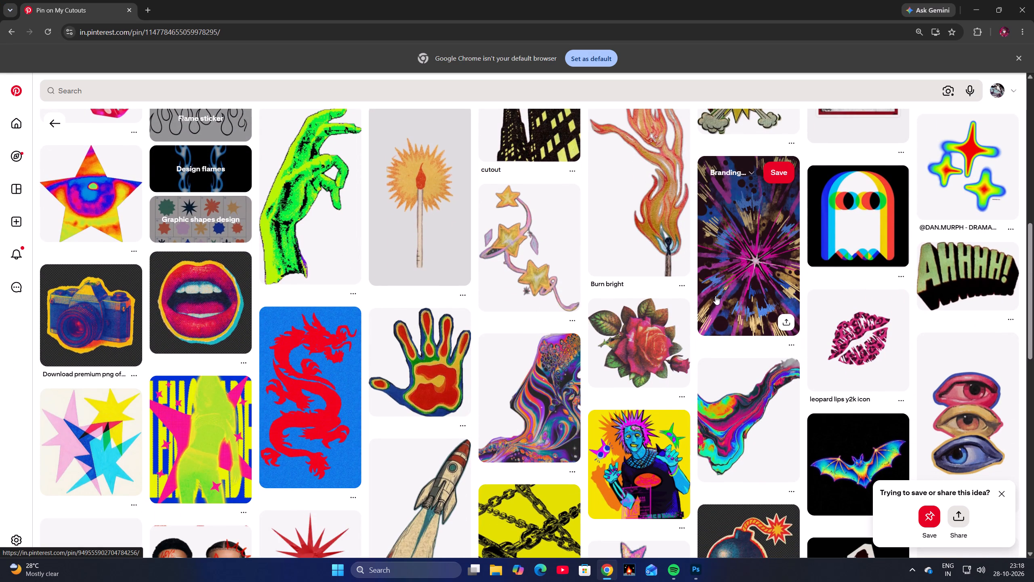
scroll(351, 268, up, 3)
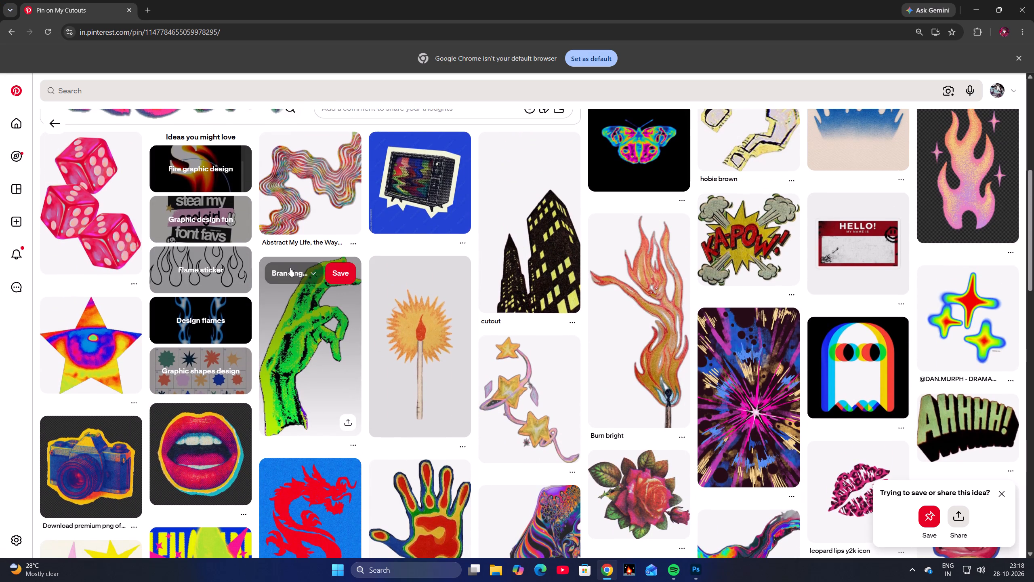
scroll(535, 322, up, 8)
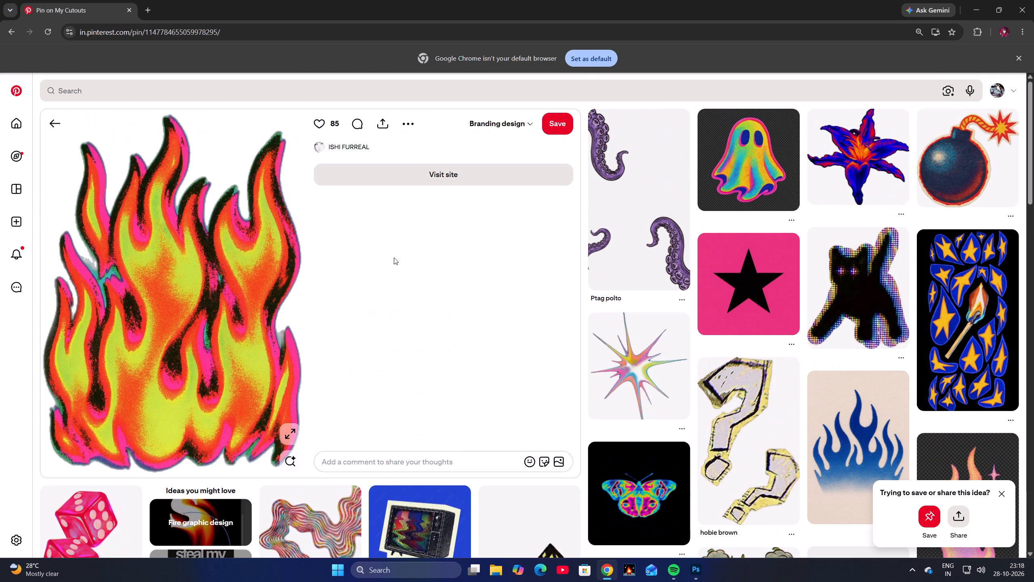
click(61, 125)
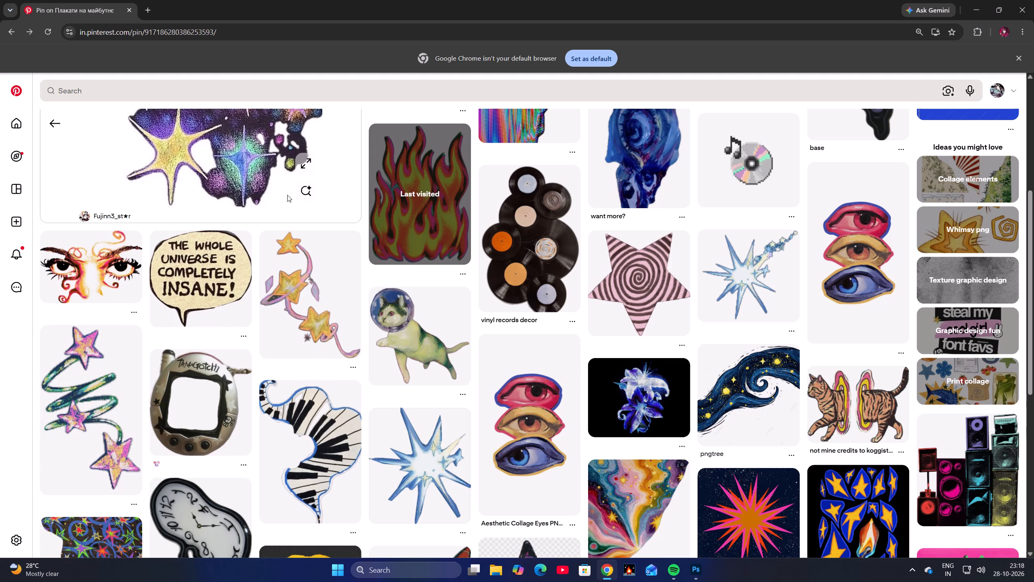
click(565, 248)
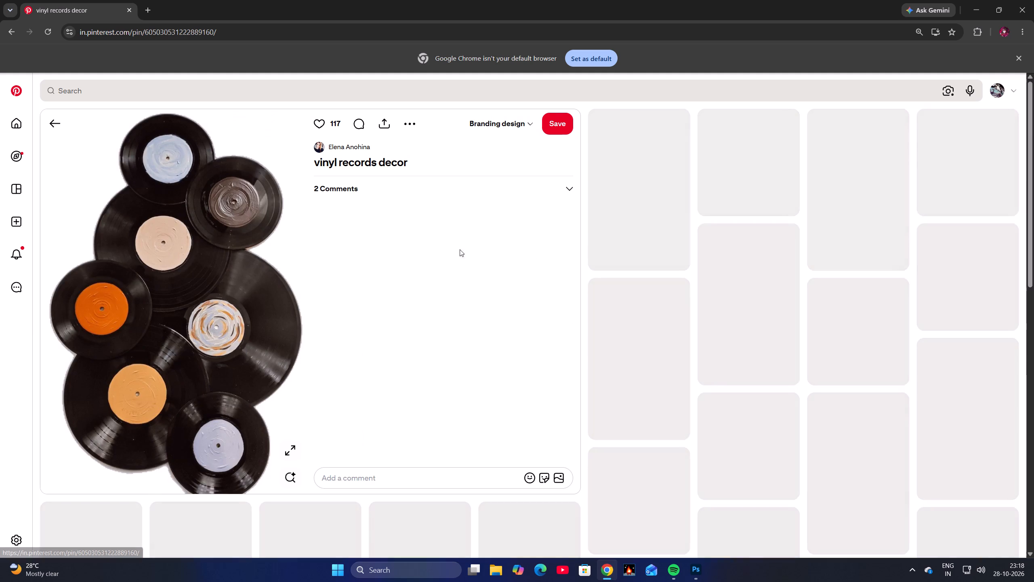
right_click(243, 296)
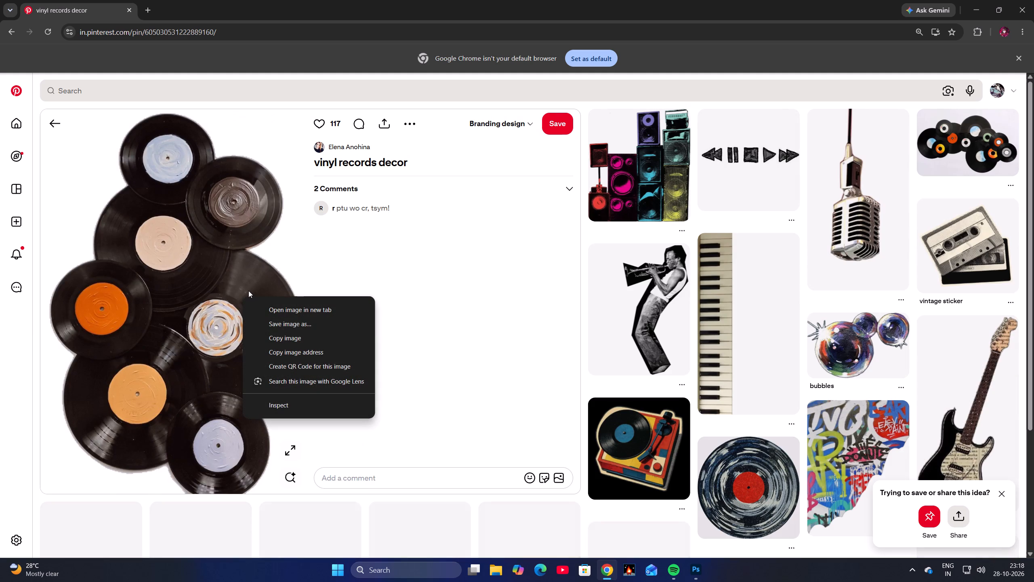
click(970, 137)
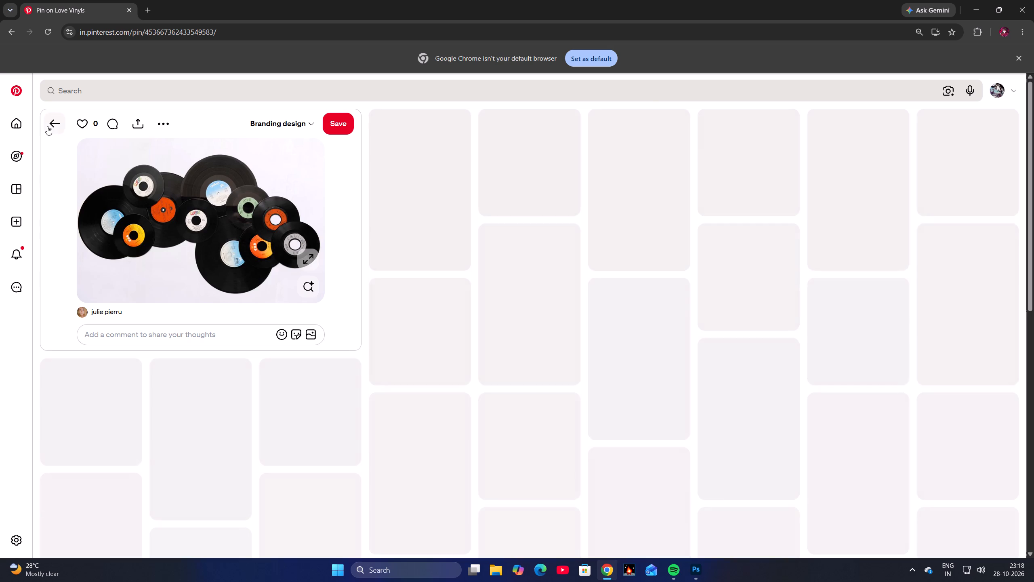
click(56, 122)
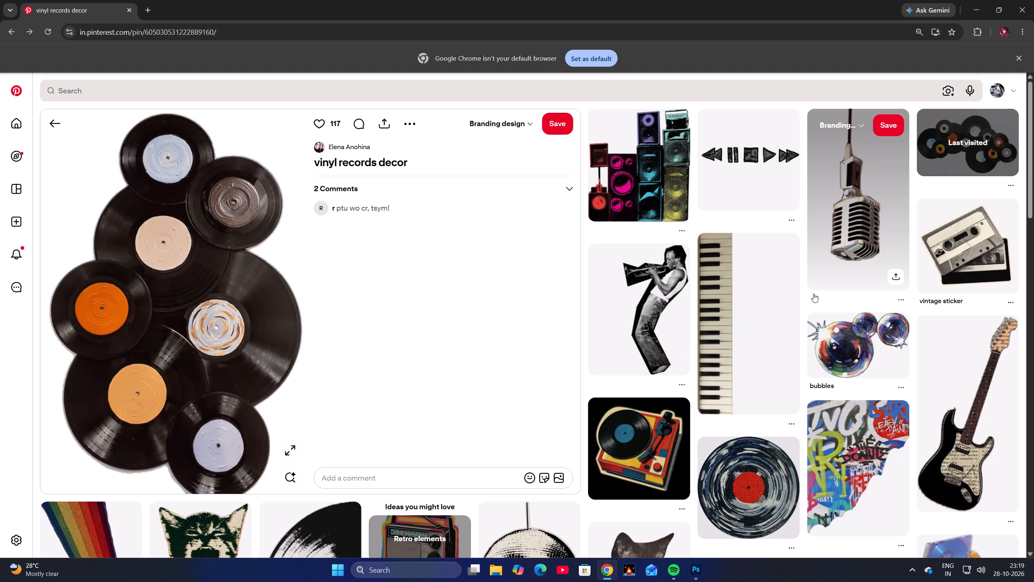
scroll(957, 341, down, 4)
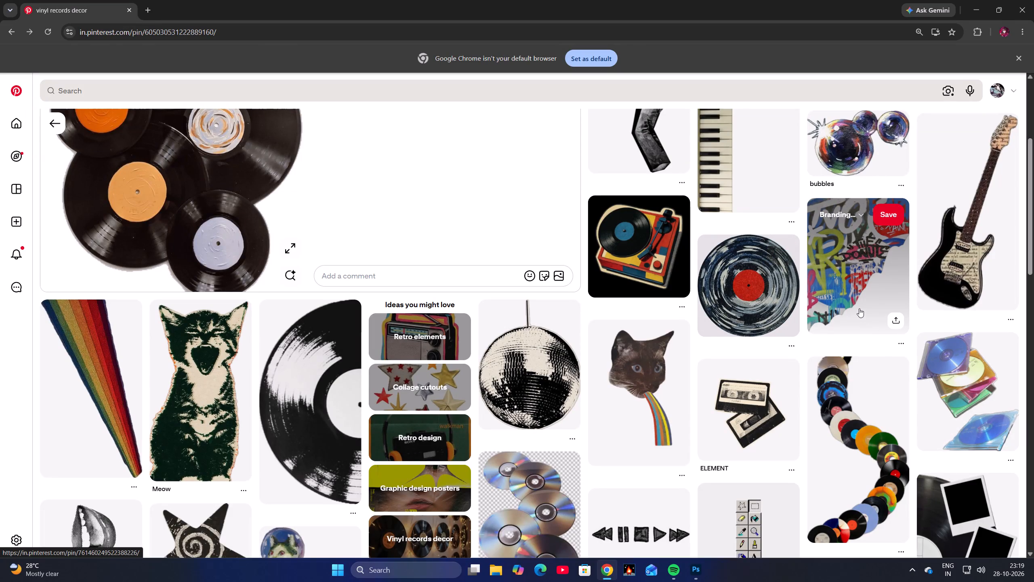
Open the torn graffiti wall pin and copy its image.
click(860, 283)
right_click(231, 240)
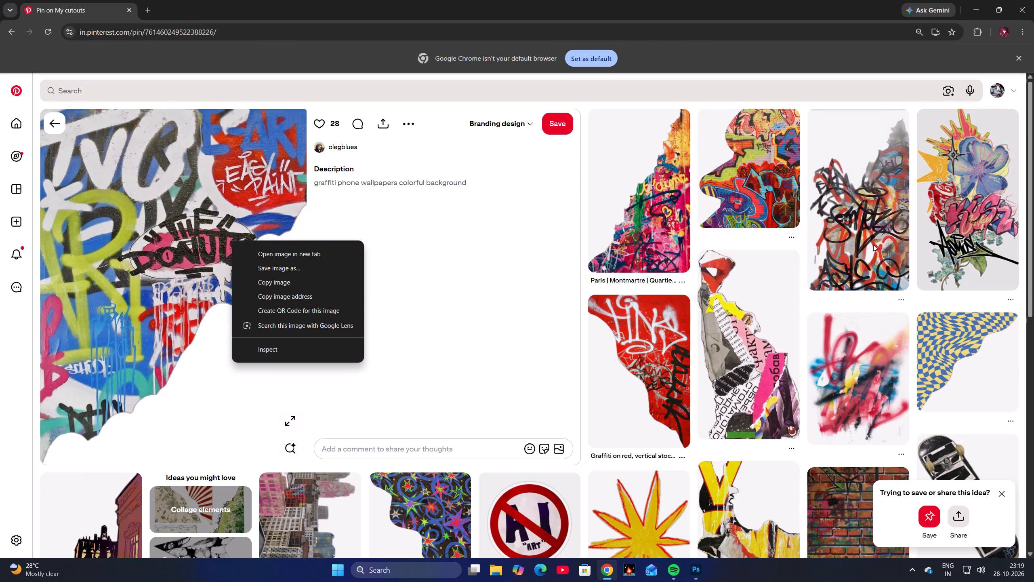
scroll(920, 308, down, 3)
scroll(910, 314, up, 3)
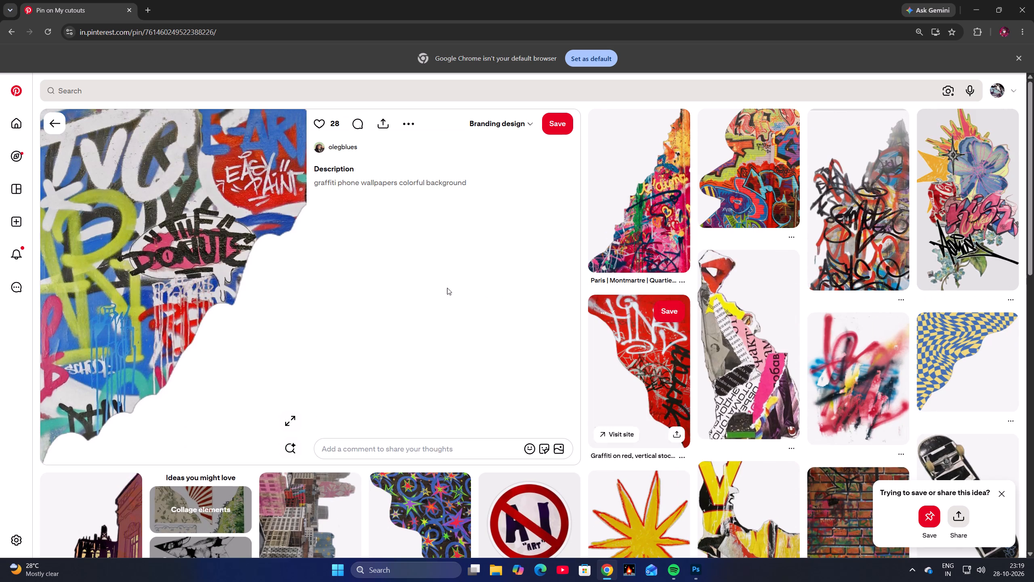
right_click(252, 288)
click(301, 330)
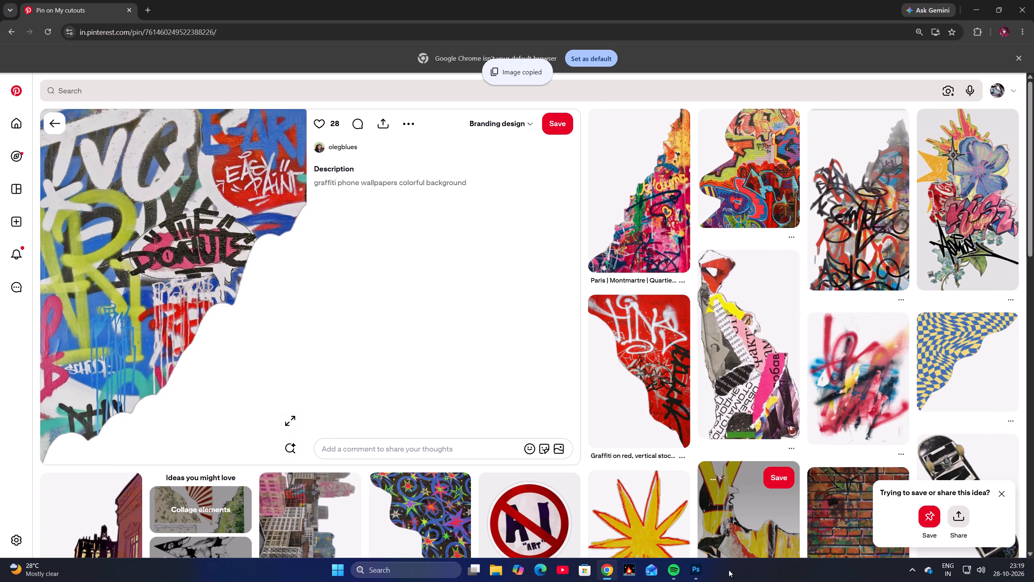
Paste the graffiti image into the deep.psd poster in Photoshop and move it behind the portraits, to about X -28 px, Y -70 px.
click(696, 570)
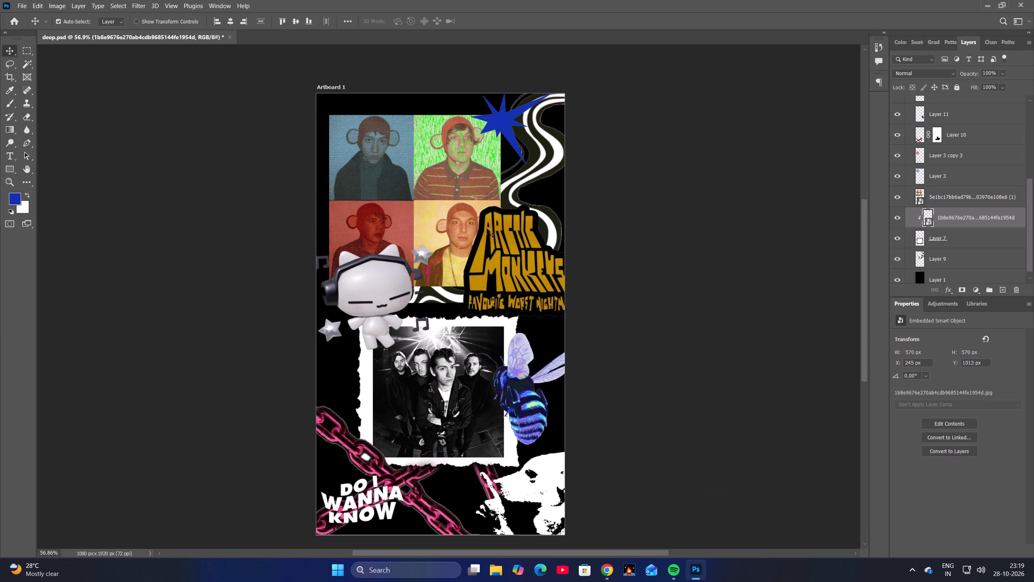
key(ctrl+v)
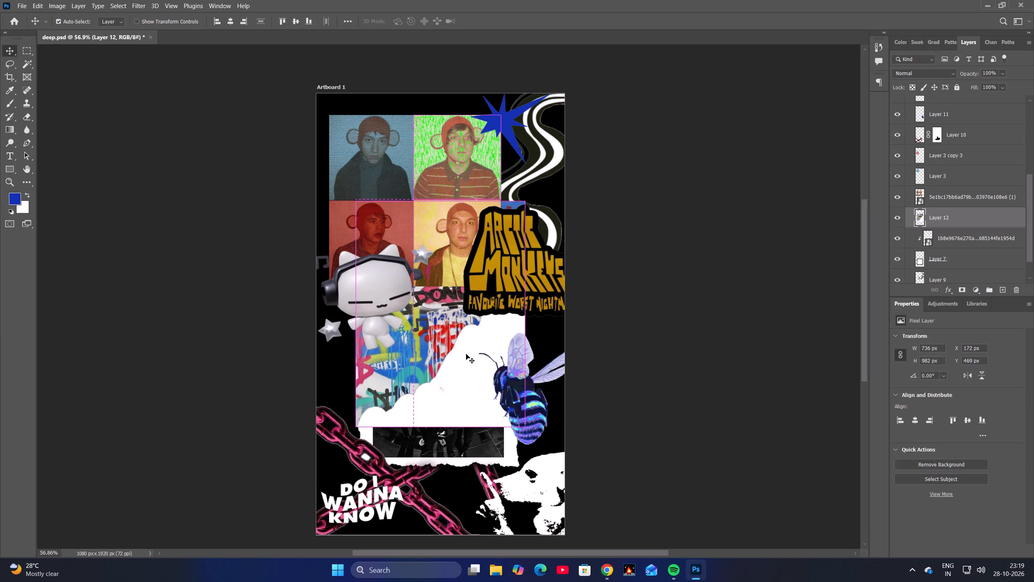
drag(466, 354, 422, 222)
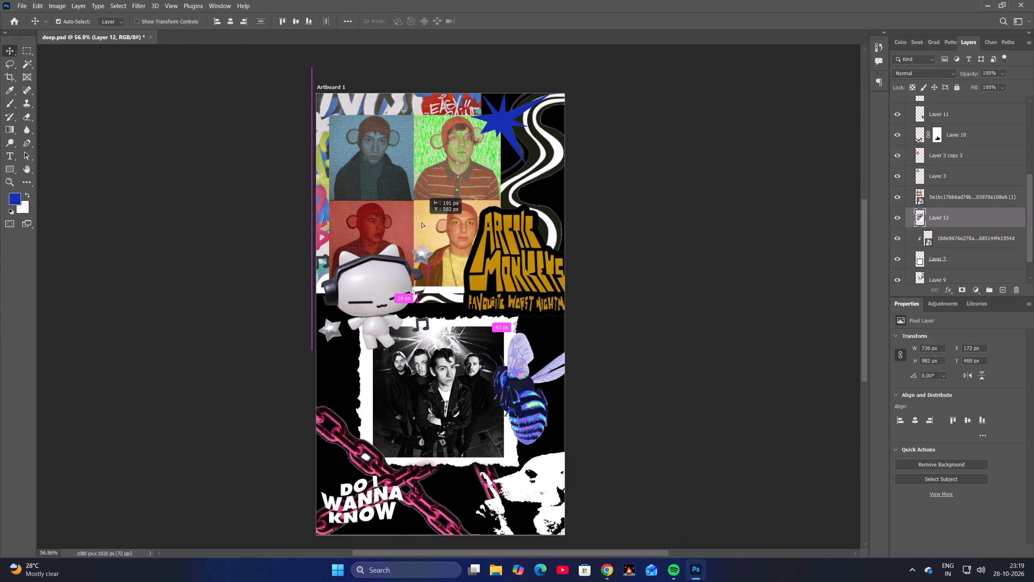
drag(422, 222, 420, 234)
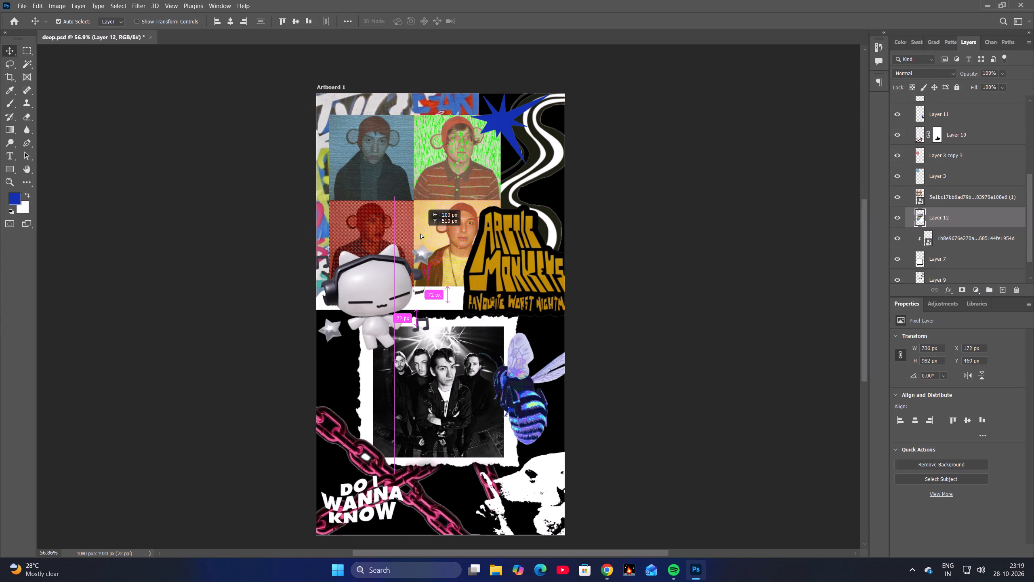
drag(420, 234, 420, 232)
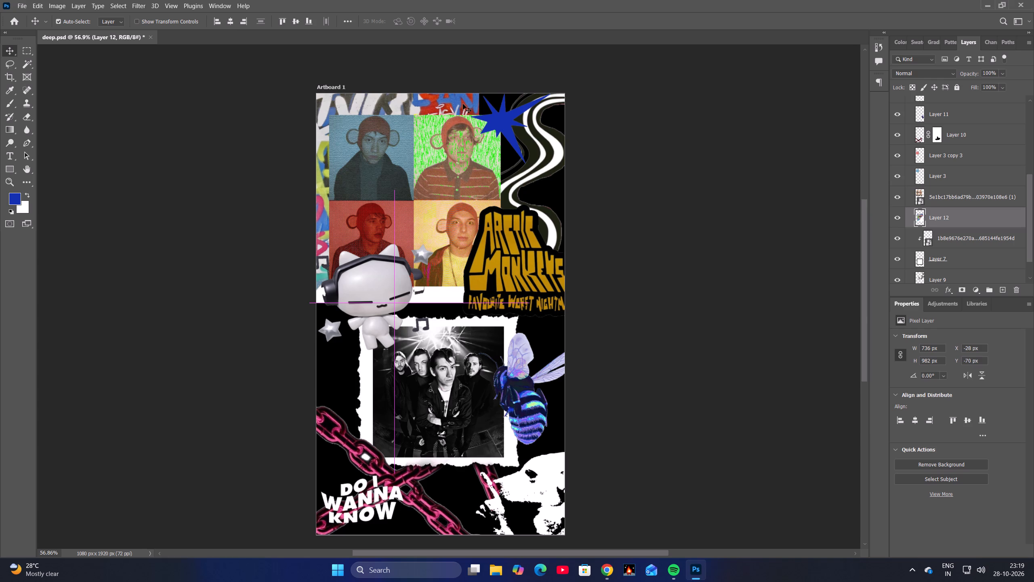
Scale the graffiti to about 146.74% and position it across the poster's upper part, centred near X 530 px, Y 718 px.
click(458, 105)
key(ctrl+t)
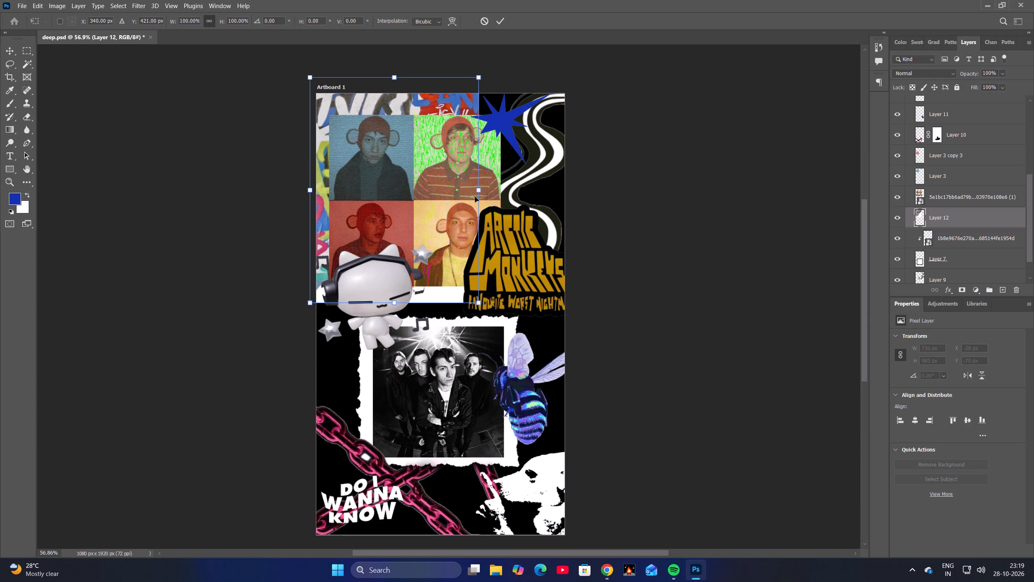
drag(479, 194, 538, 250)
drag(448, 307, 468, 387)
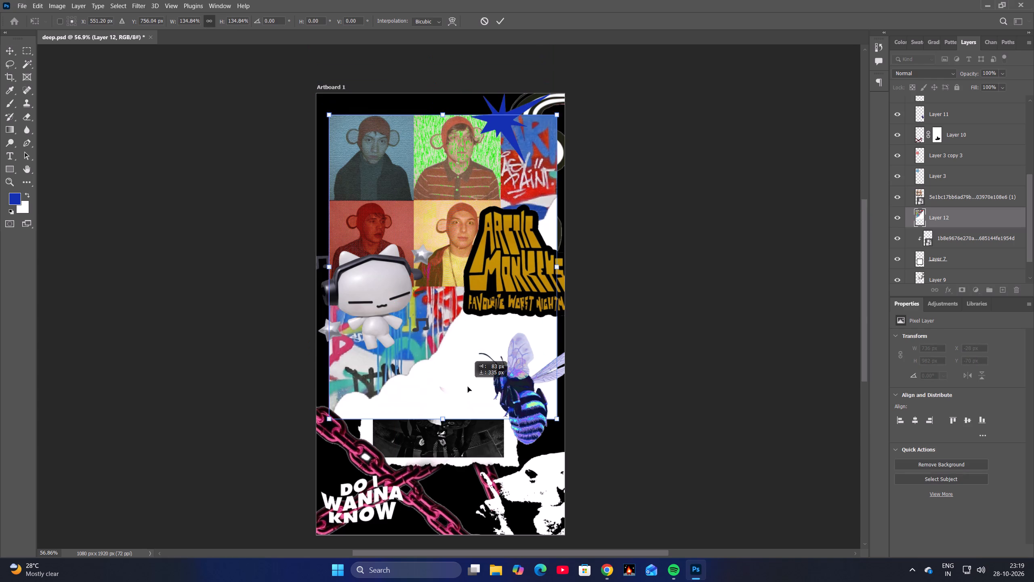
drag(468, 387, 455, 365)
drag(541, 248, 557, 259)
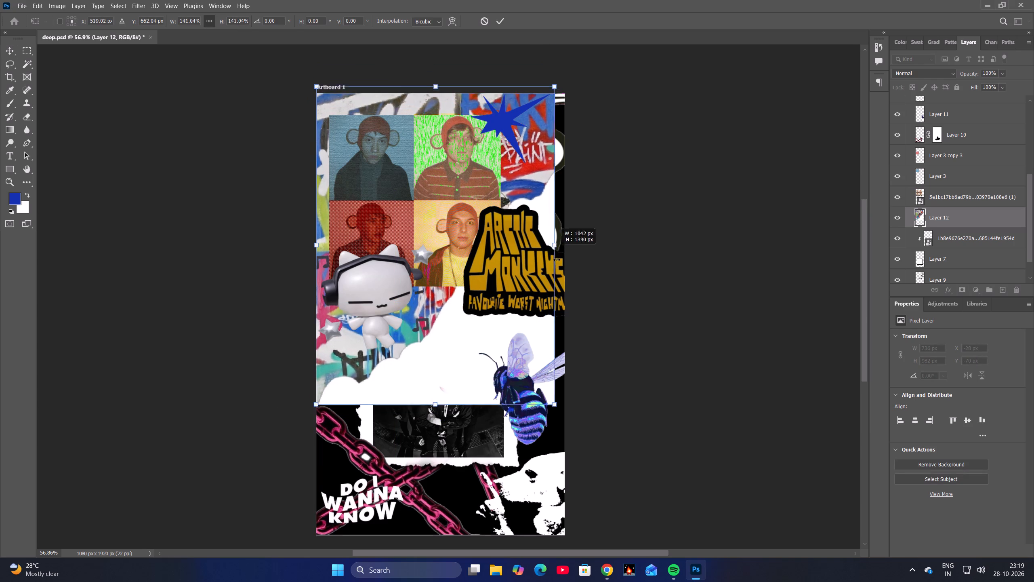
drag(557, 259, 559, 264)
drag(460, 329, 461, 341)
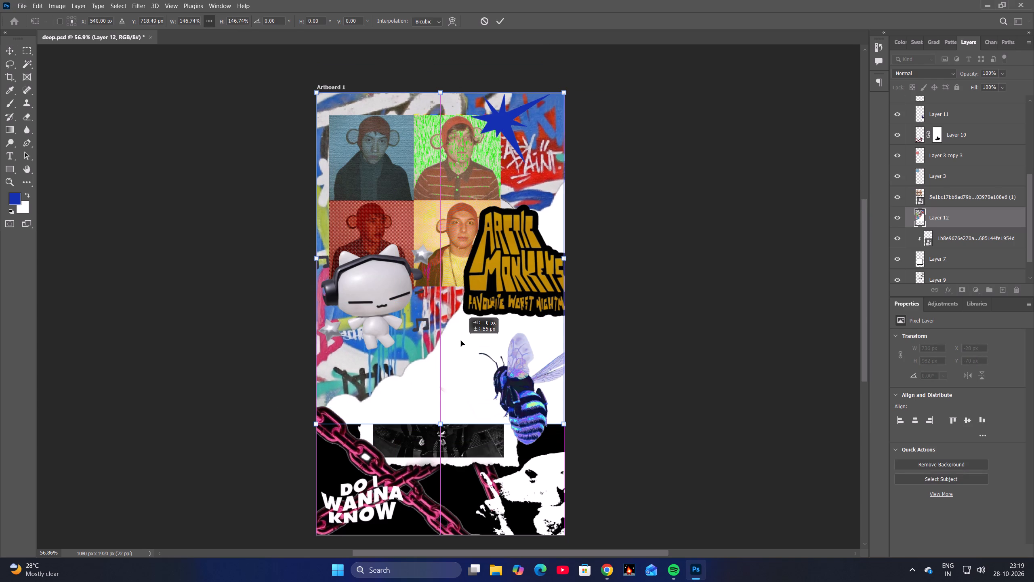
drag(461, 341, 458, 342)
key(w)
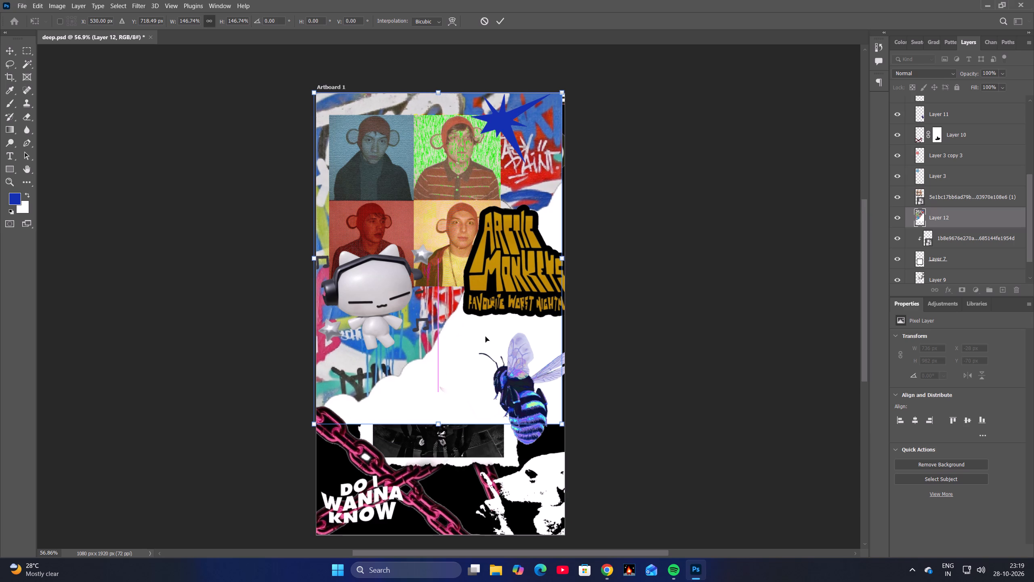
key(w)
click(497, 19)
Select the graffiti image's white background with the Magic Wand, delete it, and clear the selection.
key(w)
text(ww)
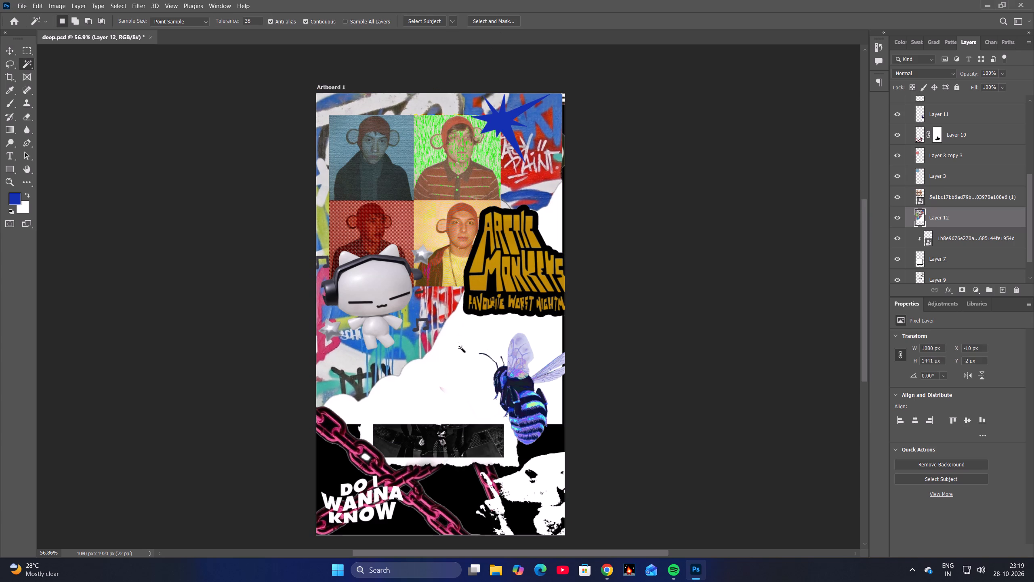
click(461, 348)
key(Delete)
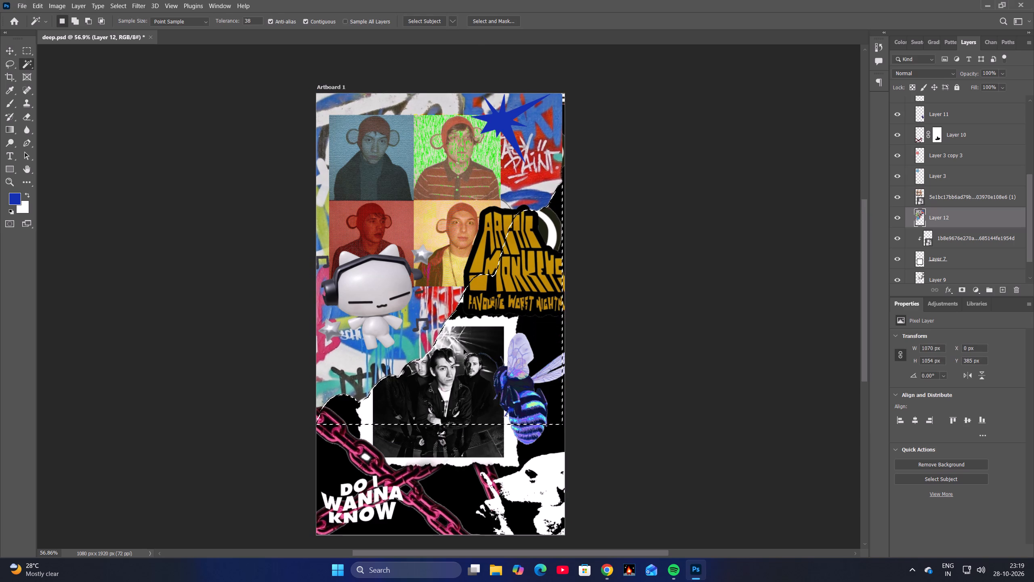
key(ctrl+d)
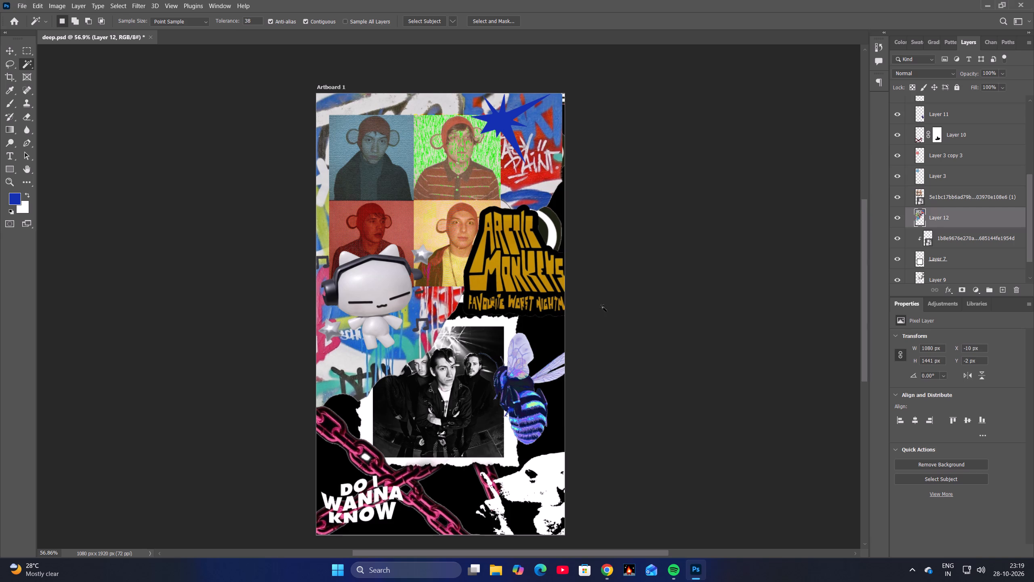
Move the graffiti layer directly below the torn white photo frame layer, Layer 7.
drag(941, 218, 950, 270)
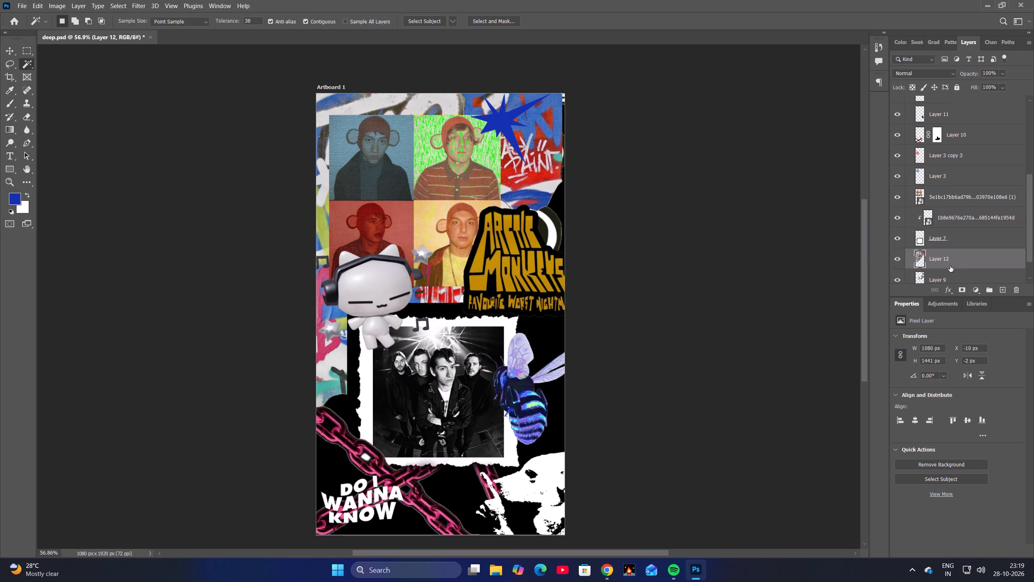
scroll(950, 266, down, 4)
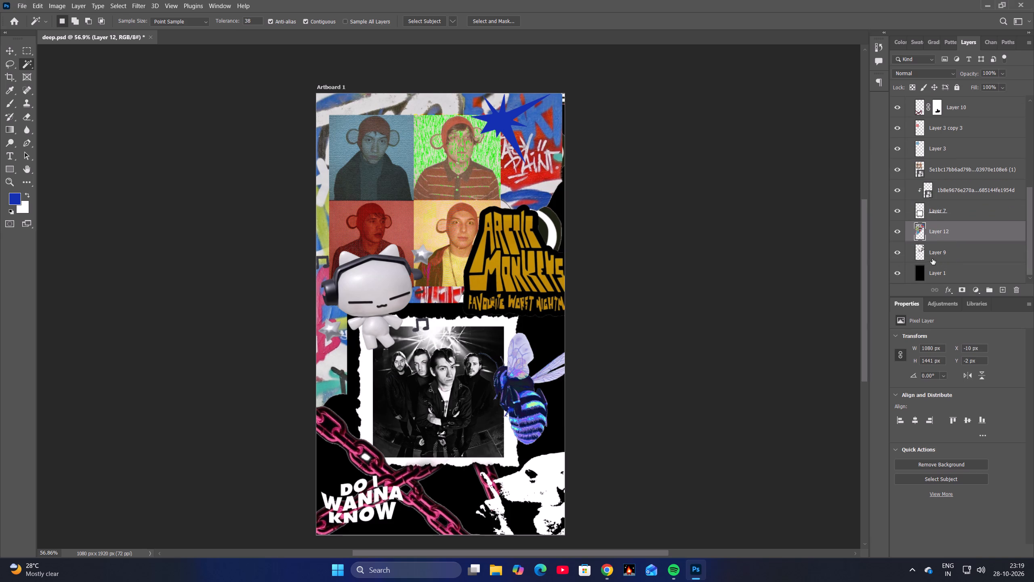
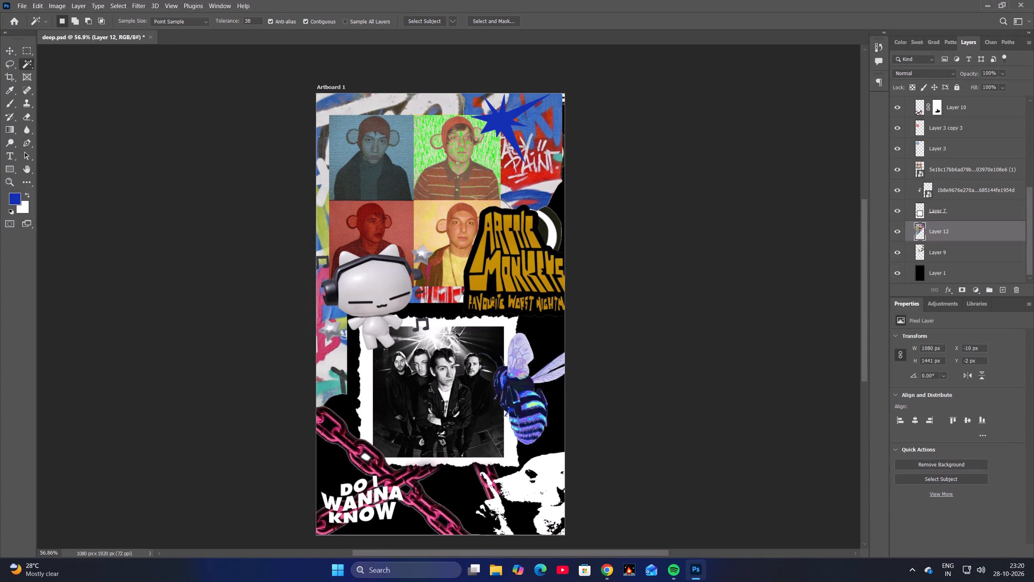
Remove the black area surrounding the torn white paper frame on Layer 7 using a Magic Wand selection.
key(v)
click(467, 321)
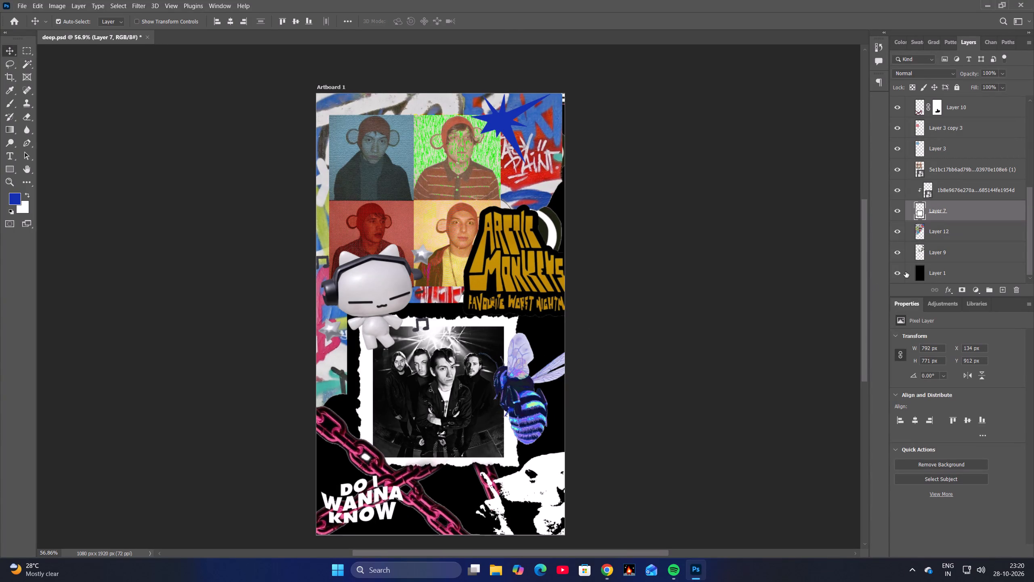
click(900, 276)
click(898, 276)
click(433, 306)
alt+scroll(460, 321, up, 9)
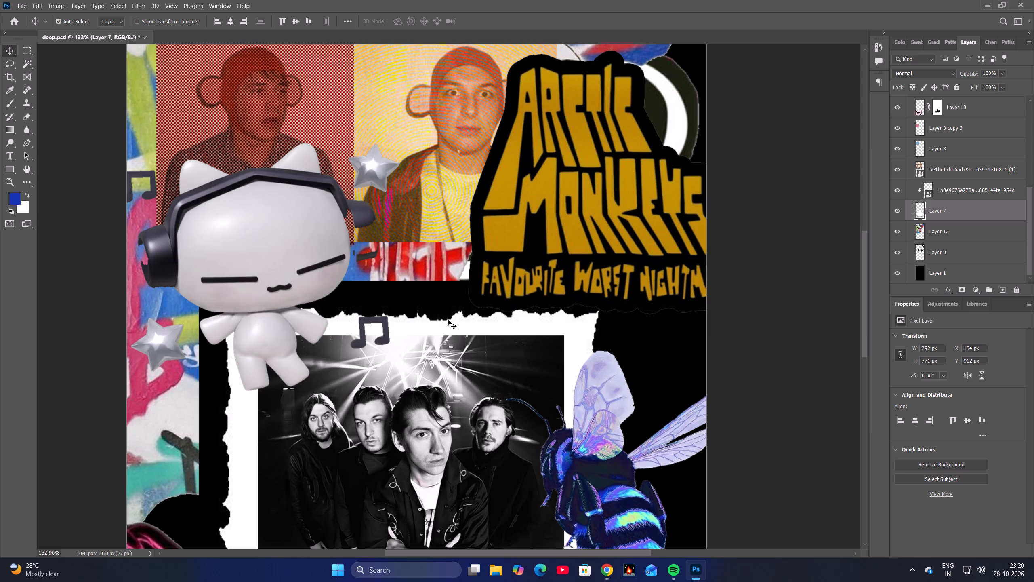
drag(440, 299, 452, 301)
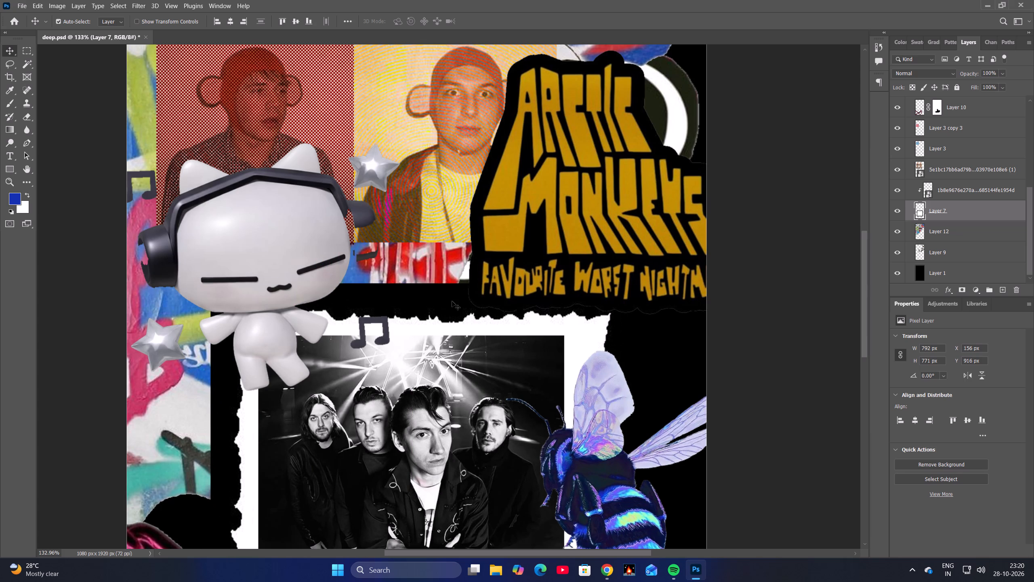
key(w)
click(448, 293)
key(Delete)
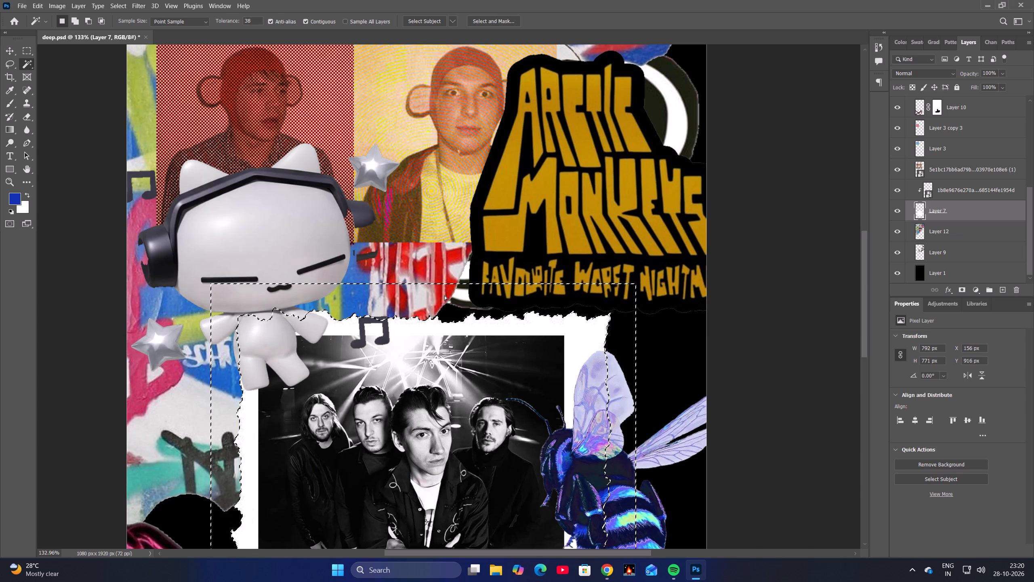
key(ctrl+d)
Move the torn white paper frame up behind the band photo, to about X 180 px, Y 935 px.
key(space)
key(space)
key(space)
drag(482, 350, 483, 321)
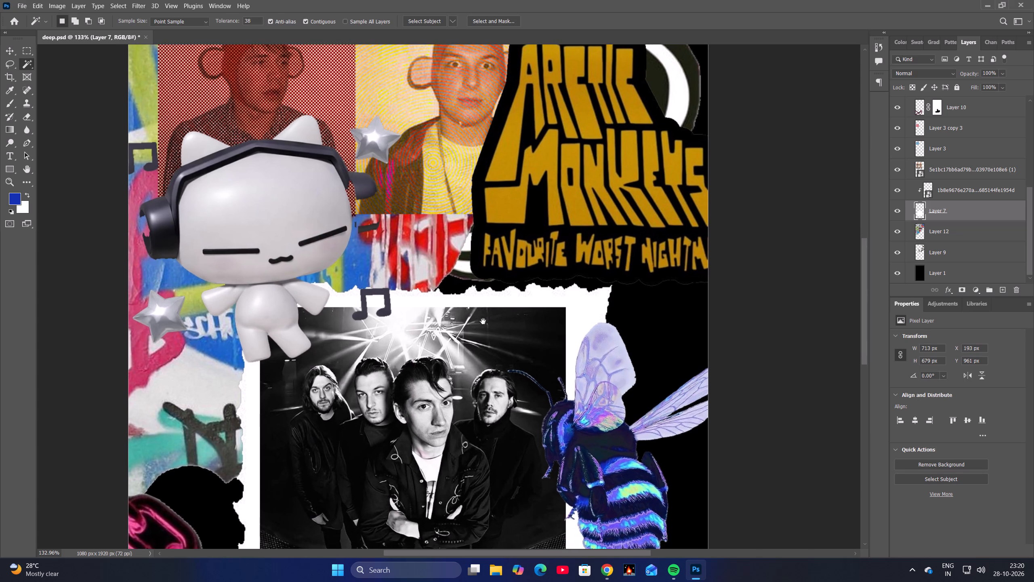
alt+scroll(482, 316, down, 4)
key(b)
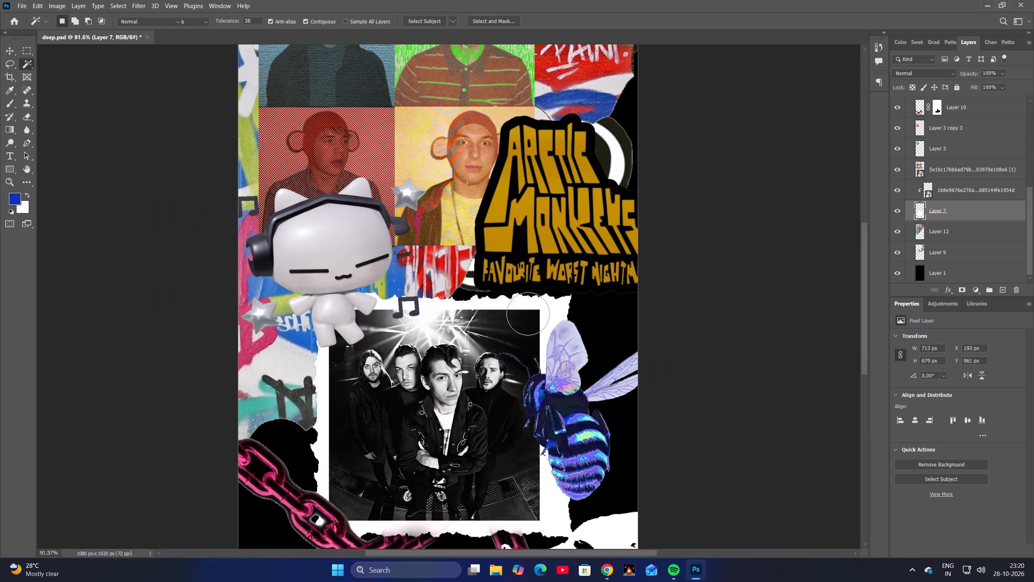
text(bv)
key(v)
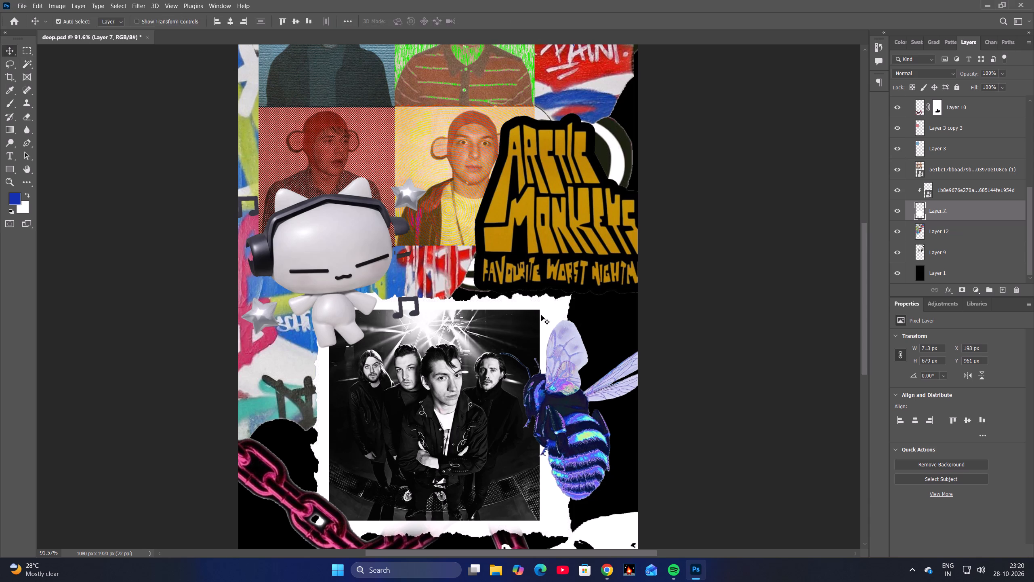
key(v)
drag(561, 320, 557, 311)
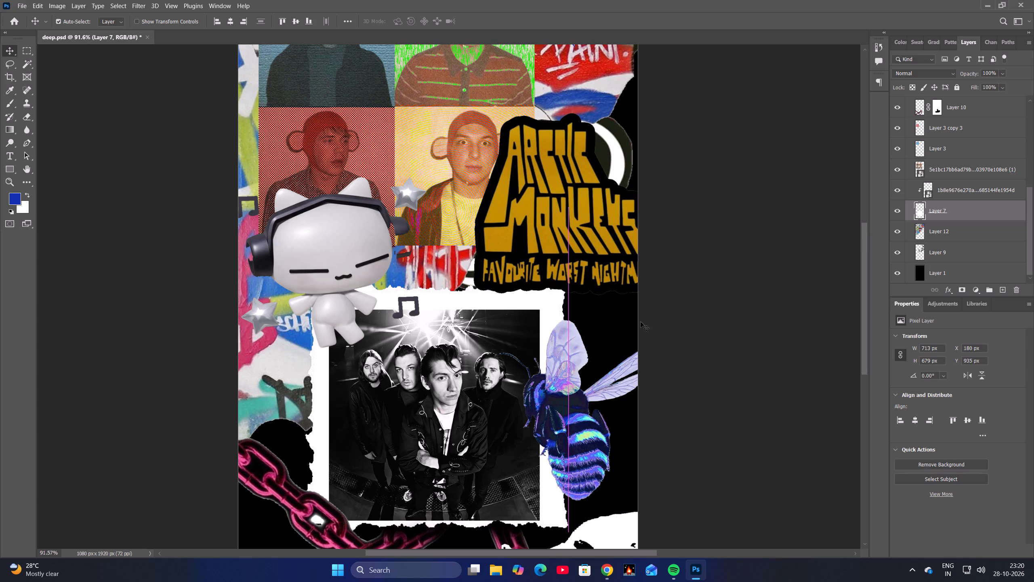
Shift the blue bee outward from the band photo, to about X 743 px, Y 1044 px.
key(space)
key(space)
key(space)
key(space)
key(space)
key(space)
key(space)
drag(578, 337, 494, 268)
drag(503, 363, 515, 362)
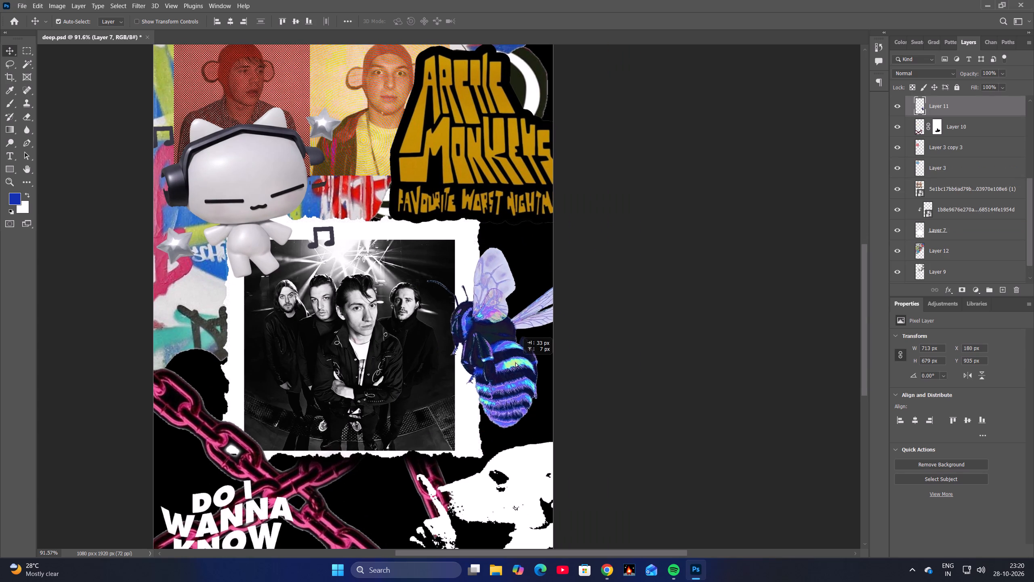
drag(515, 362, 517, 364)
Move the graffiti background on Layer 12 up and to the left, to about X -31 px, Y -79 px.
alt+scroll(485, 348, down, 7)
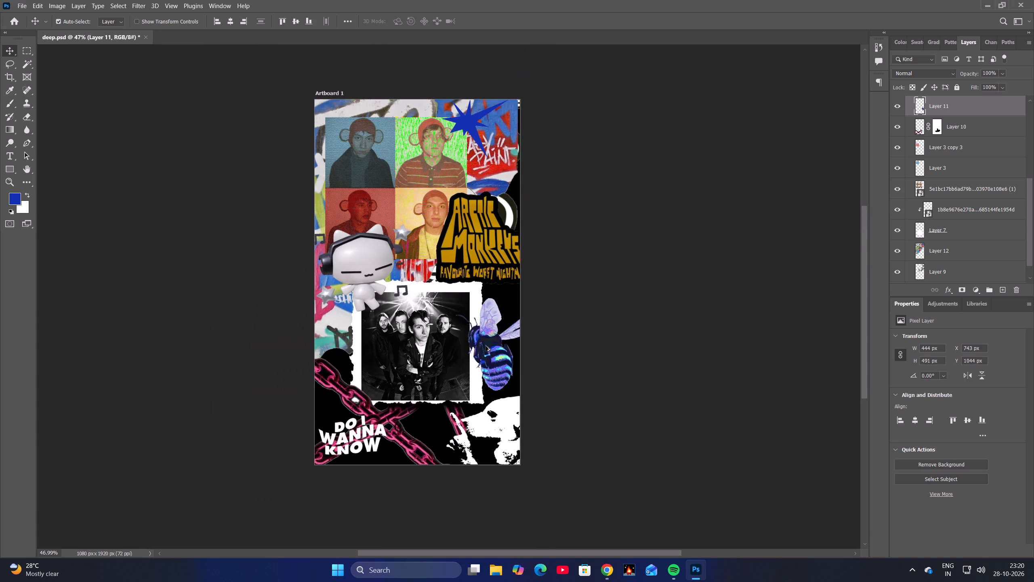
alt+scroll(434, 324, down, 2)
key(space)
key(space)
key(space)
key(space)
key(space)
key(space)
key(space)
drag(442, 284, 492, 308)
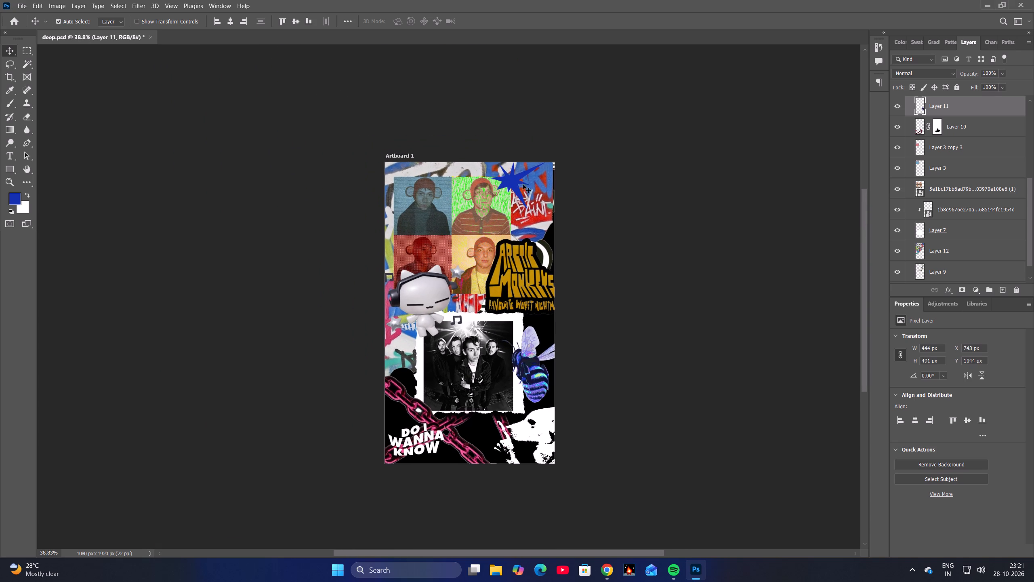
drag(524, 190, 519, 181)
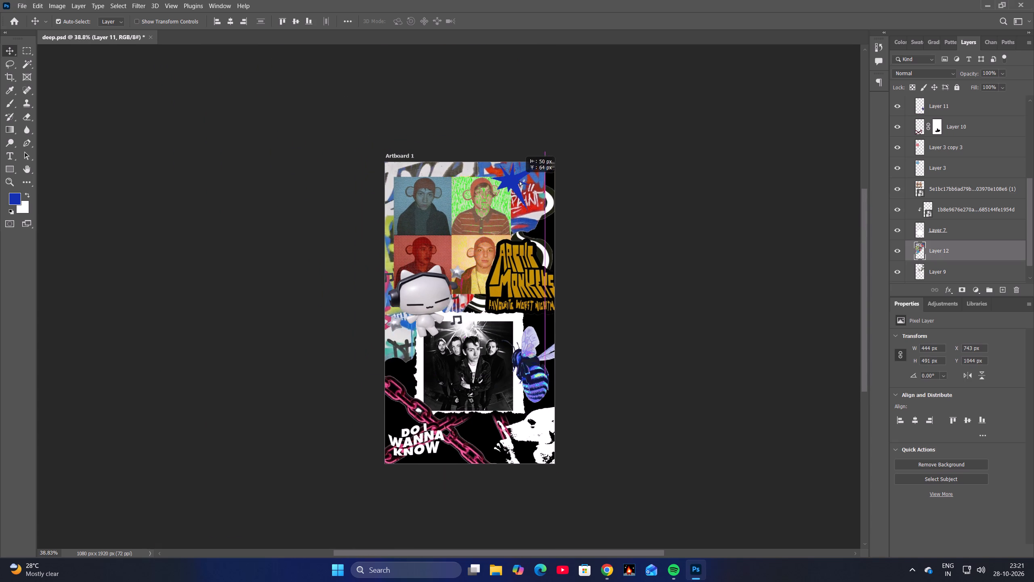
drag(519, 181, 521, 179)
Examine the upper part of the collage, where the graffiti, portraits and Arctic Monkeys lettering overlap.
key(space)
key(space)
key(space)
drag(539, 308, 530, 303)
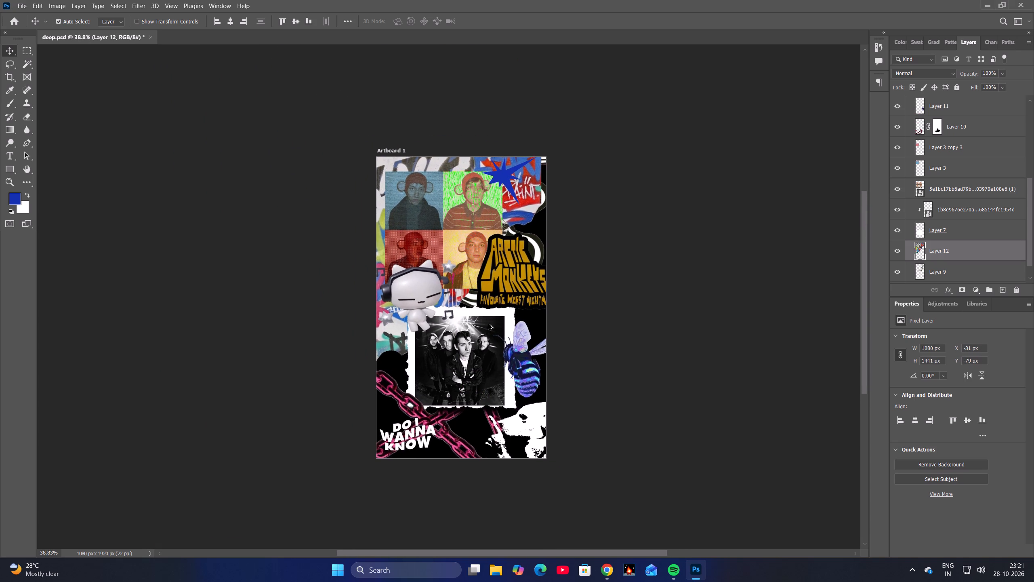
alt+scroll(483, 313, up, 5)
key(space)
key(space)
key(space)
key(space)
key(space)
key(space)
drag(498, 279, 519, 305)
alt+scroll(435, 212, up, 2)
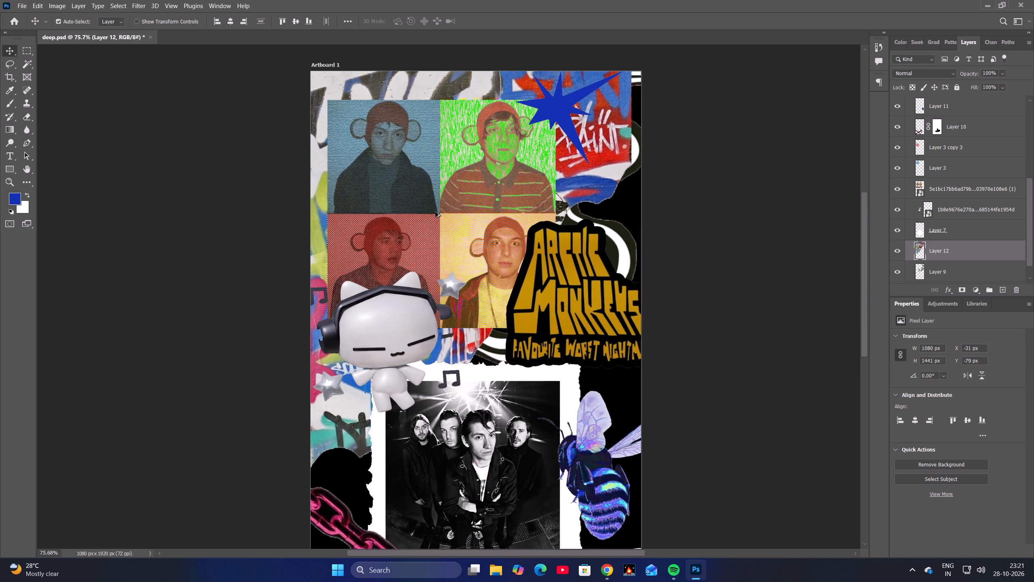
alt+scroll(435, 212, up, 3)
alt+scroll(466, 213, down, 3)
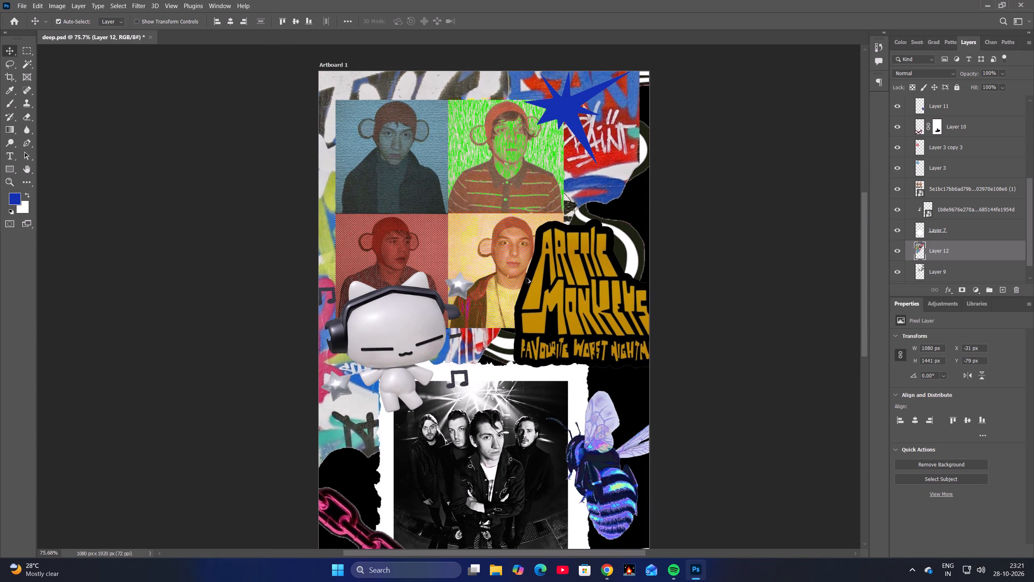
key(space)
key(space)
key(space)
key(space)
key(space)
key(space)
drag(532, 274, 496, 250)
alt+scroll(496, 250, down, 3)
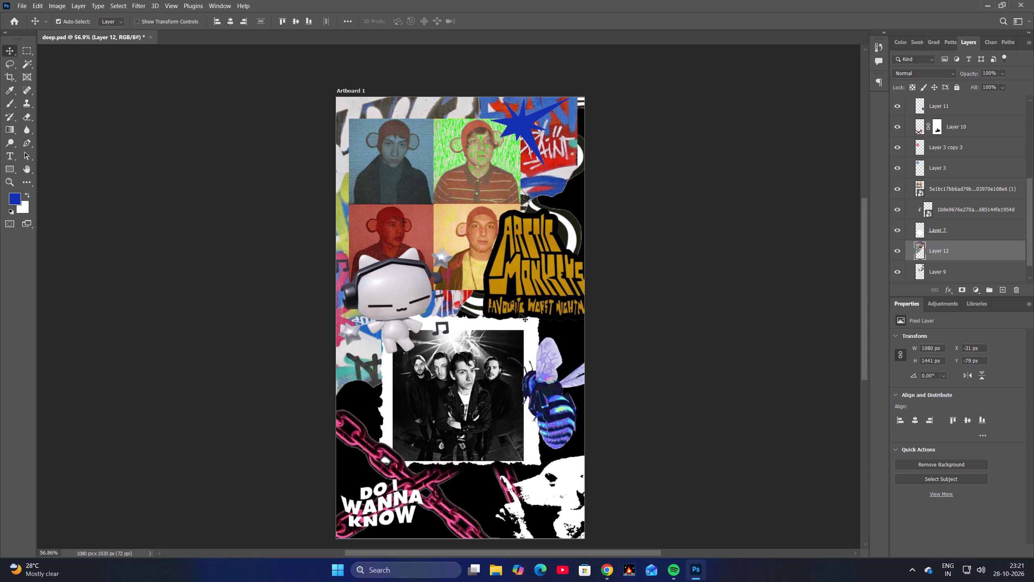
Move the black-and-white band photo up inside its torn paper frame, to about X 245 px, Y 973 px.
key(space)
key(space)
key(space)
key(space)
key(space)
key(space)
key(space)
key(space)
key(space)
key(space)
key(space)
key(space)
key(space)
key(space)
drag(506, 313, 481, 272)
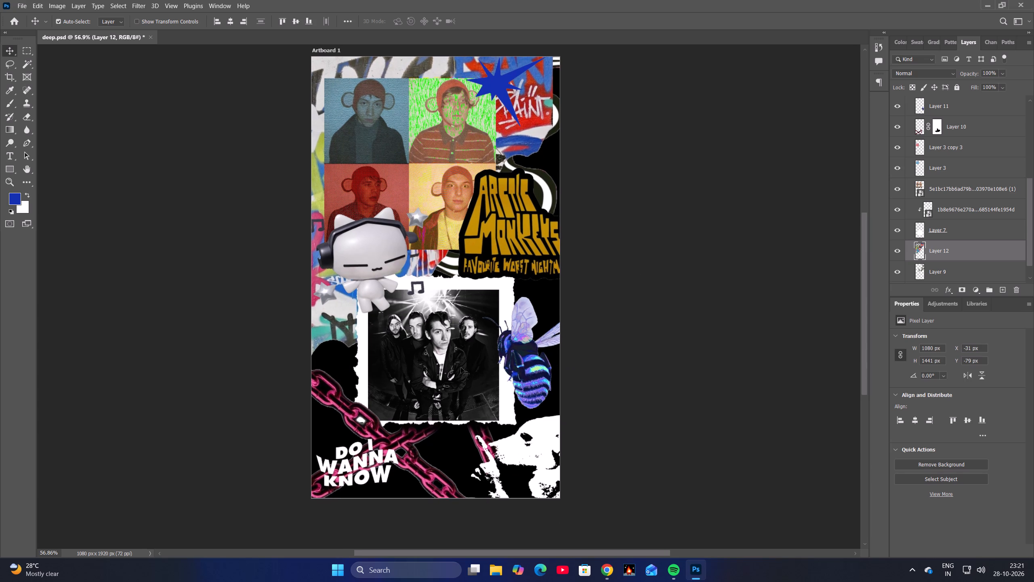
key(v)
drag(455, 363, 456, 354)
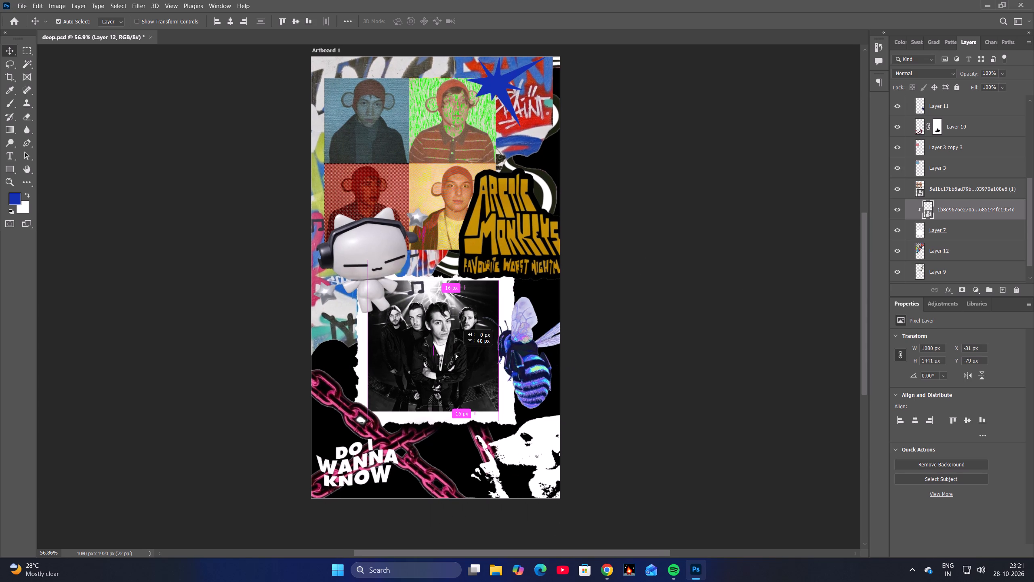
drag(456, 354, 456, 355)
Examine the lower part of the collage around the pink chains, the DO I WANNA KNOW lettering and the white animal.
key(space)
key(space)
key(space)
key(space)
key(space)
key(space)
key(space)
key(space)
drag(445, 383, 459, 323)
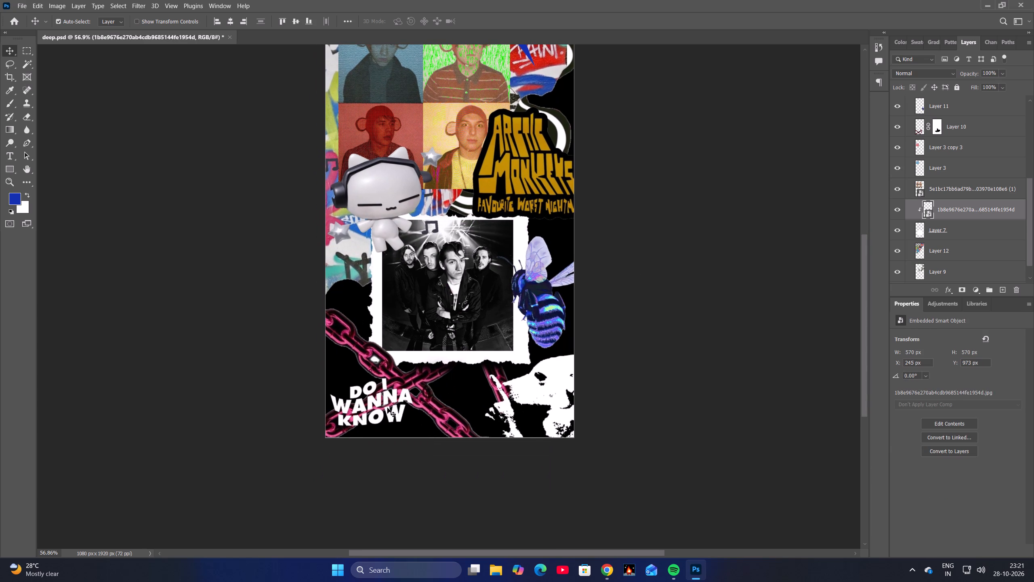
alt+scroll(398, 396, up, 10)
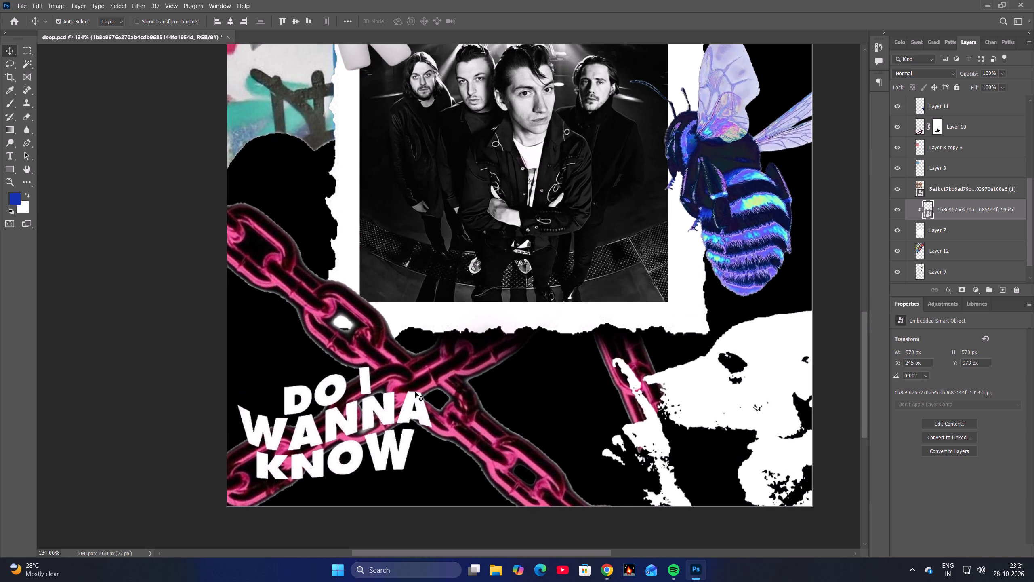
key(space)
key(space)
key(space)
key(space)
key(space)
key(space)
key(space)
key(space)
key(space)
key(space)
key(space)
key(space)
drag(540, 343, 500, 343)
alt+scroll(504, 336, down, 6)
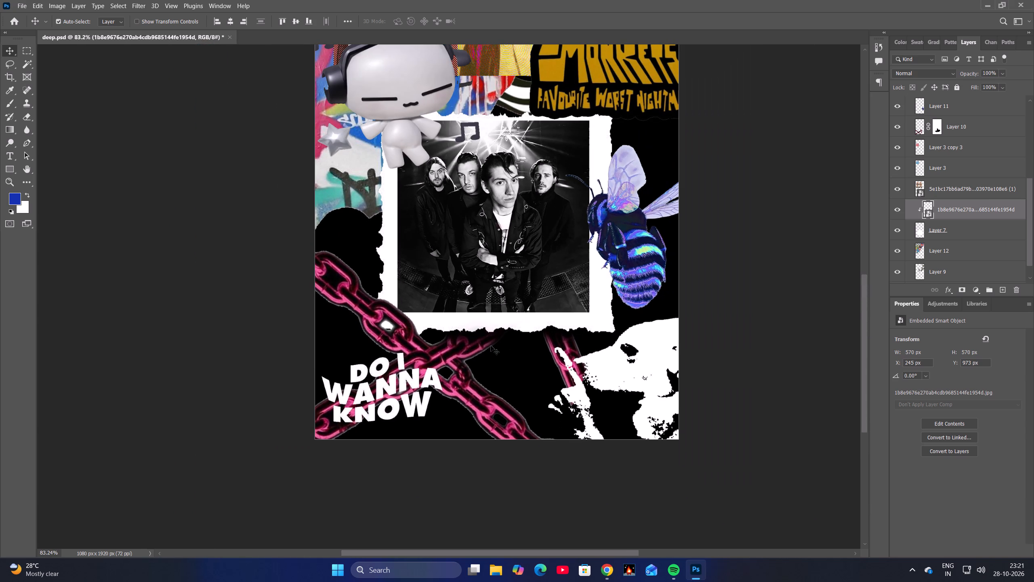
Review the balance of the whole collage composition on the artboard.
key(space)
key(space)
key(space)
key(space)
key(space)
key(space)
key(space)
key(space)
key(space)
key(space)
key(space)
key(space)
key(space)
key(space)
drag(510, 317, 500, 351)
alt+scroll(500, 348, down, 3)
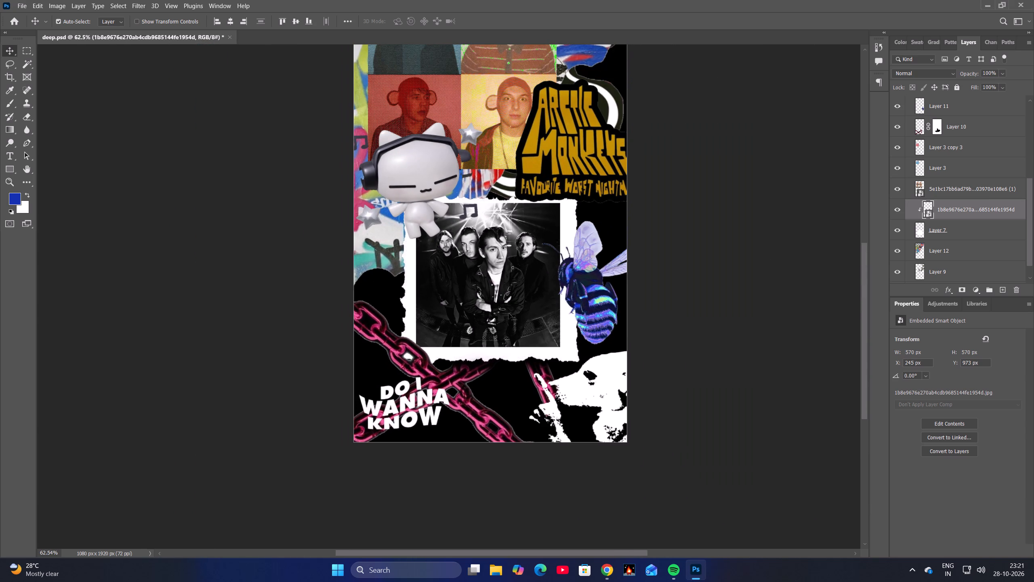
key(space)
key(space)
key(space)
key(space)
key(space)
key(space)
key(space)
drag(507, 305, 489, 354)
alt+scroll(539, 276, down, 2)
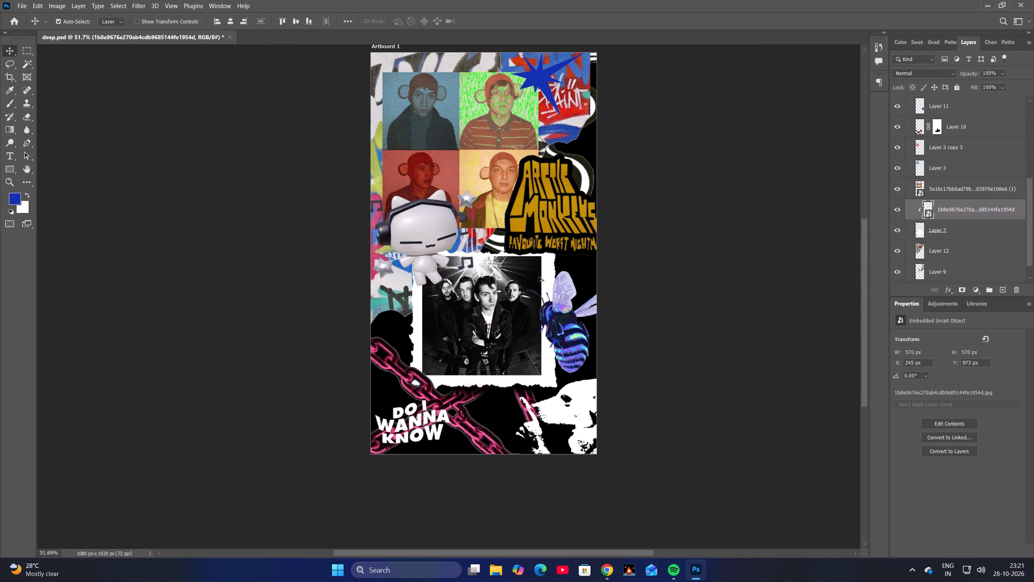
key(space)
key(space)
key(space)
key(space)
key(space)
key(space)
key(space)
key(space)
key(space)
key(space)
drag(526, 295, 512, 325)
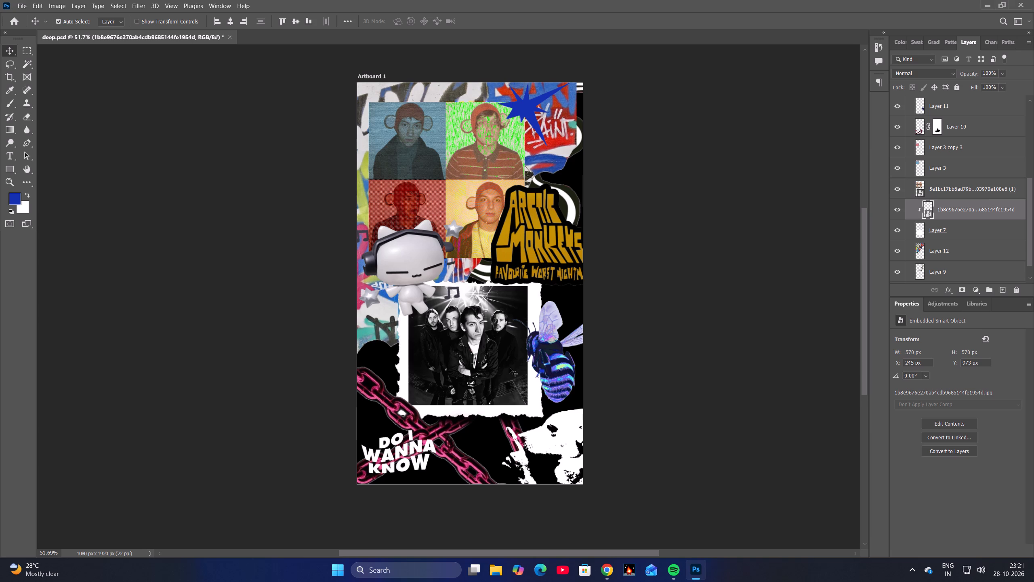
key(space)
key(space)
key(space)
key(space)
key(space)
key(space)
key(space)
key(space)
key(space)
key(space)
key(space)
key(space)
drag(549, 267, 536, 281)
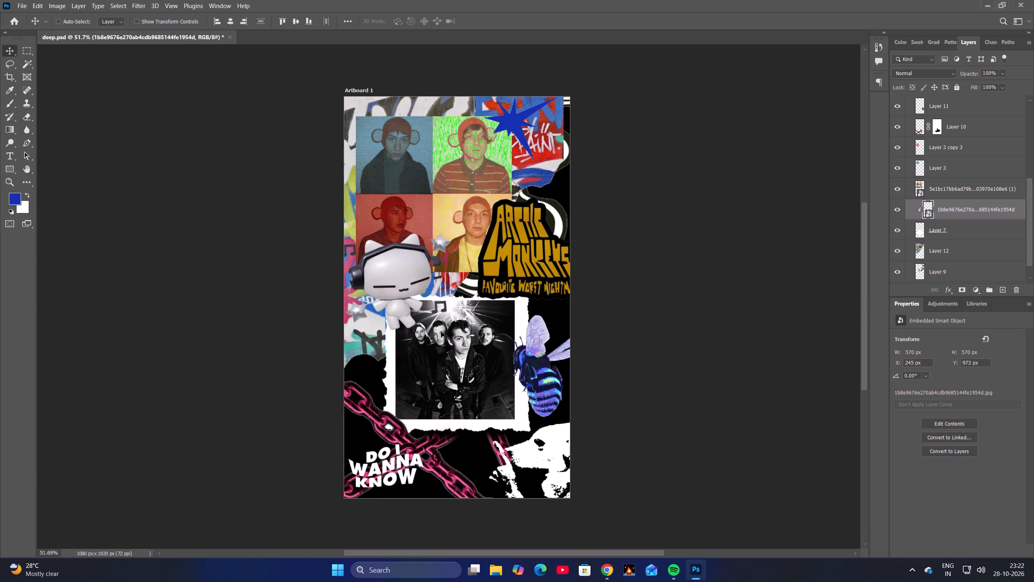
Bring up the Export As settings to export the collage artboard as a 1080 x 1920 px JPG.
key(ctrl+alt+shift+w)
key(ctrl+alt+shift+w)
key(ctrl+alt+shift+w)
key(ctrl+alt+shift+w)
key(ctrl+alt+shift+w)
key(ctrl+alt+shift+w)
key(ctrl+alt+shift+w)
key(ctrl+alt+shift+w)
key(ctrl+alt+shift+w)
key(ctrl+alt+shift+w)
key(ctrl+alt+shift+w)
key(ctrl+alt+shift+w)
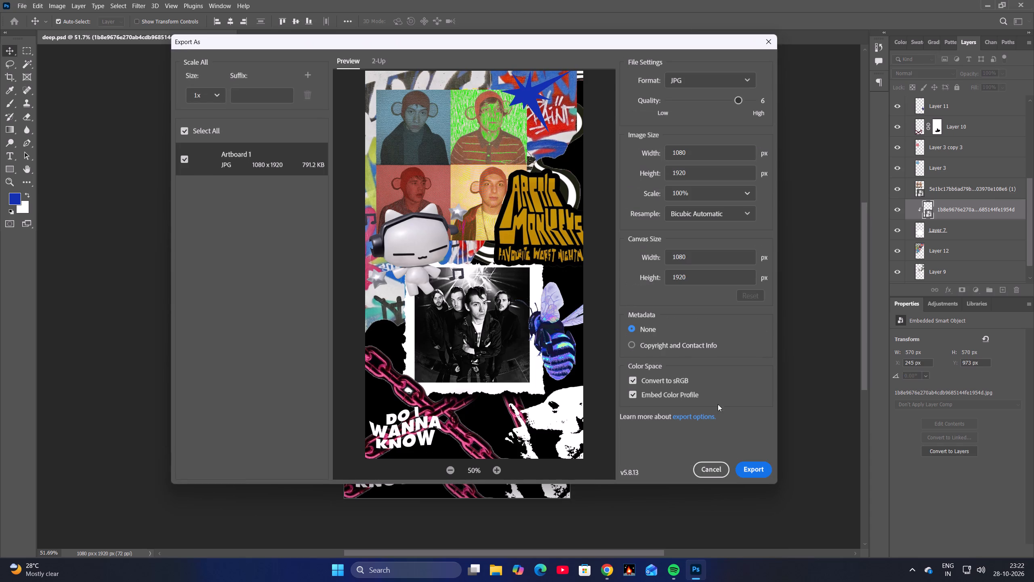
Export the collage artboard as a JPG named Artboard 1 into the pnew folder.
click(754, 467)
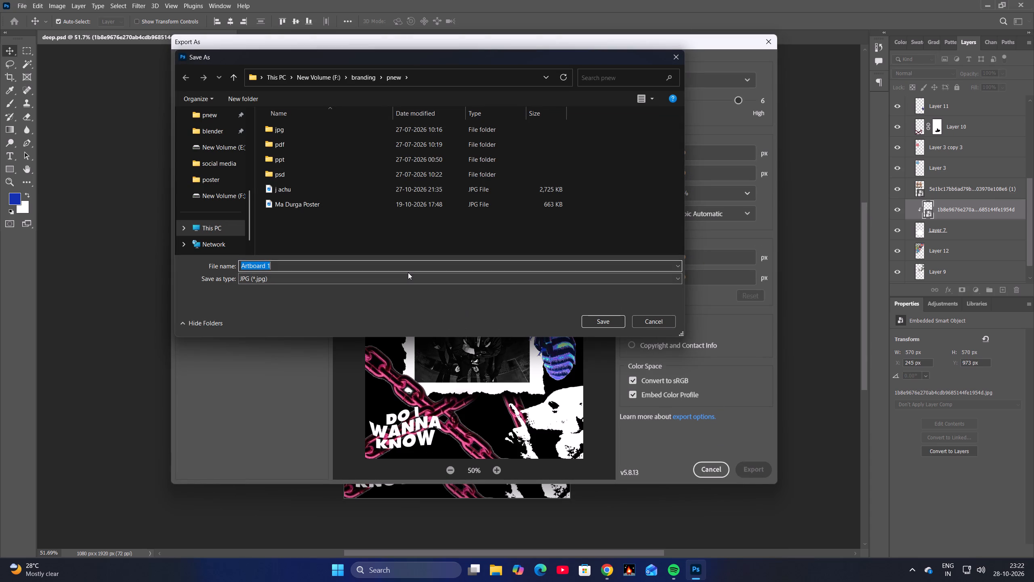
key(Return)
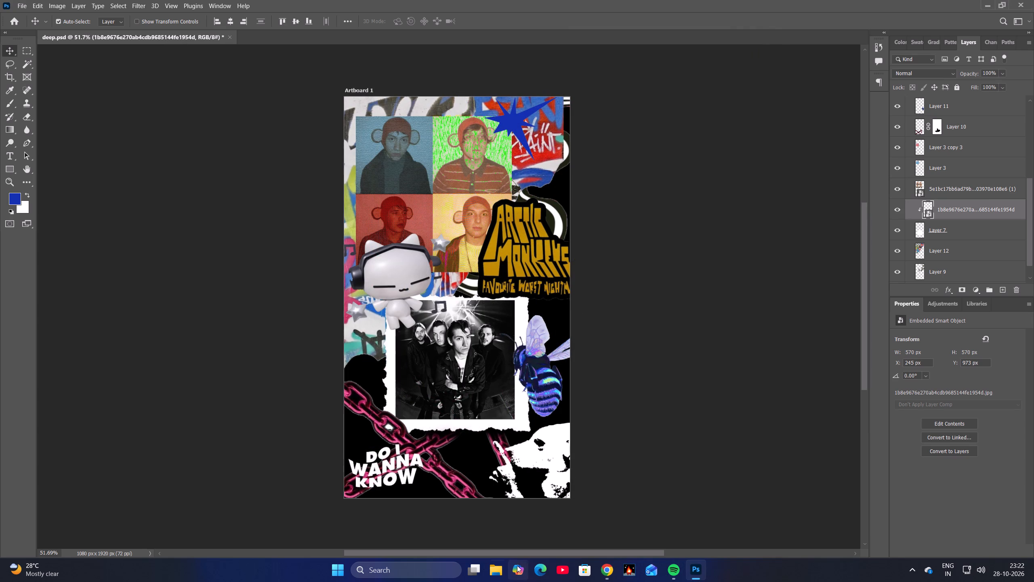
Launch WhatsApp from the recent Windows searches.
click(421, 570)
click(438, 346)
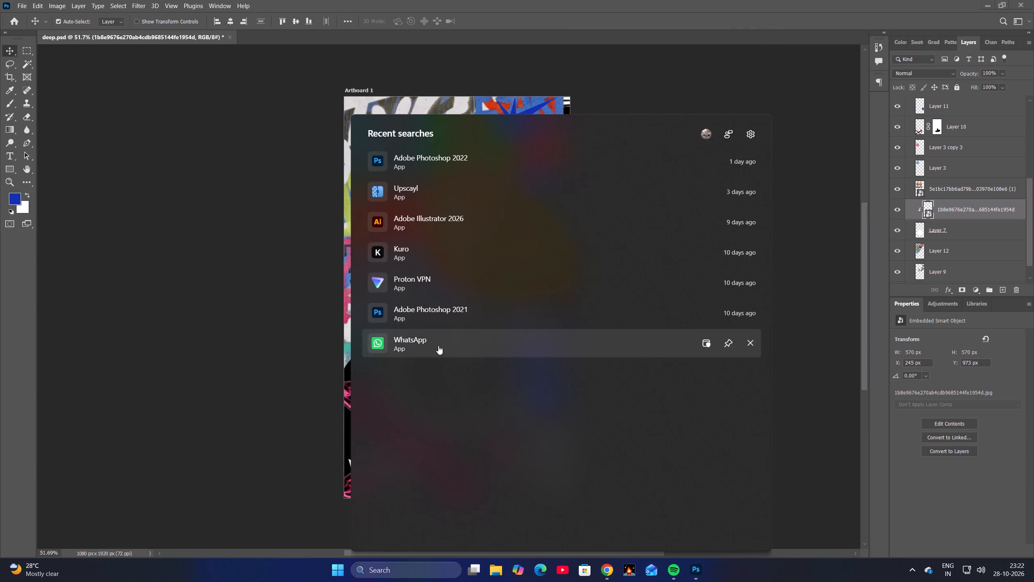
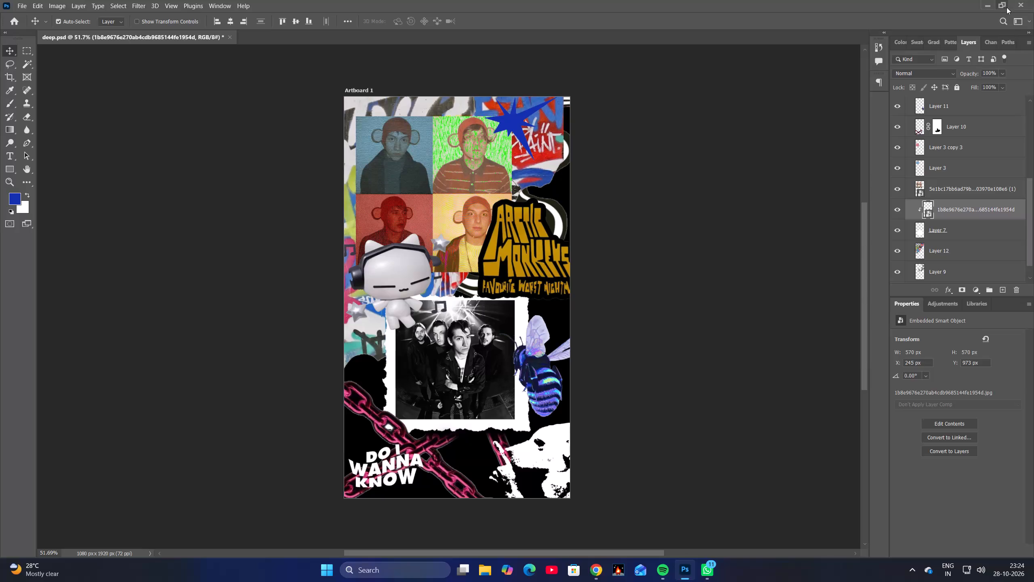
Quit Photoshop, saving the changes to the collage document deep.psd.
click(1017, 6)
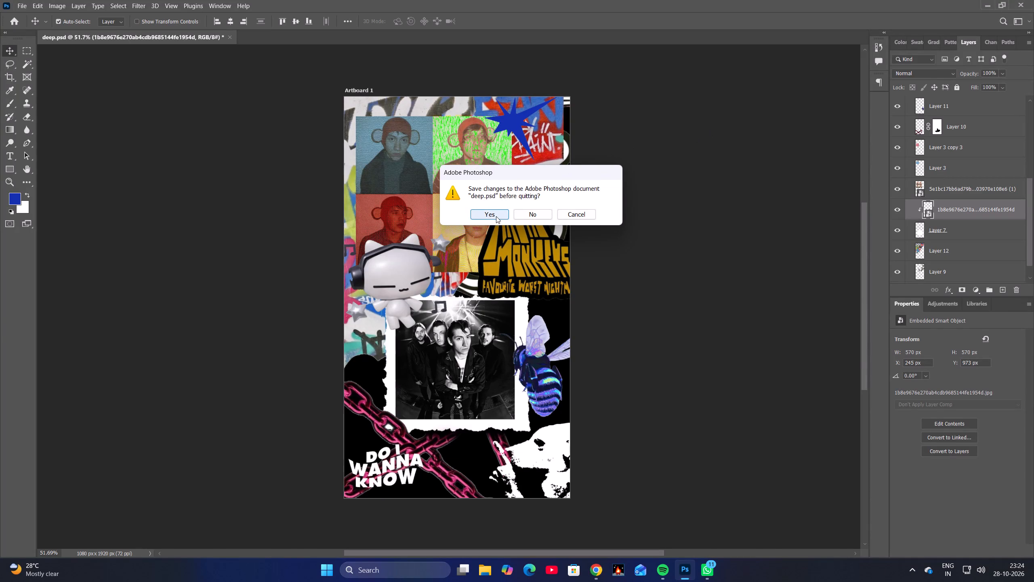
click(496, 216)
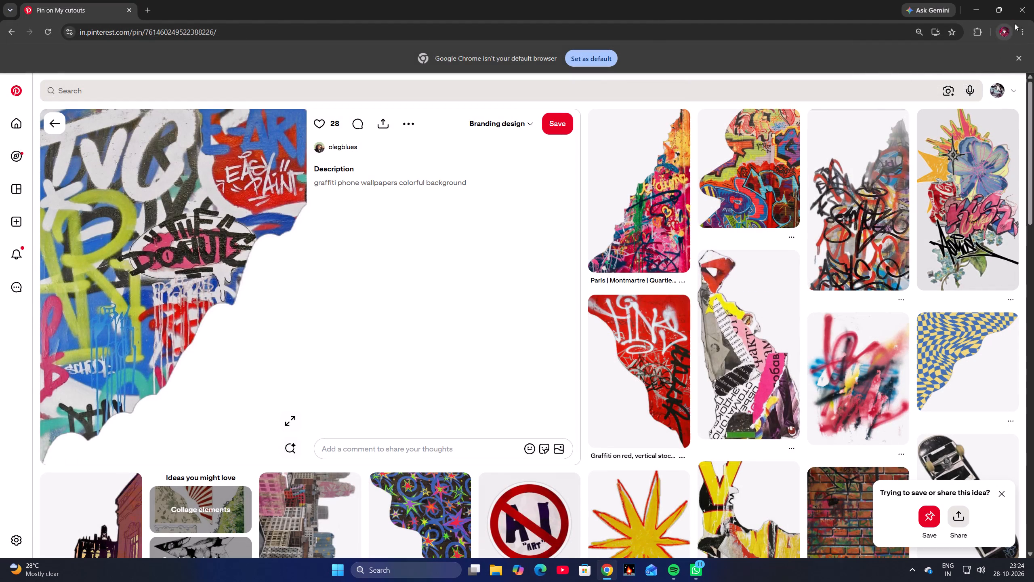
Close the Chrome browser window showing the Pinterest graffiti cutout pin.
click(1021, 17)
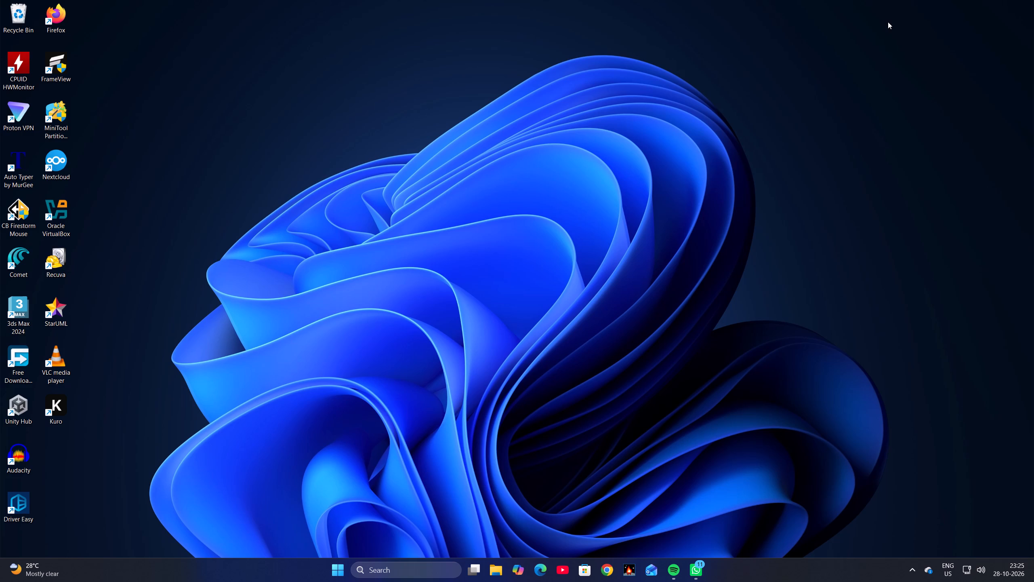
Bring up the Shut Down Windows dialog from the desktop.
key(alt+F4)
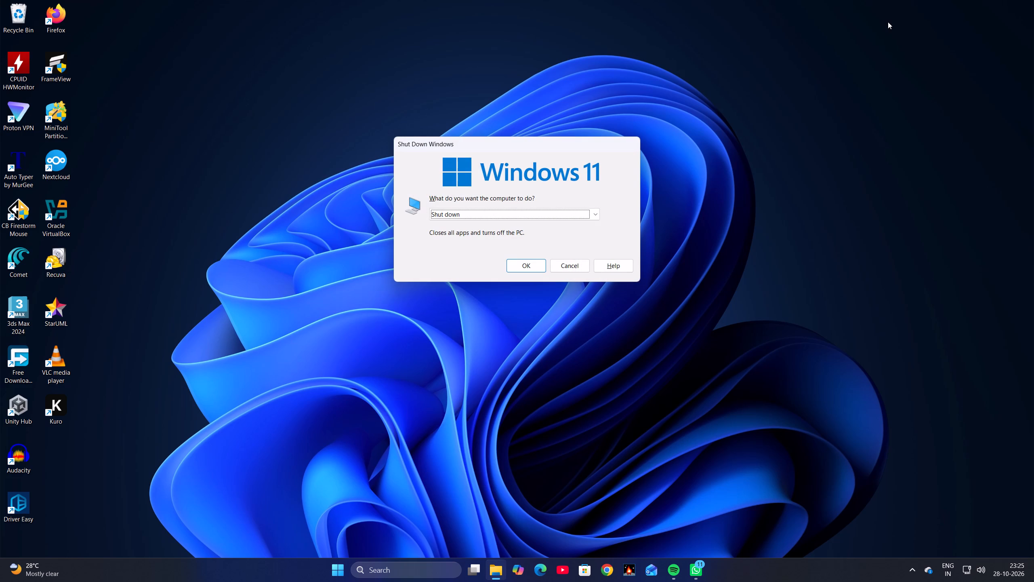